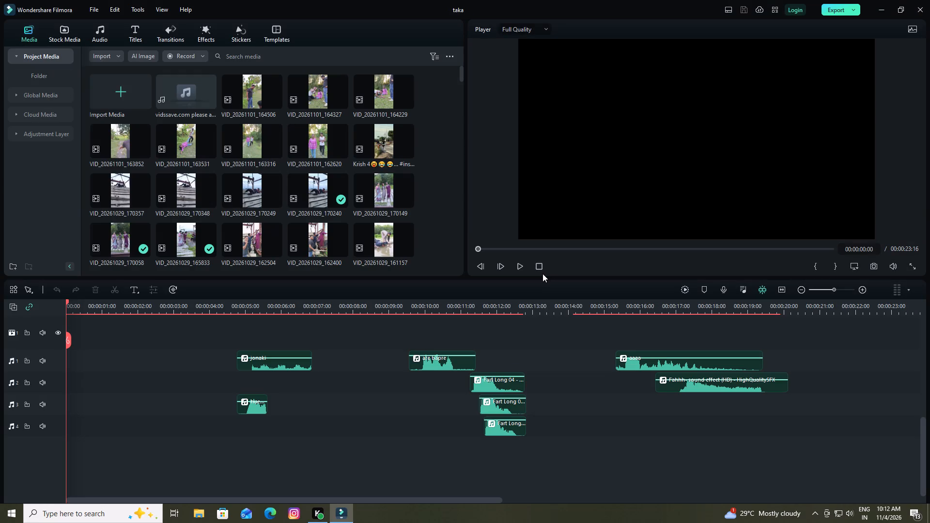
# Delete the long first video clip at the start of video track 2.
pyautogui.scroll(5, 491, 319)
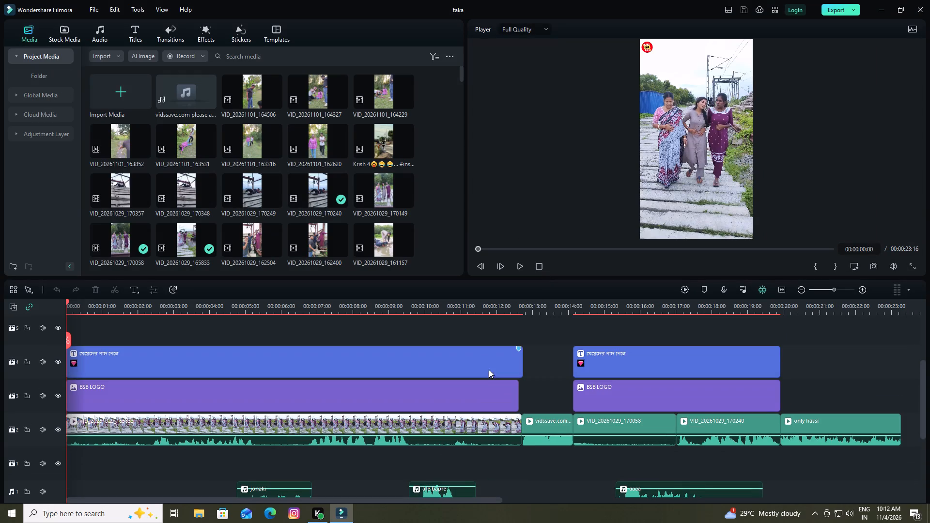
pyautogui.click(183, 438)
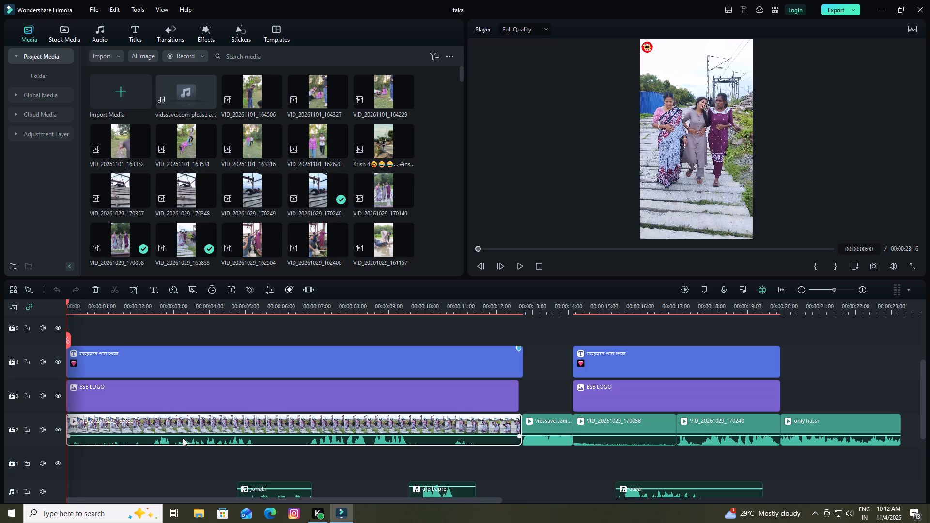
pyautogui.click(93, 289)
# Delete clips VID_20261029_170058 and VID_20261029_170240, the last clip on audio track 1, and the Fart Long 04 and Fahhh sound effects on audio track 2.
pyautogui.scroll(-1, 316, 436)
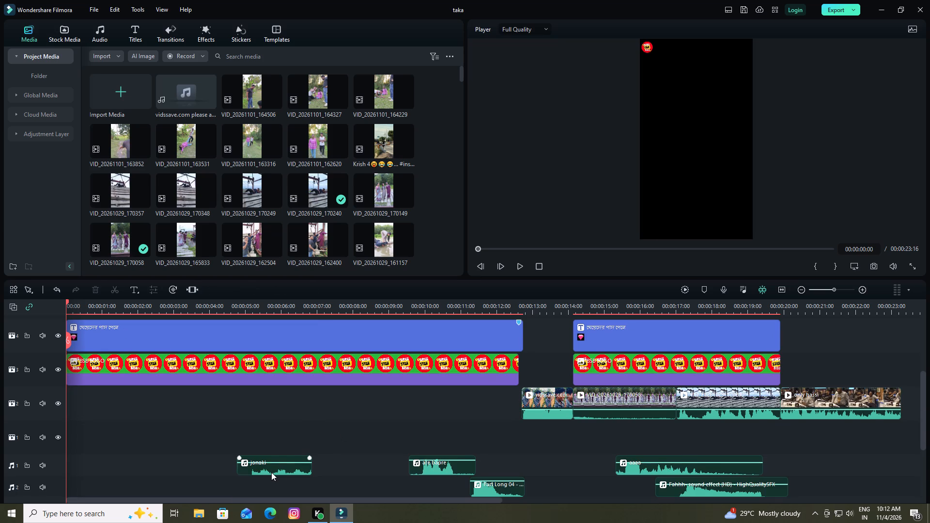
pyautogui.keyDown('ctrl'); pyautogui.click(271, 471); pyautogui.keyUp('ctrl')
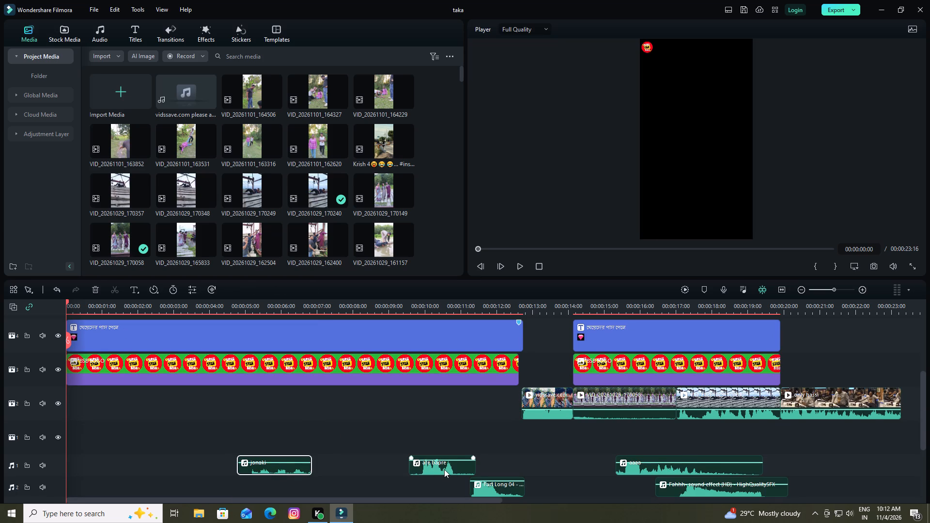
pyautogui.keyDown('ctrl'); pyautogui.click(444, 469); pyautogui.keyUp('ctrl')
pyautogui.keyDown('ctrl'); pyautogui.click(630, 406); pyautogui.keyUp('ctrl')
pyautogui.keyDown('ctrl'); pyautogui.click(741, 408); pyautogui.keyUp('ctrl')
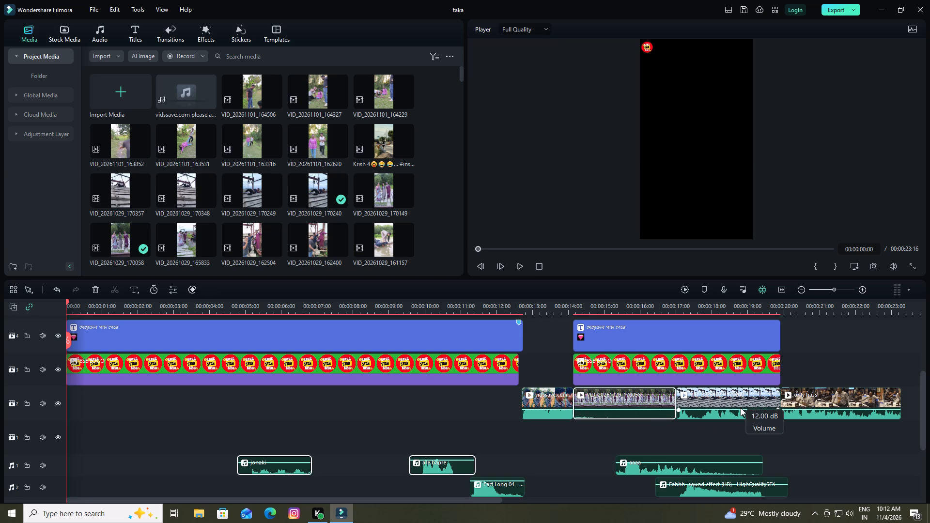
pyautogui.keyDown('ctrl'); pyautogui.click(728, 400); pyautogui.keyUp('ctrl')
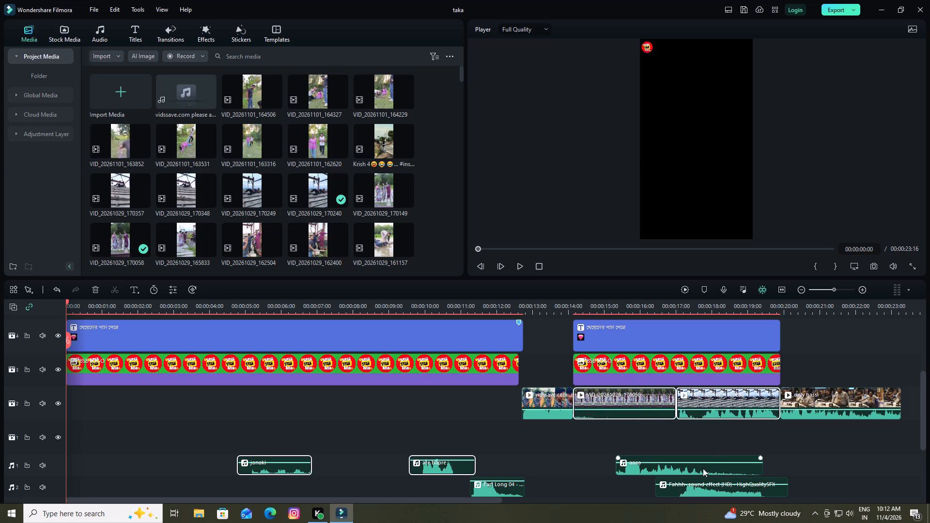
pyautogui.keyDown('ctrl'); pyautogui.click(702, 470); pyautogui.keyUp('ctrl')
pyautogui.keyDown('ctrl'); pyautogui.click(455, 467); pyautogui.keyUp('ctrl')
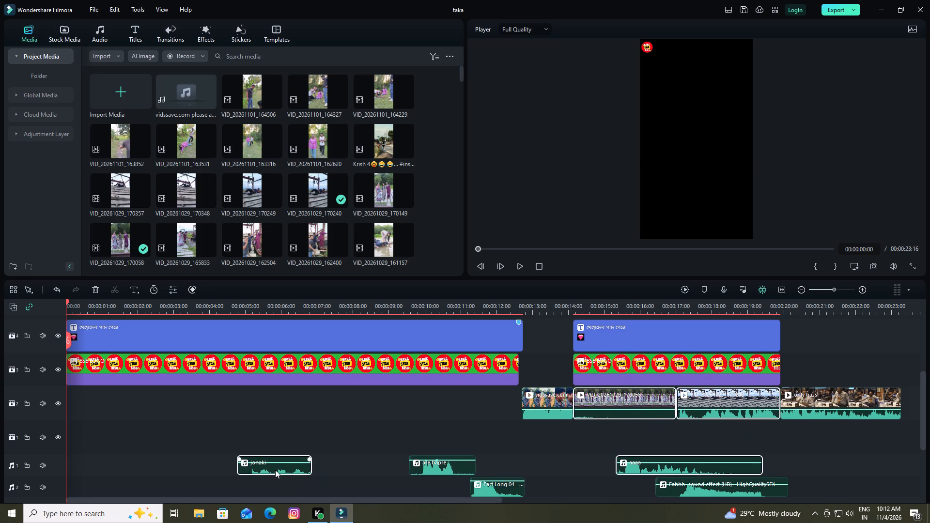
pyautogui.keyDown('ctrl'); pyautogui.click(275, 470); pyautogui.keyUp('ctrl')
pyautogui.keyDown('ctrl'); pyautogui.click(492, 493); pyautogui.keyUp('ctrl')
pyautogui.keyDown('ctrl'); pyautogui.click(693, 488); pyautogui.keyUp('ctrl')
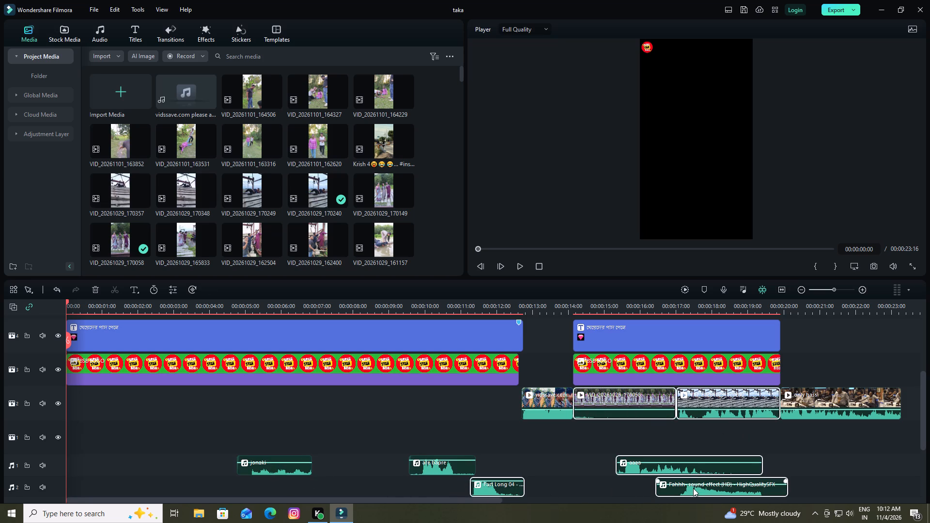
pyautogui.click(94, 289)
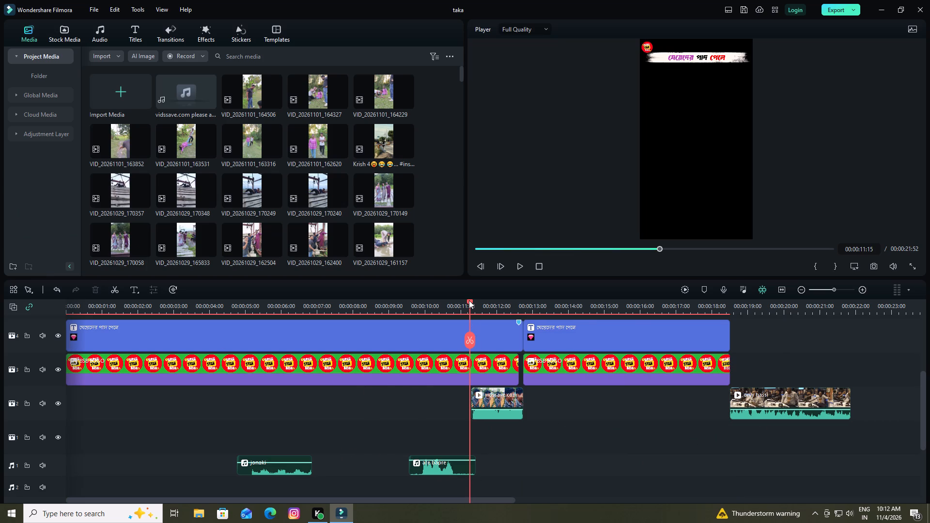
# Return the playhead to the timeline start and delete all remaining sound-effect clips on audio tracks 3 and 4.
pyautogui.moveTo(469, 300); pyautogui.dragTo(0, 321)
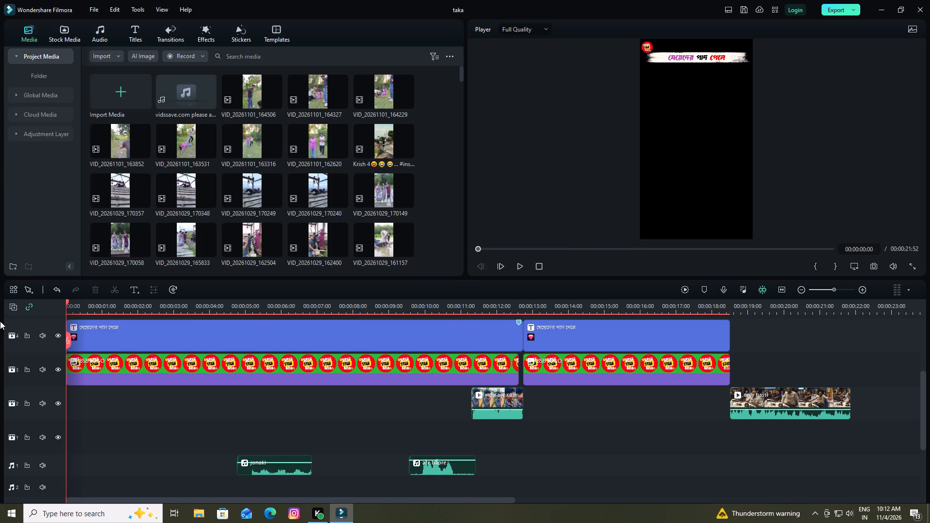
pyautogui.moveTo(0, 321); pyautogui.dragTo(0, 327)
pyautogui.scroll(1, 254, 411)
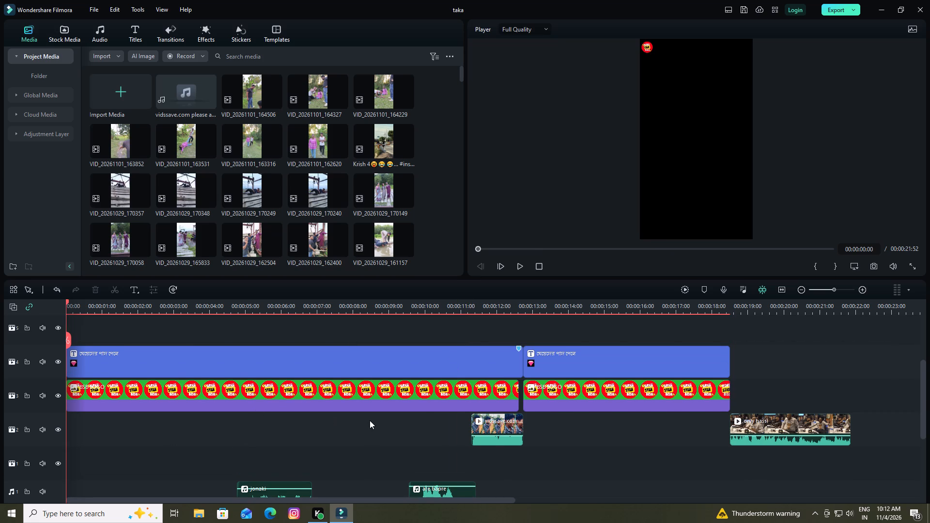
pyautogui.scroll(-3, 370, 420)
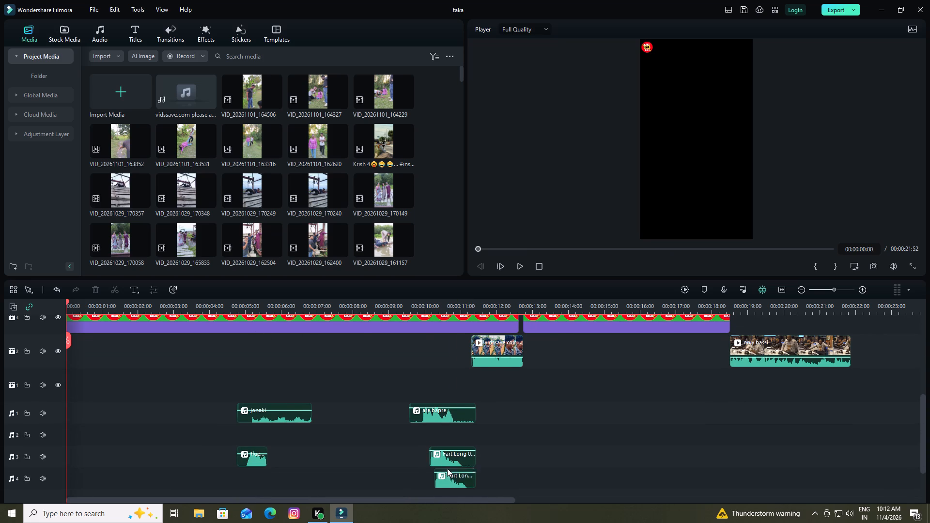
pyautogui.keyDown('ctrl'); pyautogui.click(449, 484); pyautogui.keyUp('ctrl')
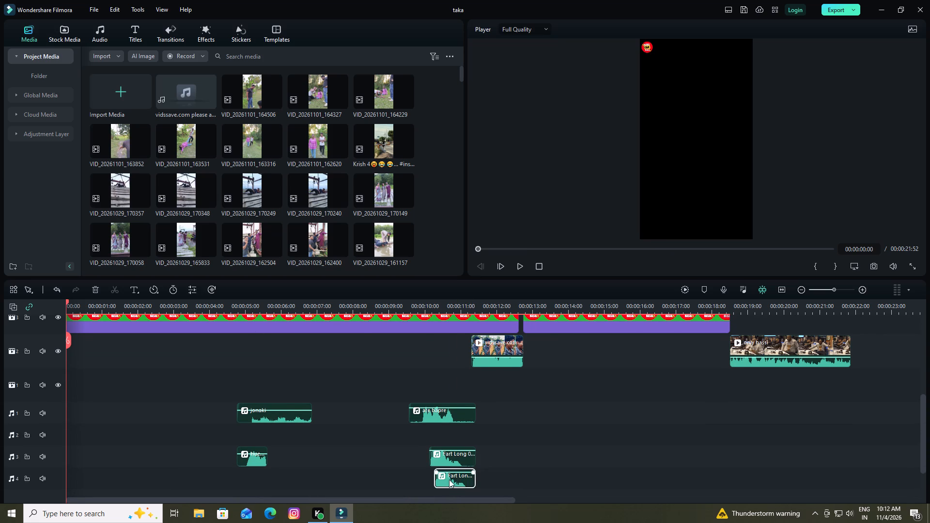
pyautogui.keyDown('ctrl'); pyautogui.click(449, 462); pyautogui.keyUp('ctrl')
pyautogui.keyDown('ctrl'); pyautogui.click(258, 462); pyautogui.keyUp('ctrl')
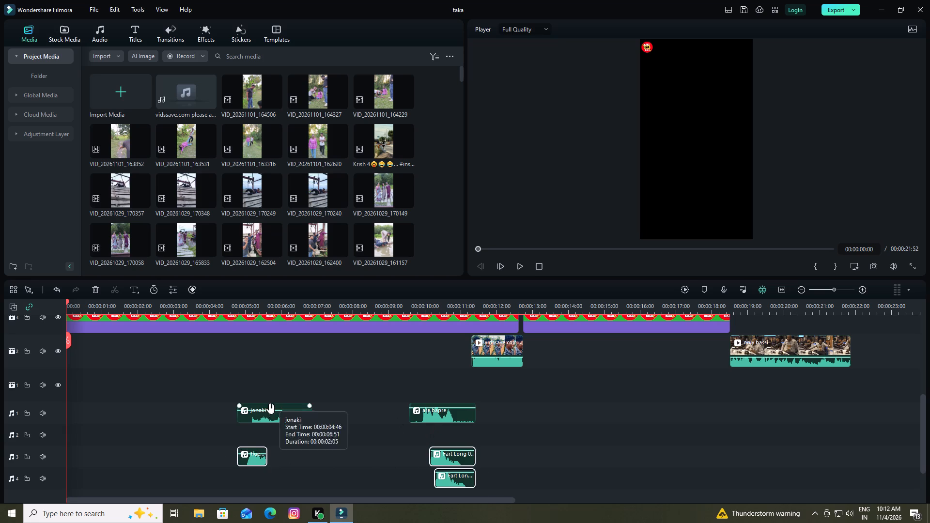
pyautogui.keyDown('ctrl'); pyautogui.click(91, 287); pyautogui.keyUp('ctrl')
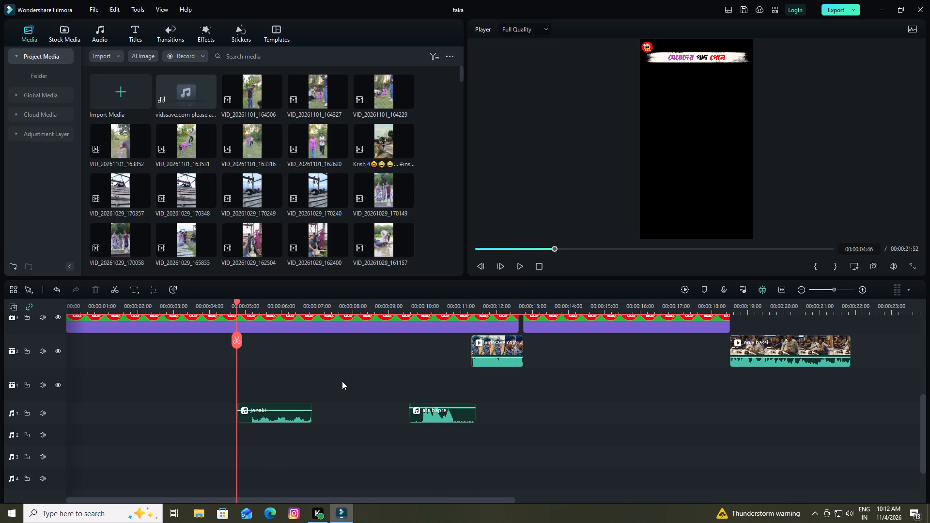
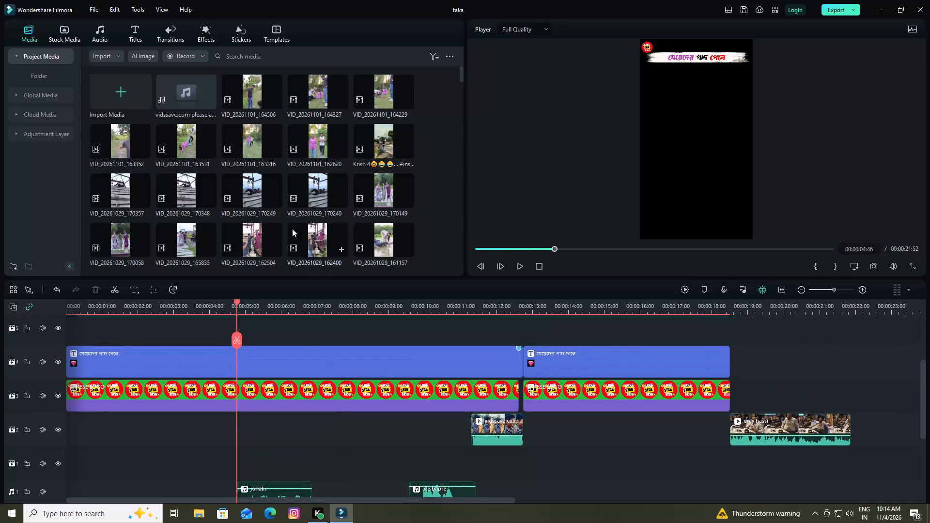
# Import clips VID_20261103_162132, VID_20261103_162149 and VID_20261103_162210 from the MOHALAYA folder on New Volume (D:) into the project media.
pyautogui.doubleClick(126, 88)
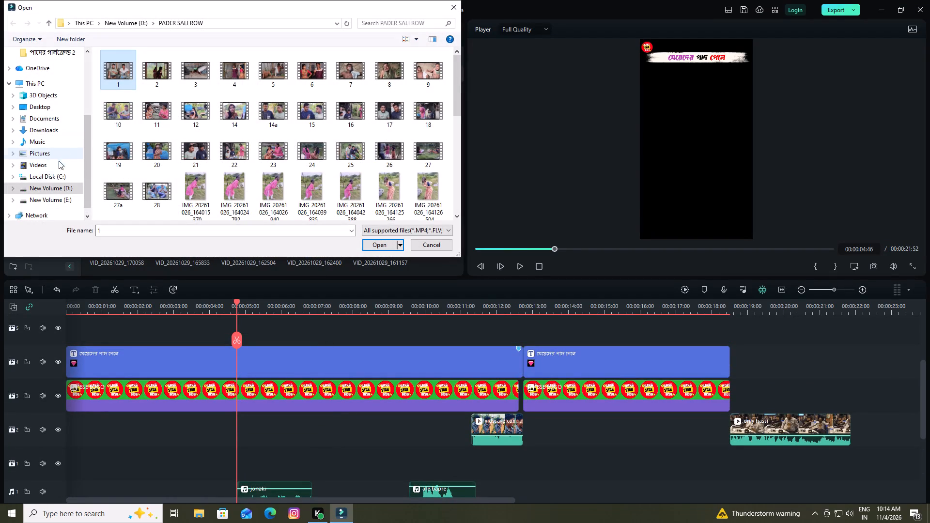
pyautogui.doubleClick(59, 185)
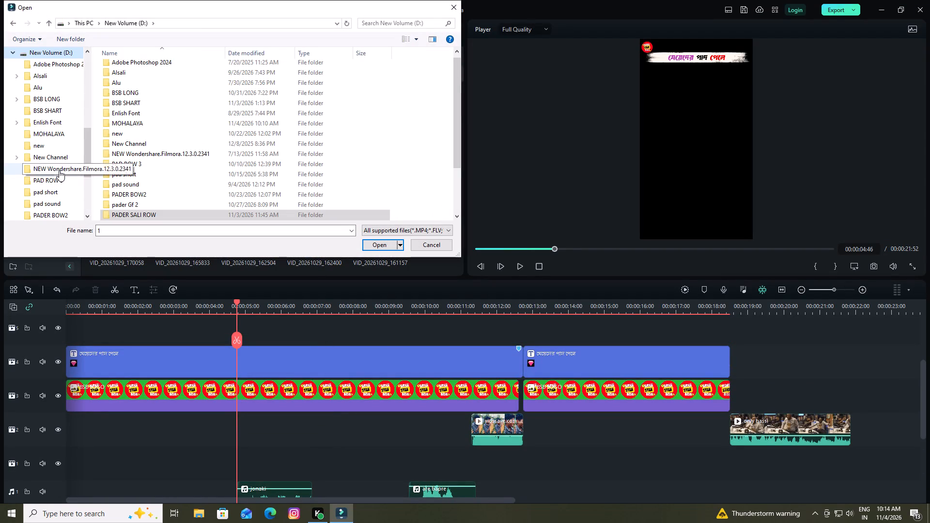
pyautogui.scroll(8, 60, 132)
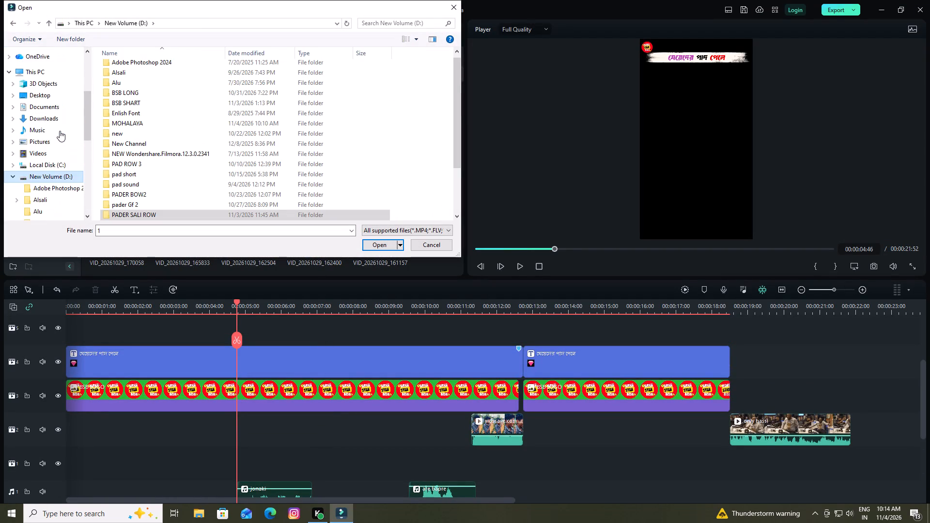
pyautogui.scroll(14, 60, 131)
pyautogui.scroll(-8, 60, 131)
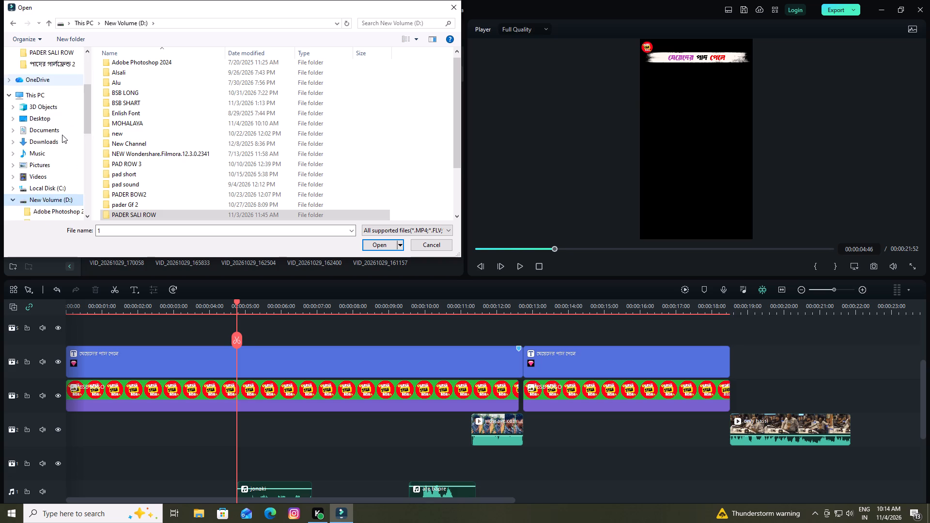
pyautogui.scroll(-12, 62, 135)
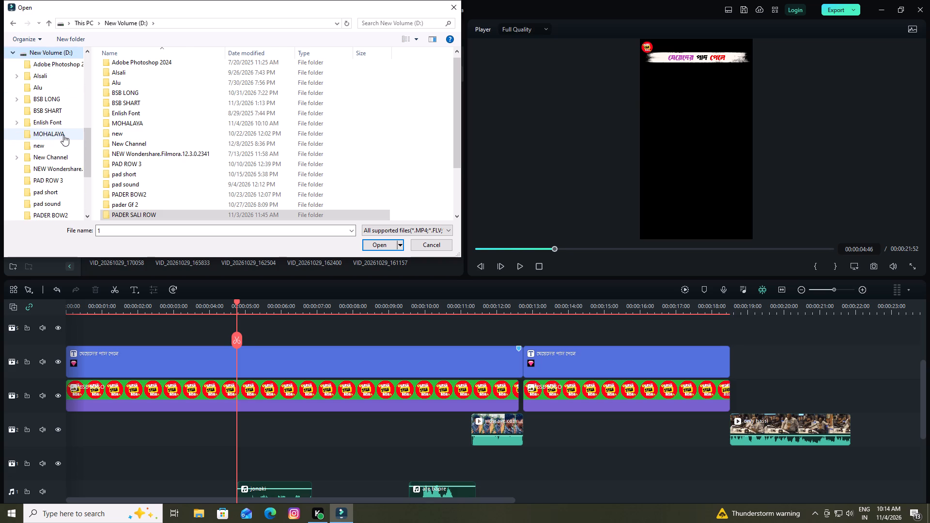
pyautogui.doubleClick(63, 135)
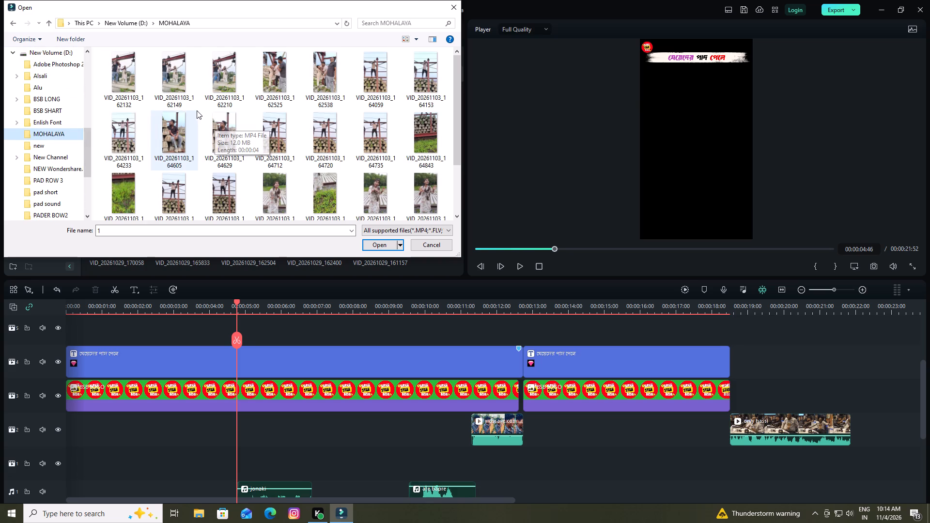
pyautogui.keyDown('ctrl'); pyautogui.click(124, 77); pyautogui.keyUp('ctrl')
pyautogui.keyDown('ctrl'); pyautogui.click(177, 81); pyautogui.keyUp('ctrl')
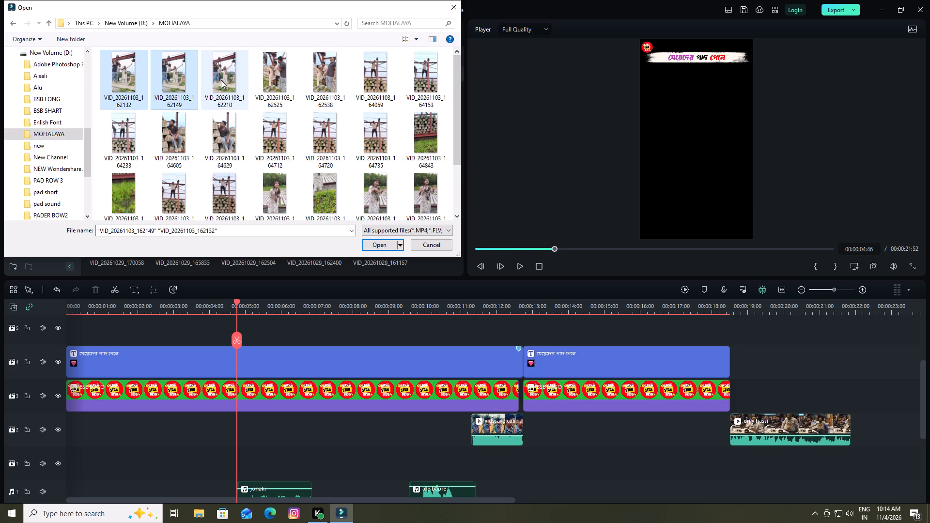
pyautogui.keyDown('ctrl'); pyautogui.click(221, 80); pyautogui.keyUp('ctrl')
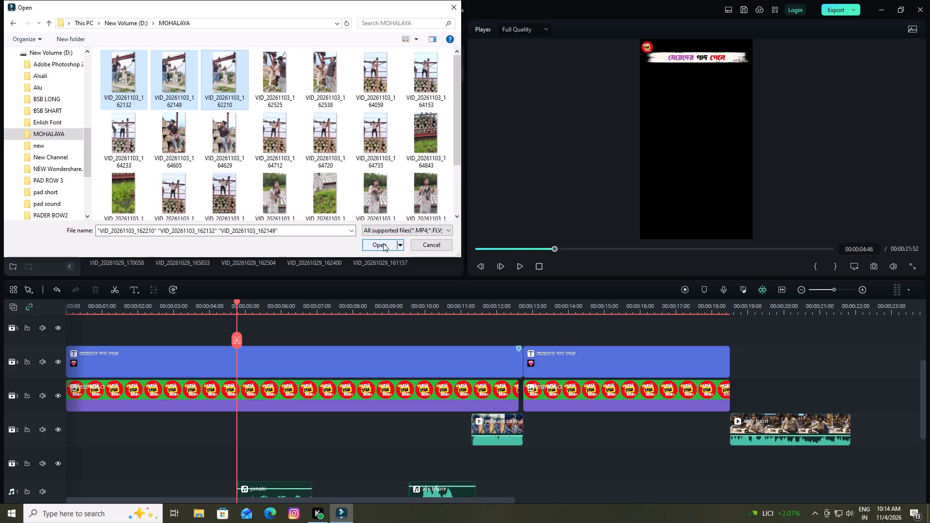
pyautogui.click(383, 243)
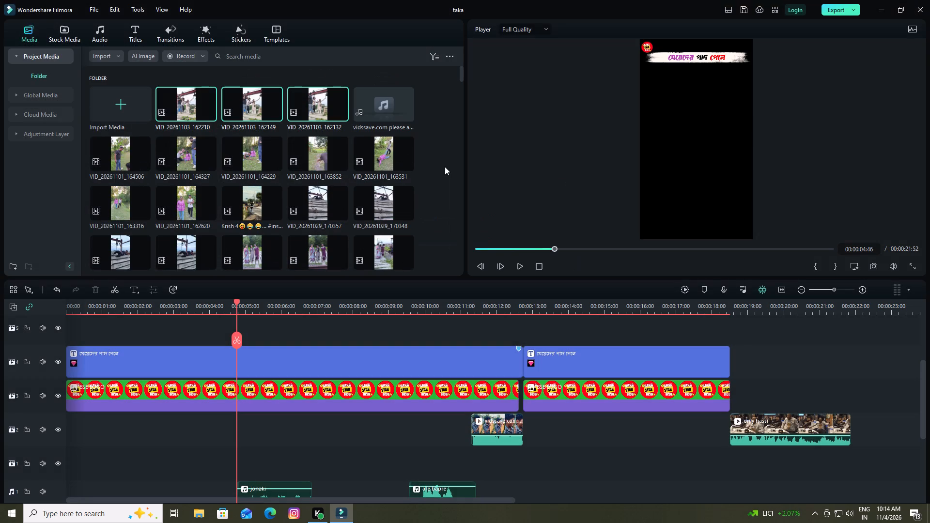
pyautogui.click(445, 167)
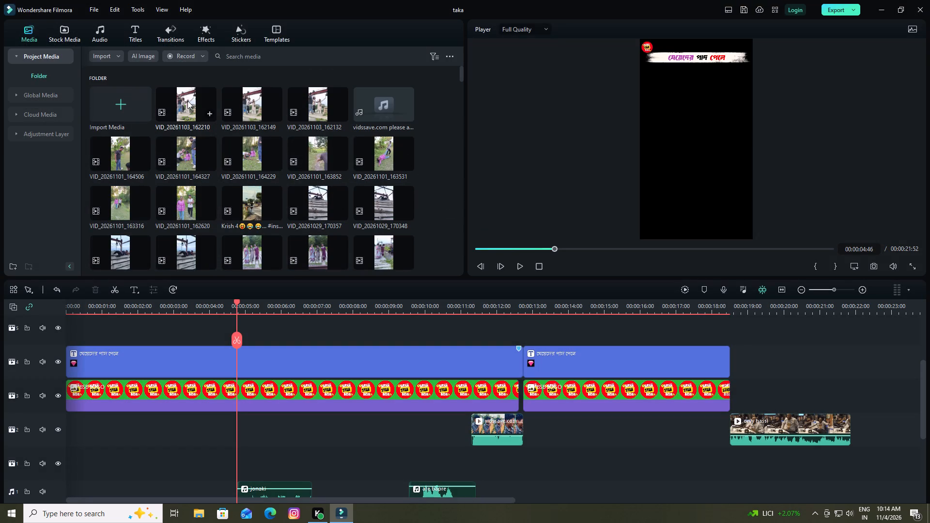
# Preview the imported clip VID_20261103_162210 in the player.
pyautogui.doubleClick(187, 101)
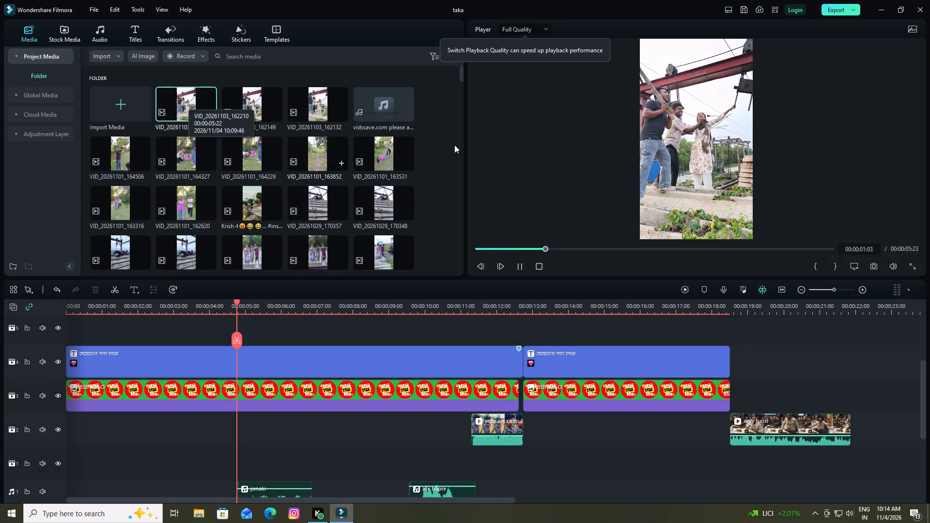
# Switch the workspace to the layout with a large full-height player for vertical video.
pyautogui.click(726, 8)
pyautogui.click(748, 70)
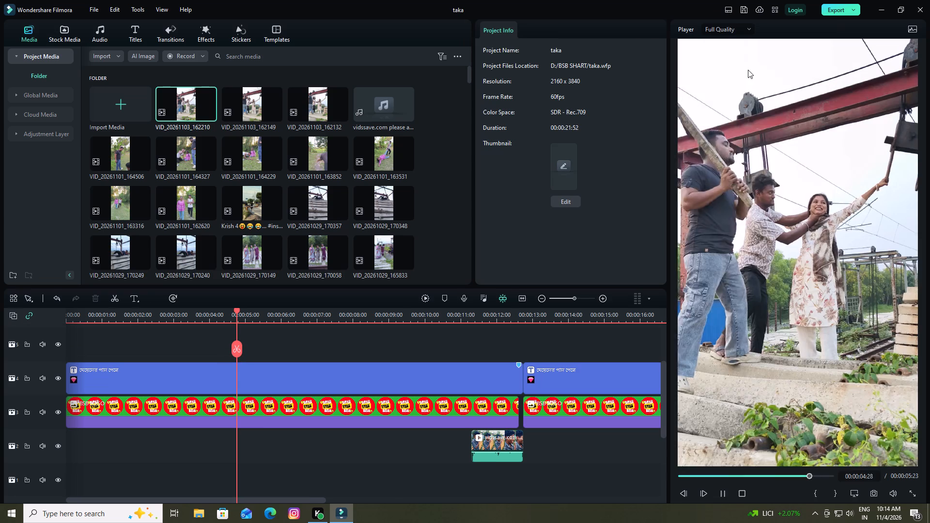
# Insert clip VID_20261103_162149 at the start of video track 2, keeping the project settings of 2160 x 3840 at 60fps.
pyautogui.click(250, 94)
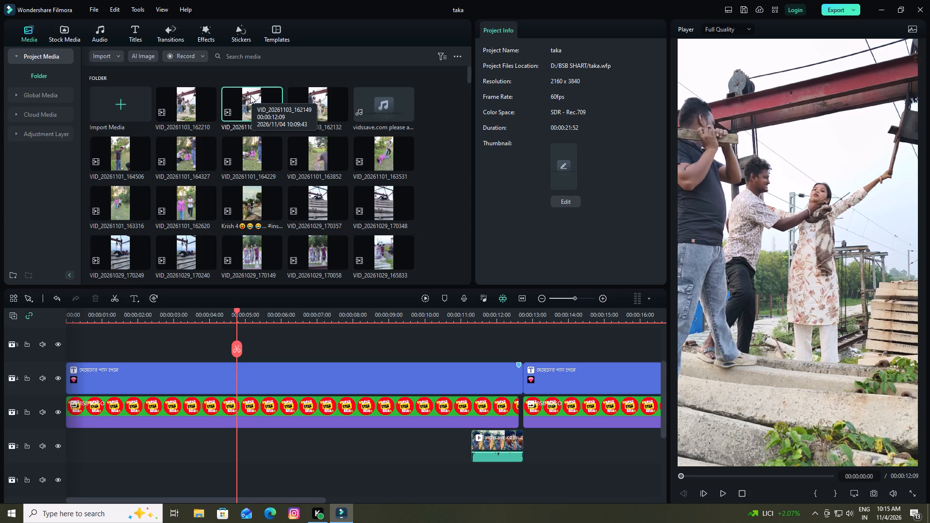
pyautogui.moveTo(250, 95); pyautogui.dragTo(63, 442)
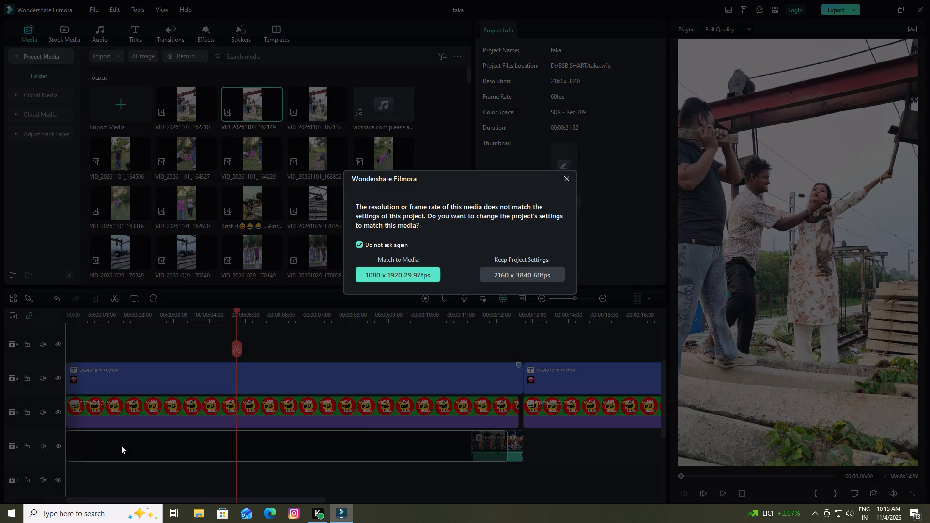
pyautogui.click(542, 274)
# Raise the volume of the inserted VID_20261103_162149 clip on video track 2 to 12.00 dB.
pyautogui.scroll(-2, 506, 375)
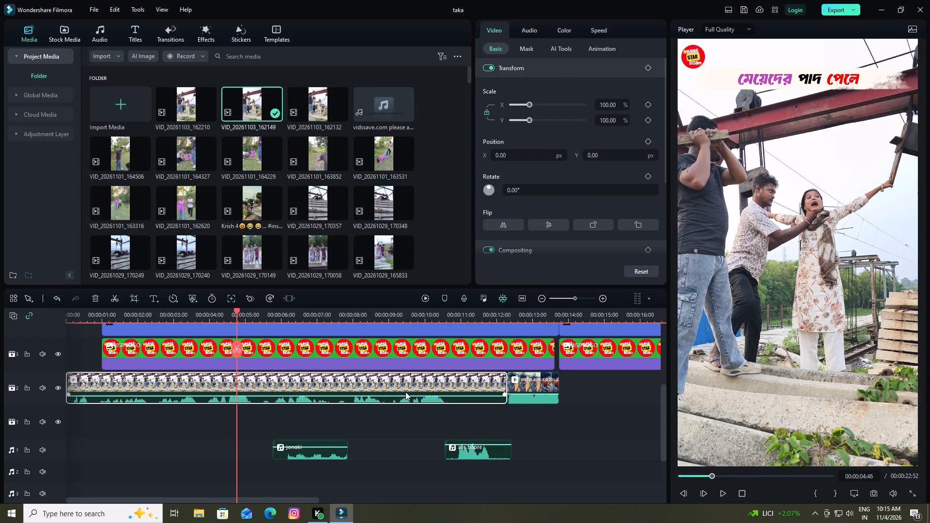
pyautogui.moveTo(279, 394); pyautogui.dragTo(279, 388)
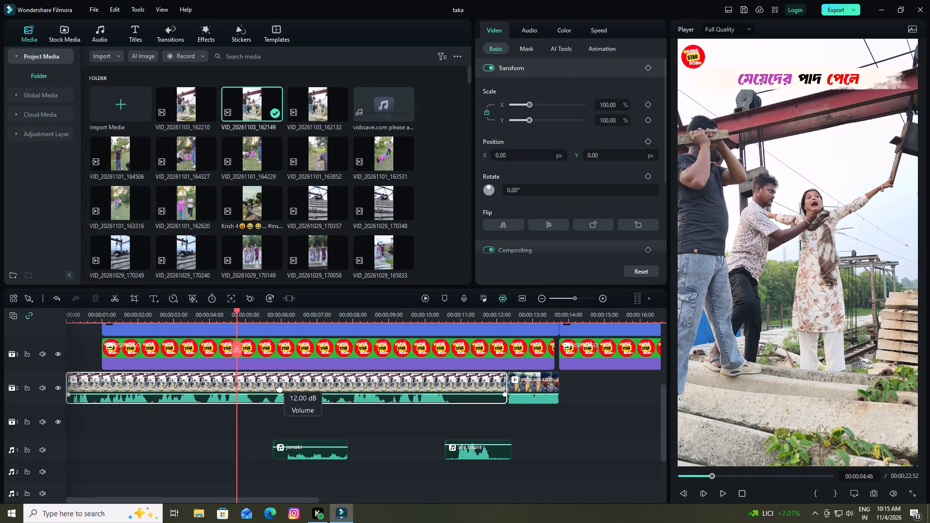
pyautogui.moveTo(279, 388); pyautogui.dragTo(280, 385)
# Play the opening of VID_20261103_162149, split the clip at 00:00:00:55 and delete the short piece before the cut.
pyautogui.moveTo(236, 310); pyautogui.dragTo(90, 326)
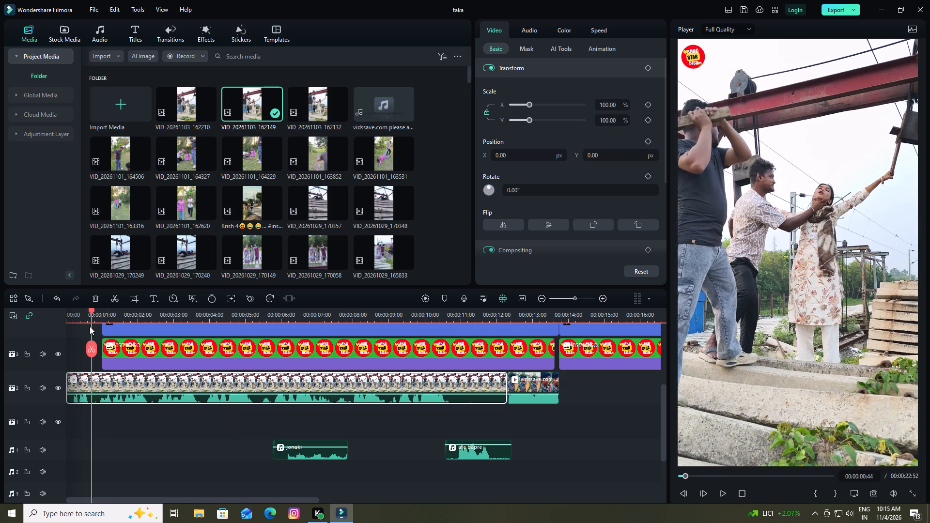
pyautogui.moveTo(90, 326); pyautogui.dragTo(99, 327)
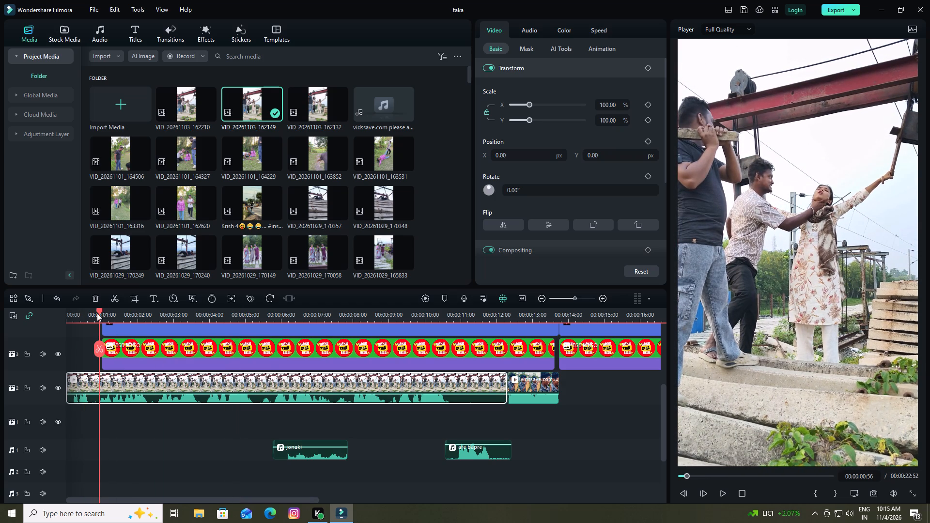
pyautogui.moveTo(98, 309); pyautogui.dragTo(65, 309)
pyautogui.press('space')
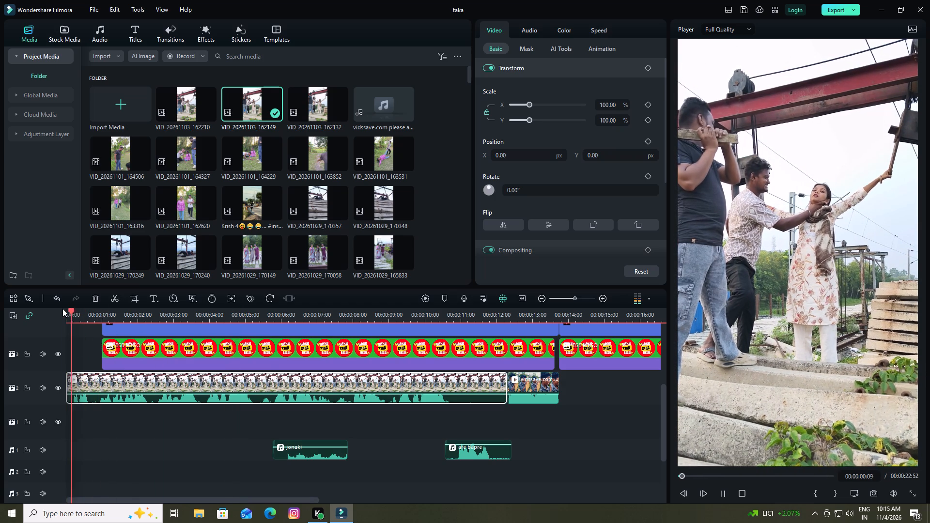
pyautogui.press('space')
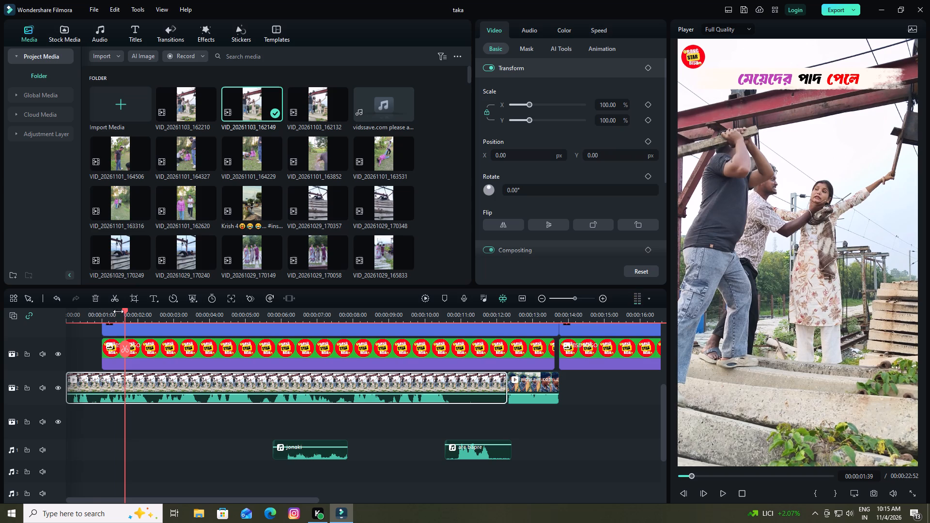
pyautogui.moveTo(125, 310); pyautogui.dragTo(97, 318)
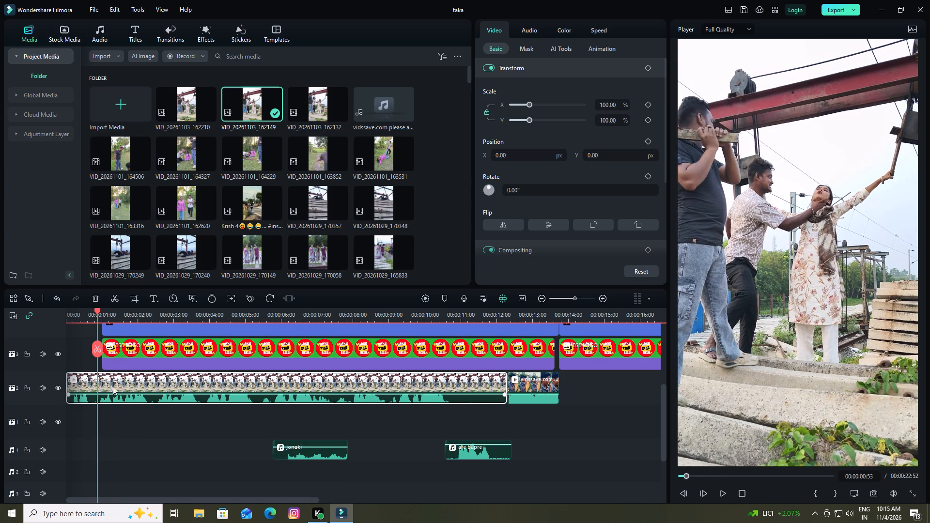
pyautogui.click(98, 309)
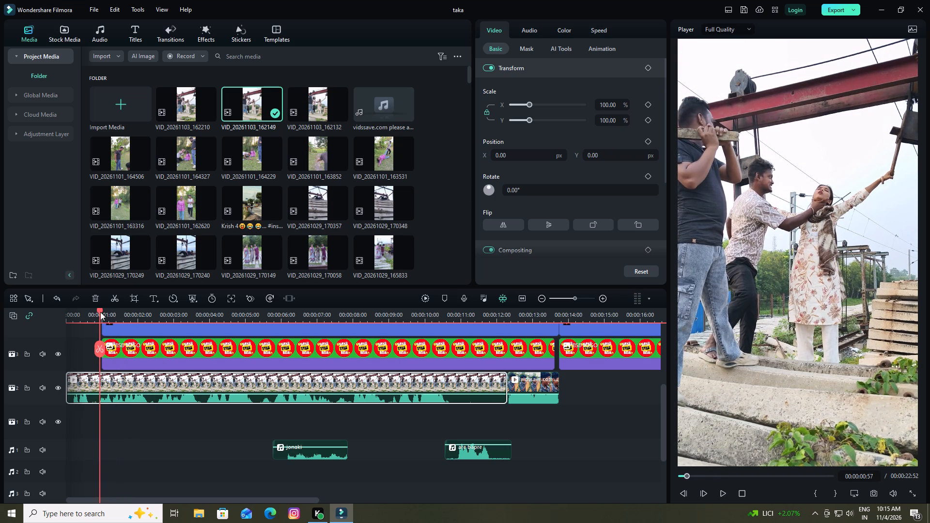
pyautogui.click(92, 393)
pyautogui.click(97, 350)
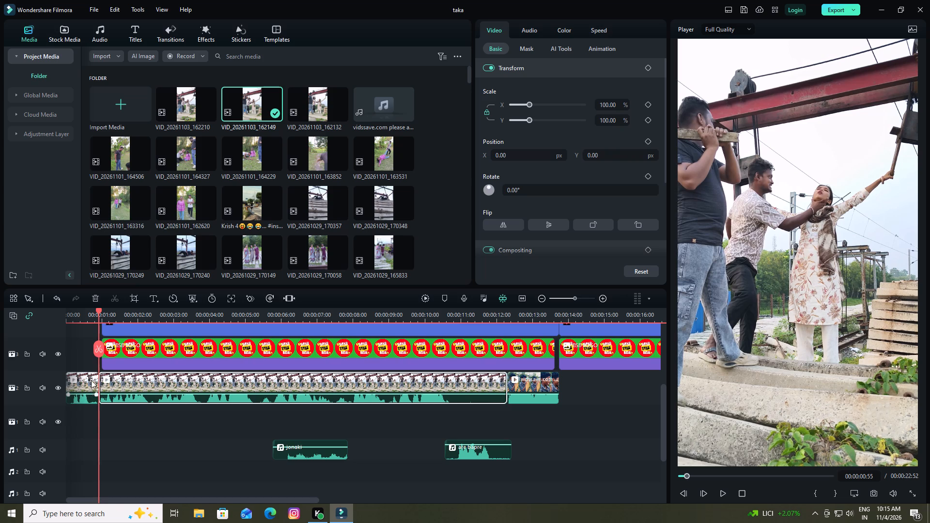
pyautogui.click(85, 396)
pyautogui.click(85, 383)
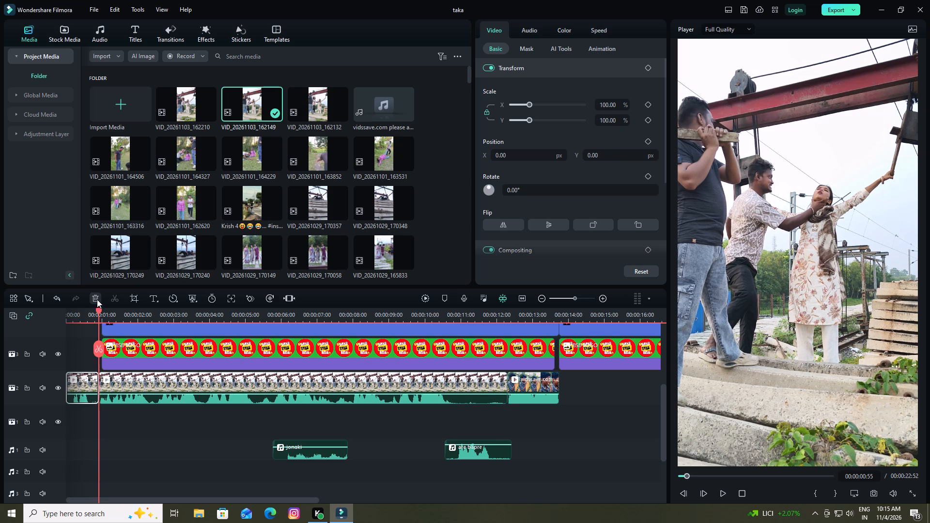
pyautogui.click(97, 297)
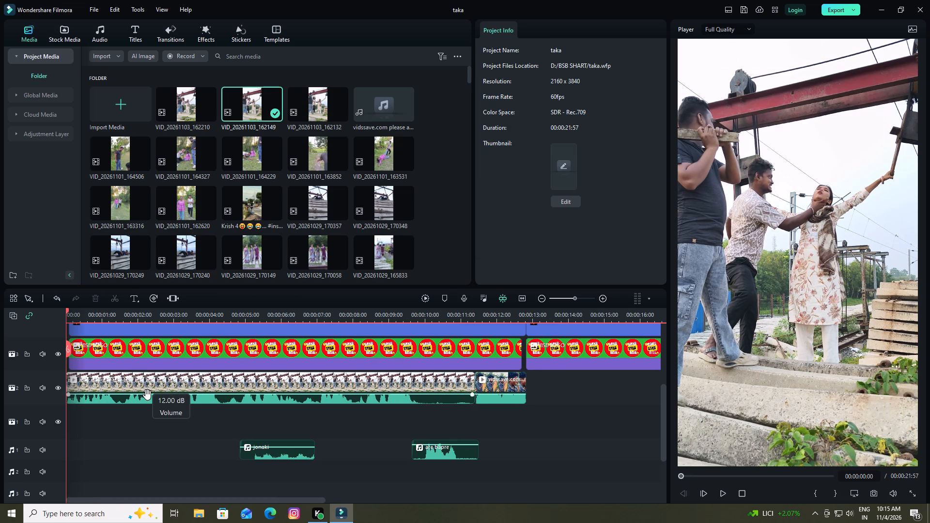
pyautogui.moveTo(147, 395); pyautogui.dragTo(153, 373)
# Move the jonaki sound effect to audio track 3, starting at about 14 seconds, beyond the clips on video track 2.
pyautogui.moveTo(280, 453); pyautogui.dragTo(608, 451)
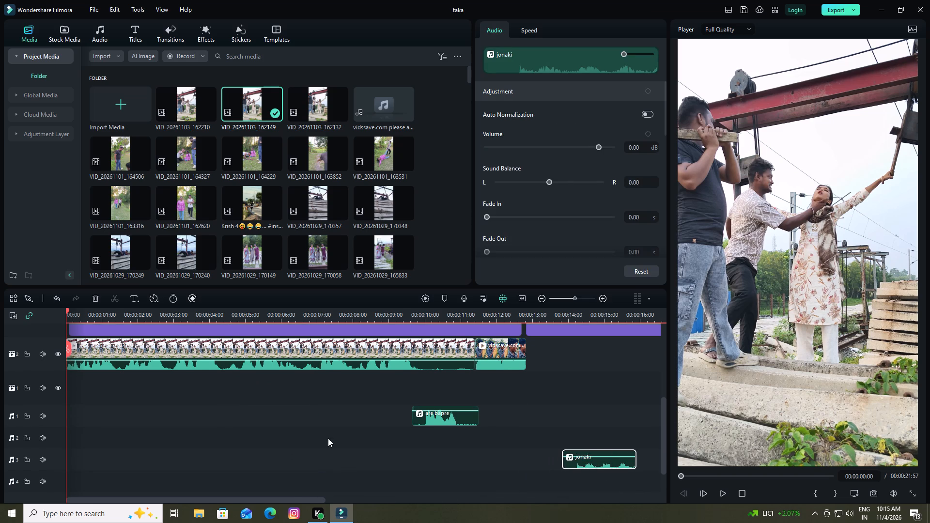
# Play through VID_20261103_162149 on video track 2, split it at 00:00:09:59 and delete the part after the cut.
pyautogui.scroll(2, 281, 451)
pyautogui.press('space')
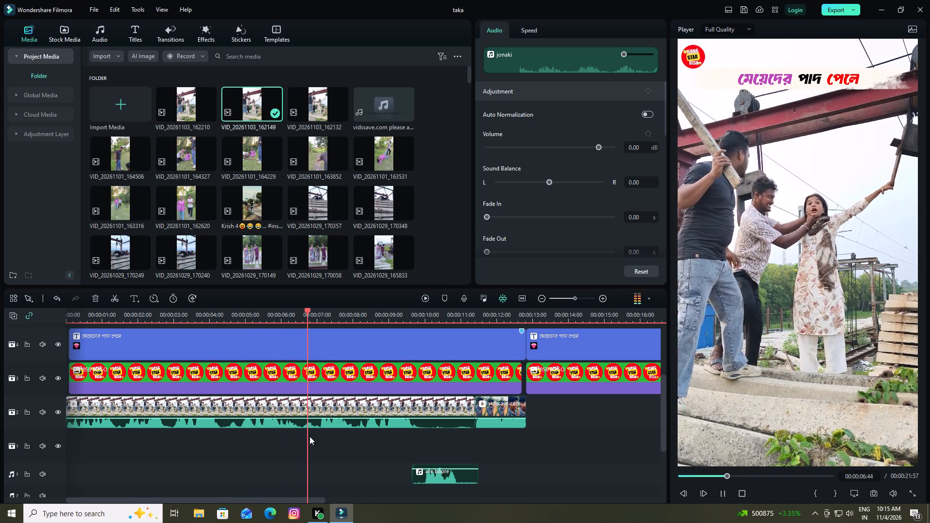
pyautogui.press('space')
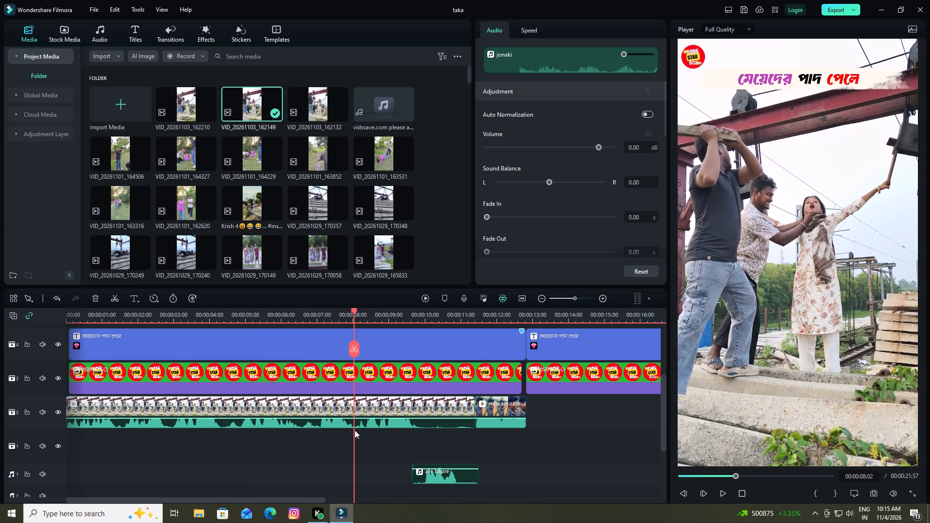
pyautogui.press('space')
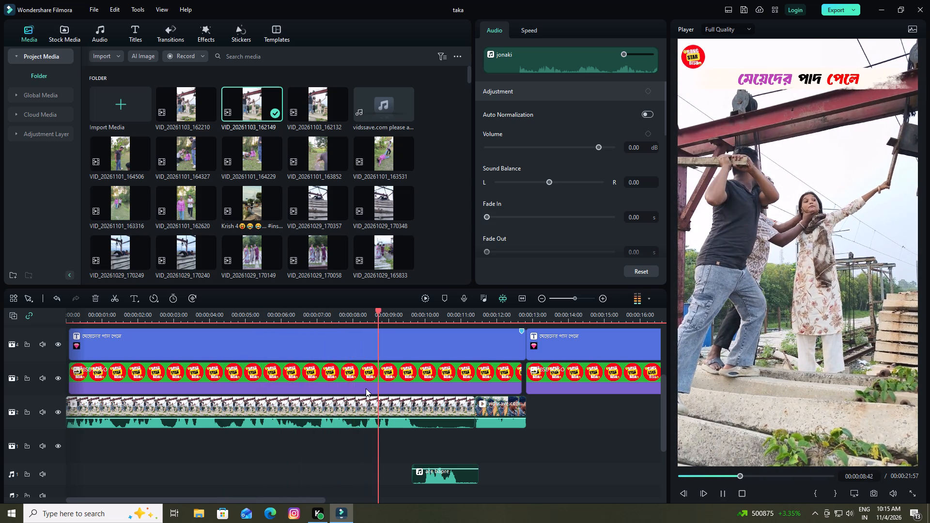
pyautogui.press('space')
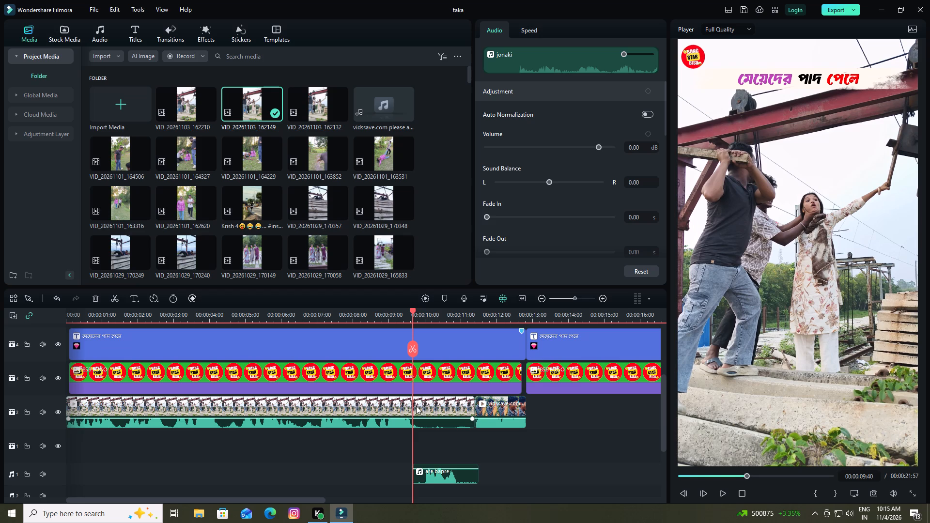
pyautogui.press('space')
pyautogui.press('space')
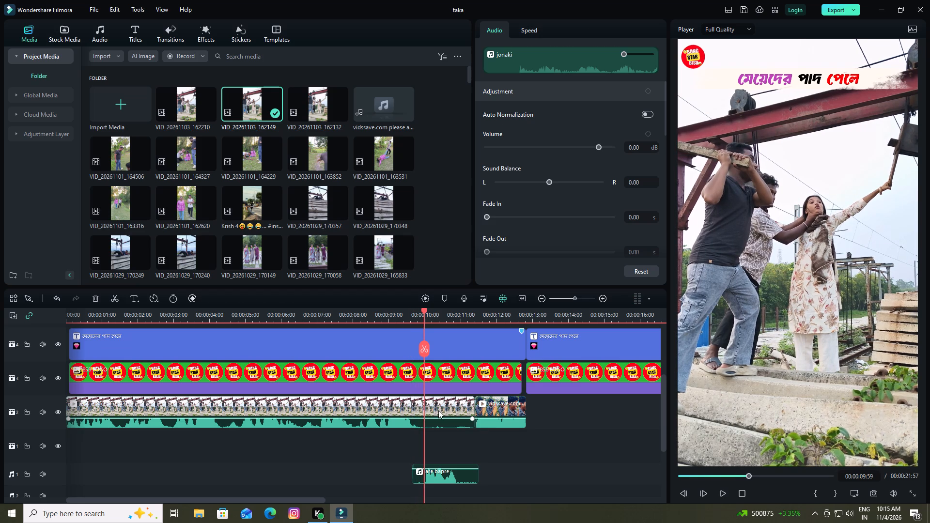
pyautogui.click(438, 410)
pyautogui.click(425, 345)
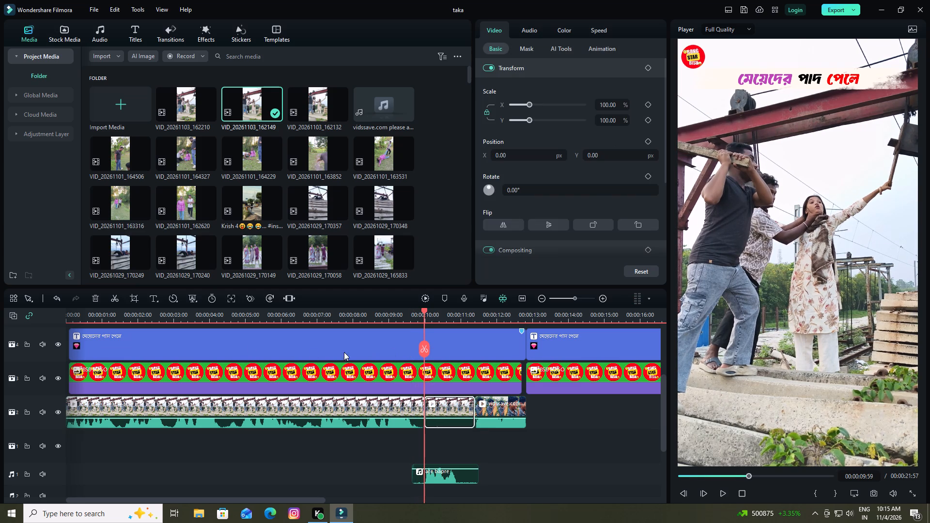
pyautogui.click(97, 293)
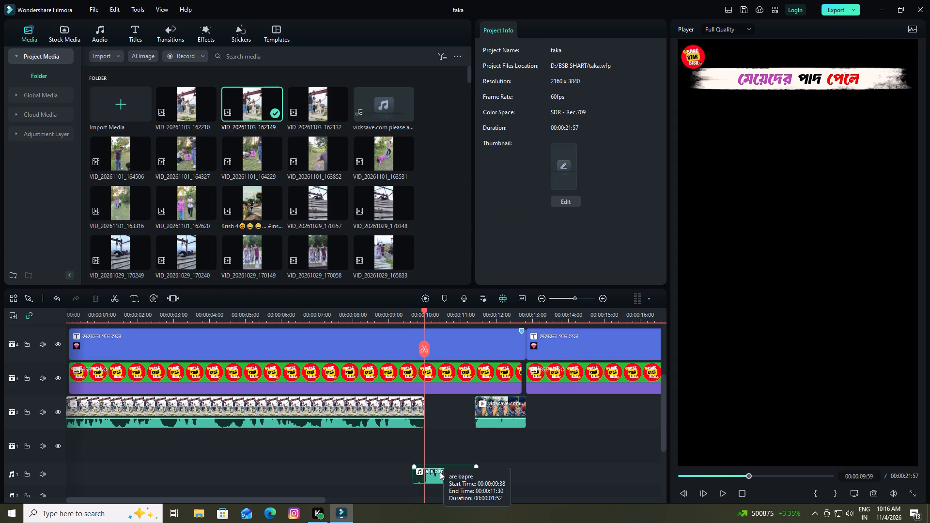
# Move the are bapre sound effect on audio track 1 earlier, starting at about 6 seconds, and play through that section.
pyautogui.moveTo(437, 476); pyautogui.dragTo(324, 446)
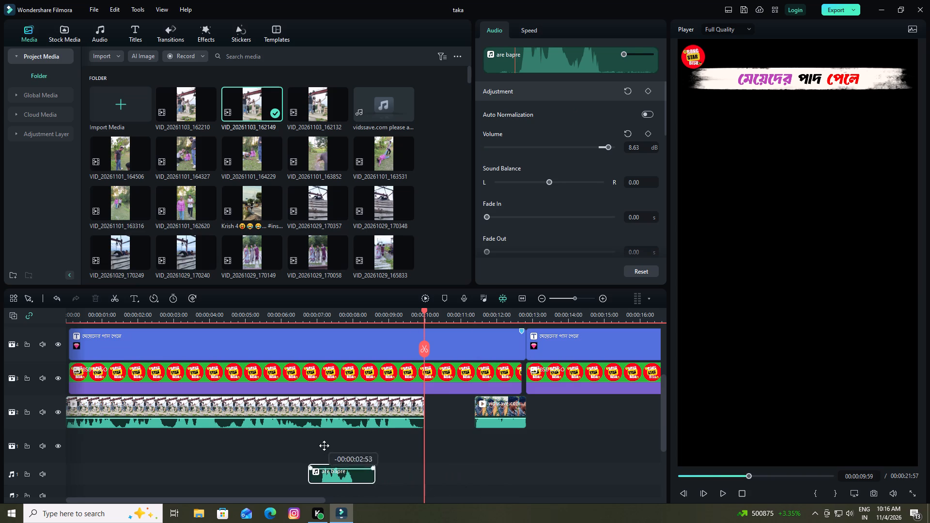
pyautogui.moveTo(324, 446); pyautogui.dragTo(299, 433)
pyautogui.moveTo(305, 474); pyautogui.dragTo(305, 449)
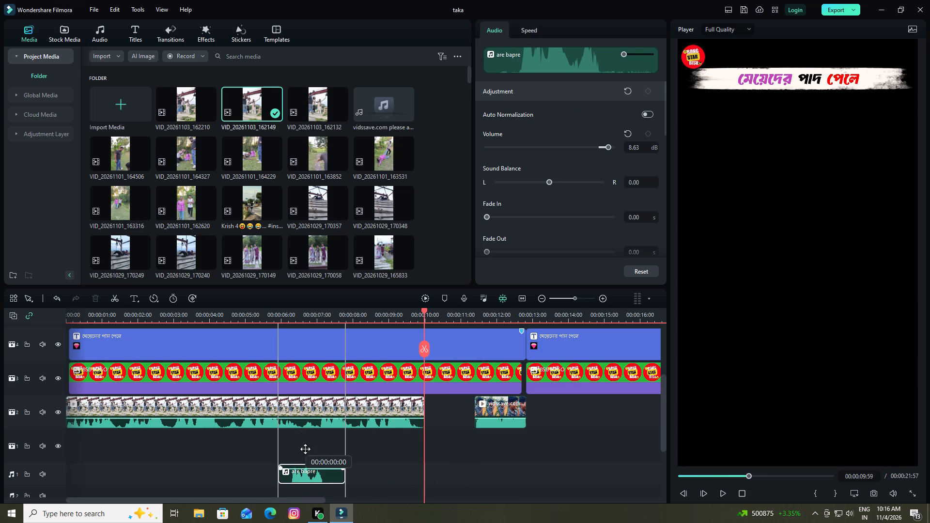
pyautogui.moveTo(305, 449); pyautogui.dragTo(305, 439)
pyautogui.moveTo(424, 310); pyautogui.dragTo(380, 313)
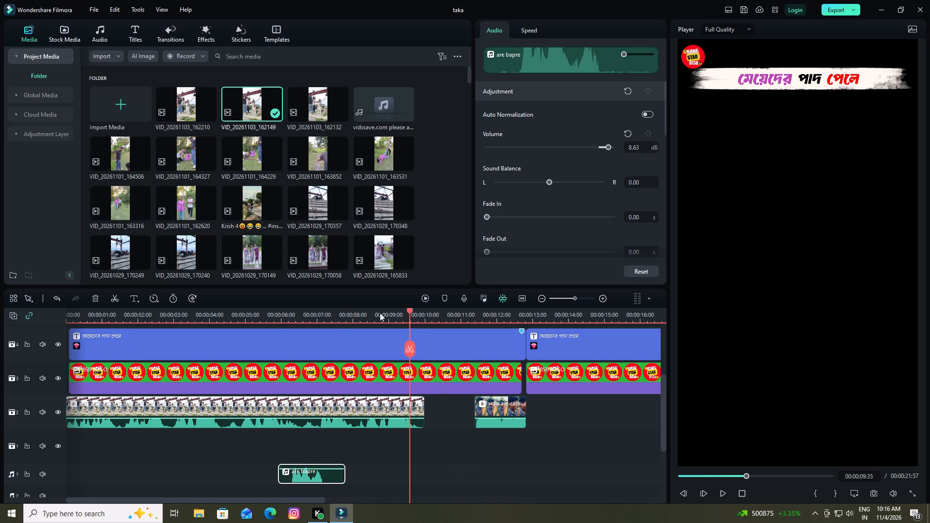
pyautogui.moveTo(380, 313); pyautogui.dragTo(263, 317)
pyautogui.press('space')
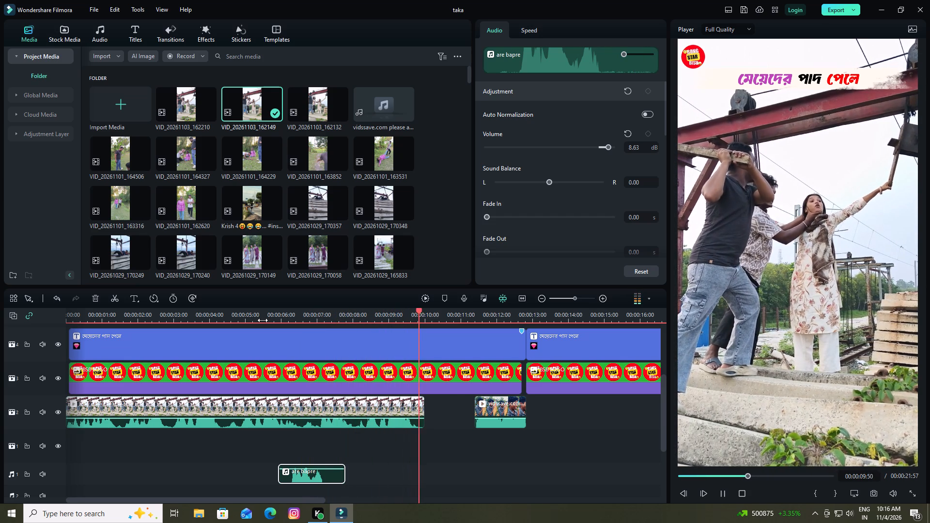
pyautogui.press('space')
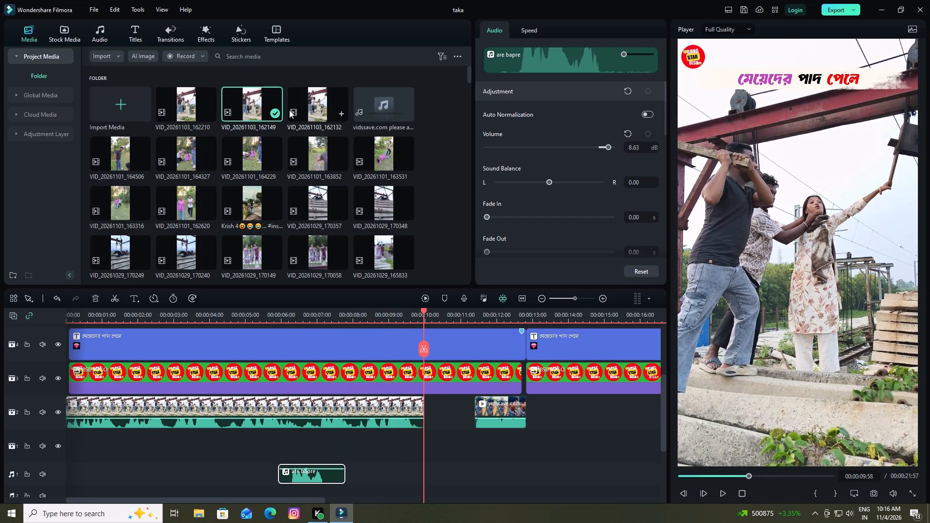
# Search the project media for kri and insert krish mems on video track 2 directly after VID_20261103_162149.
pyautogui.click(265, 56)
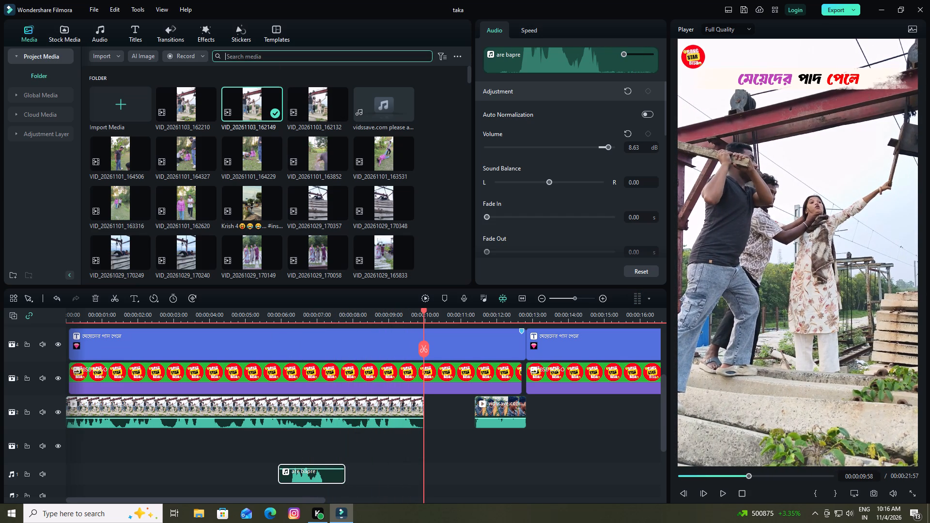
pyautogui.press('k')
pyautogui.write('ri')
pyautogui.press('Return')
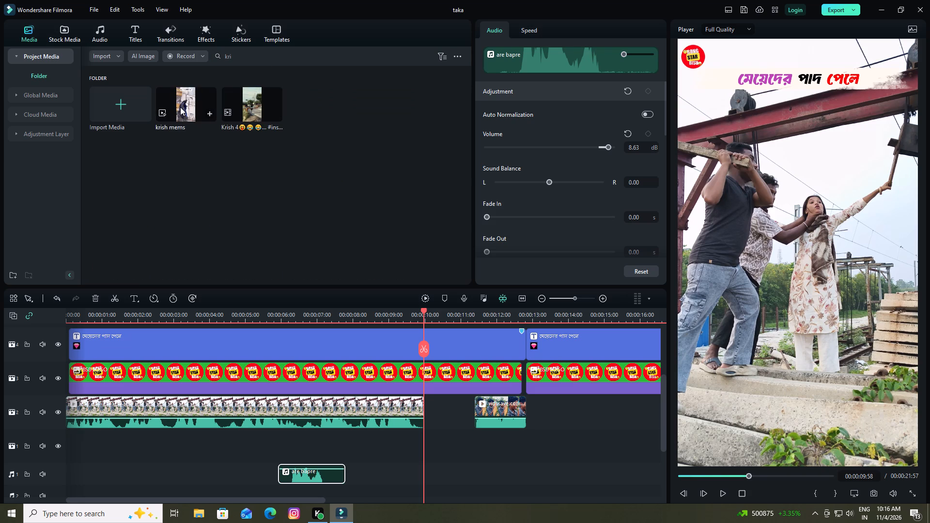
pyautogui.moveTo(179, 104); pyautogui.dragTo(430, 424)
pyautogui.moveTo(461, 420); pyautogui.dragTo(462, 403)
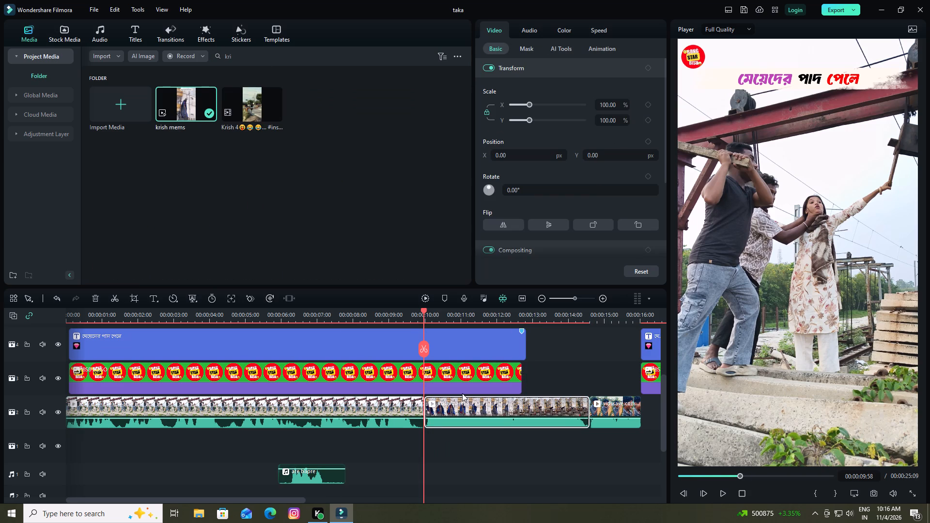
# Delete the first title clip on video track 4.
pyautogui.click(274, 338)
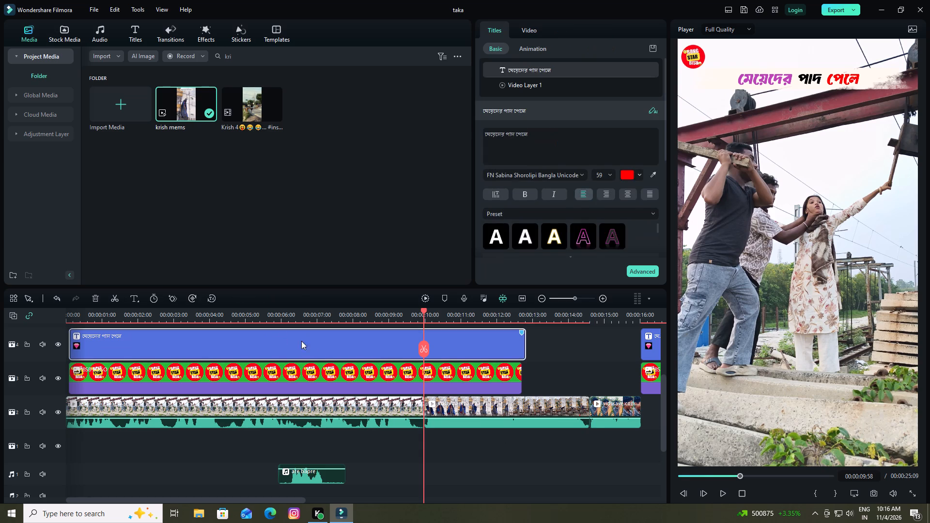
pyautogui.click(93, 298)
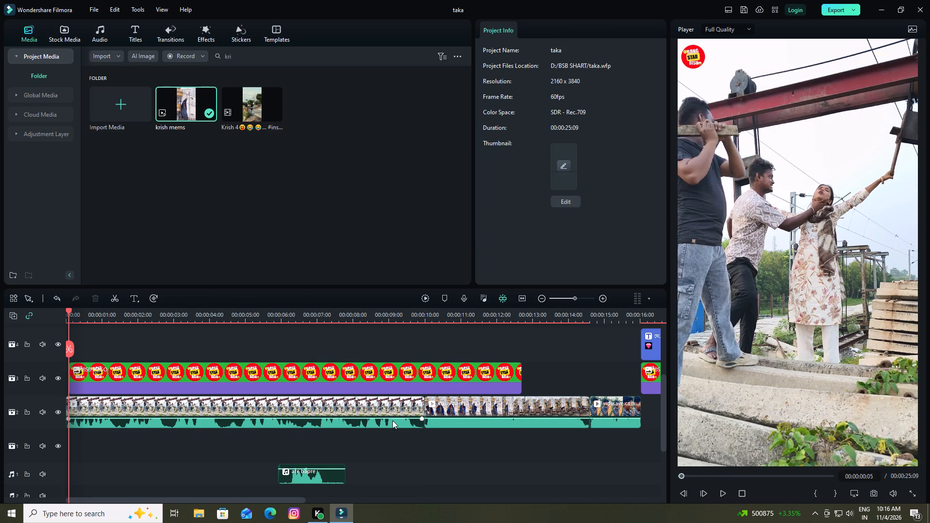
# Play the sequence from the beginning and replay the transition into krish mems, continuing past the end of the clips that follow.
pyautogui.press('space')
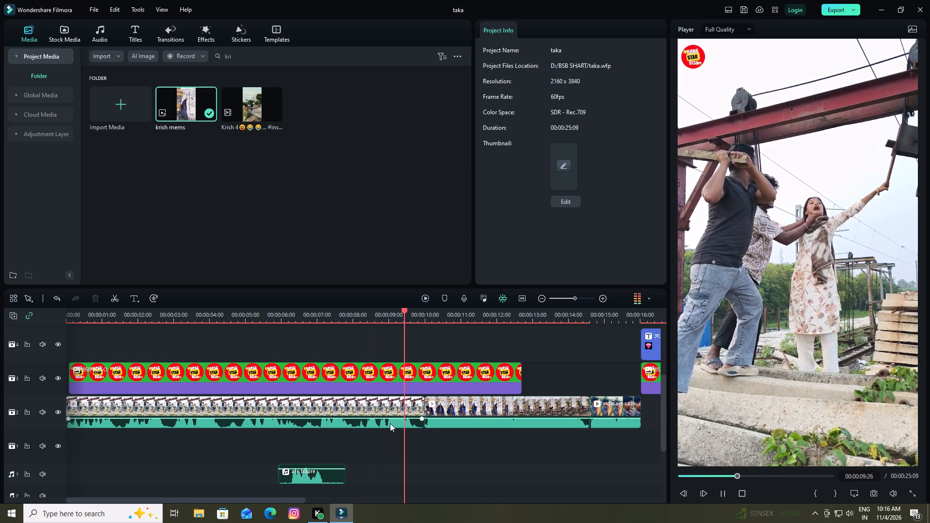
pyautogui.press('space')
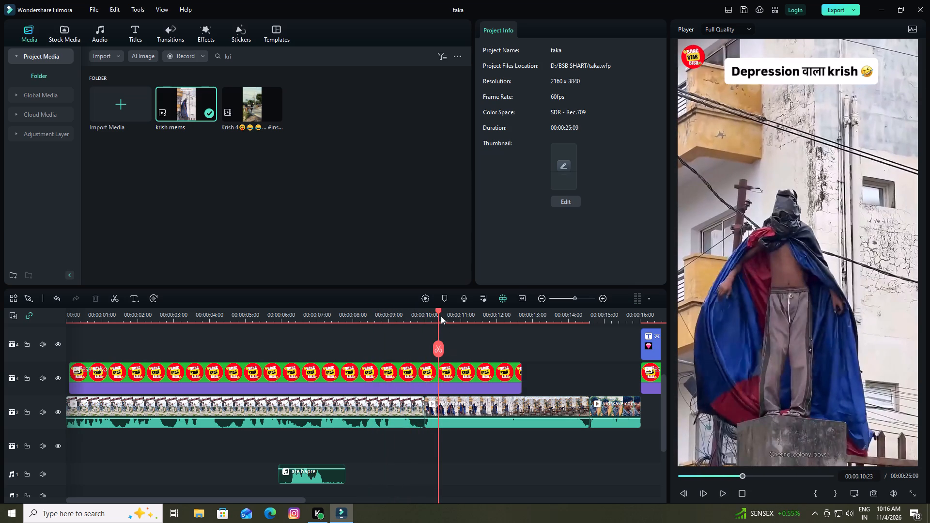
pyautogui.moveTo(436, 310); pyautogui.dragTo(271, 322)
pyautogui.press('space')
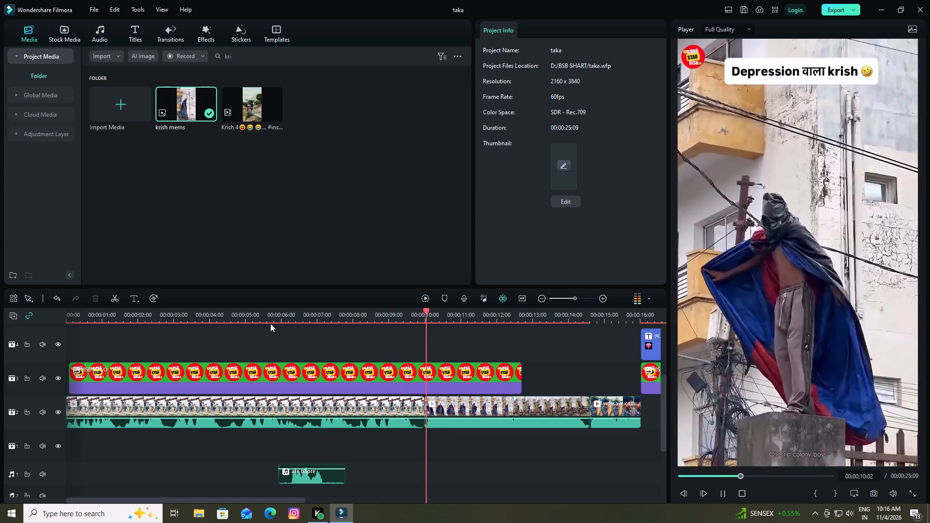
pyautogui.press('space')
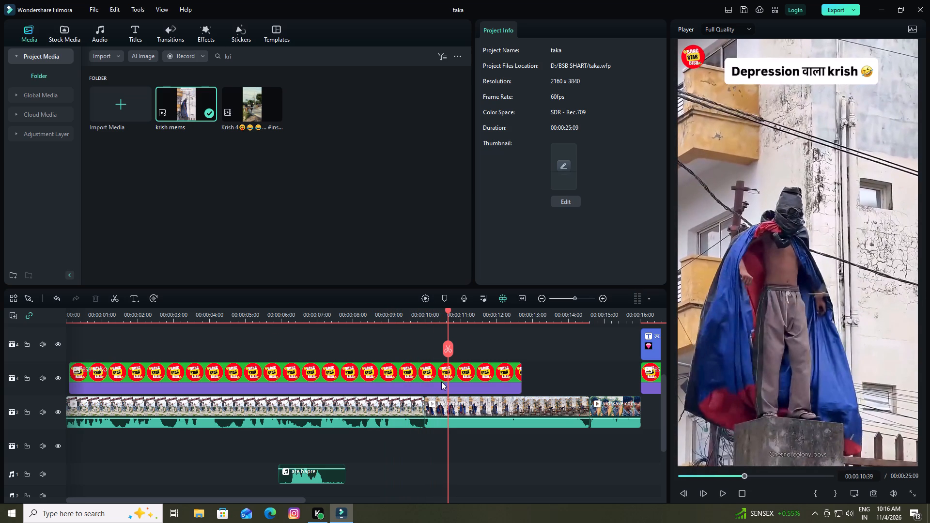
pyautogui.moveTo(448, 309); pyautogui.dragTo(409, 322)
pyautogui.press('space')
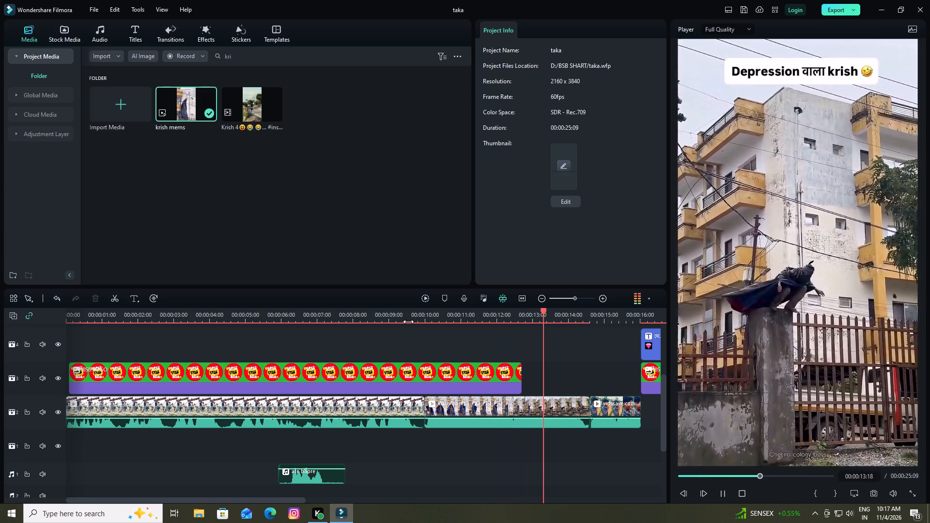
pyautogui.press('space')
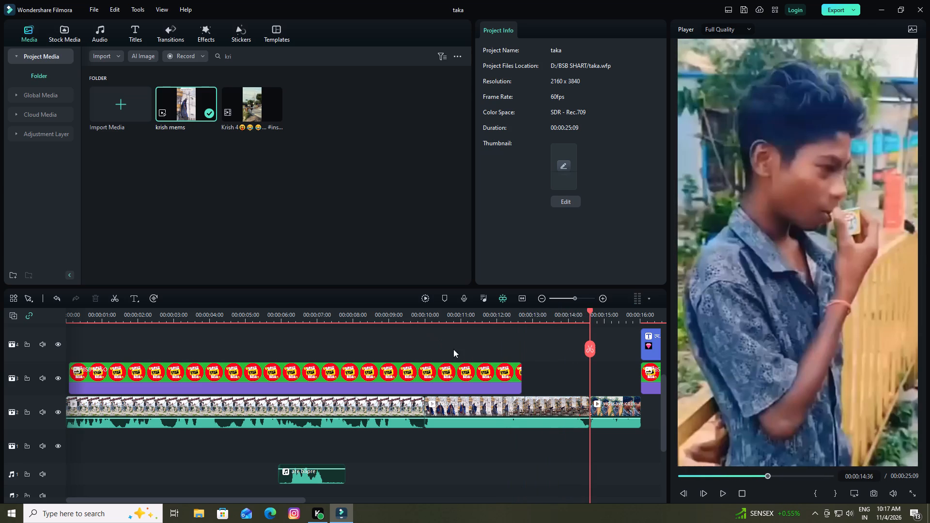
pyautogui.press('space')
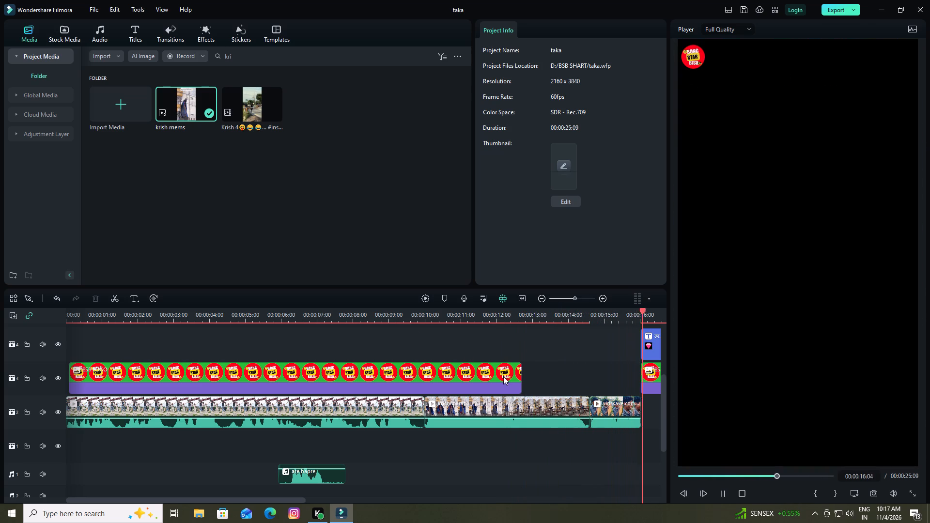
pyautogui.press('space')
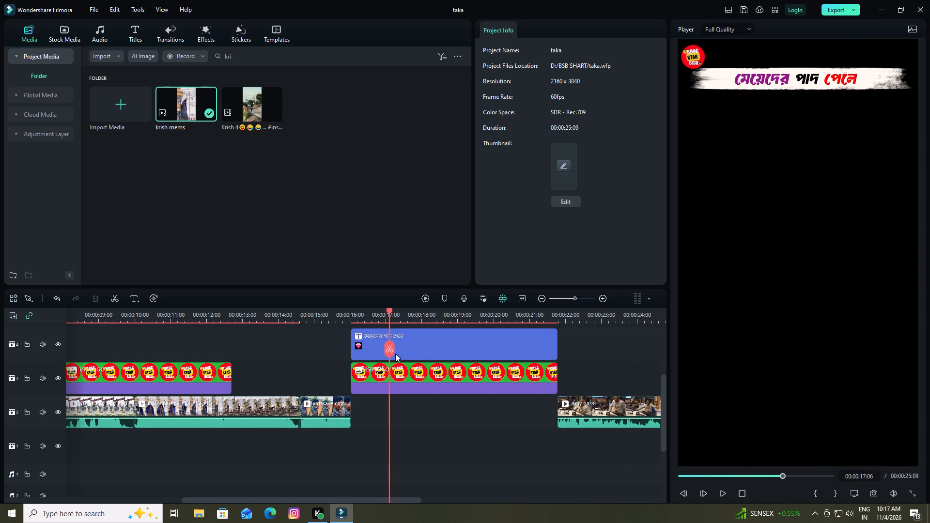
# Delete the remaining title clip on video track 4 and the second logo clip on video track 3, both starting at about 16 seconds.
pyautogui.click(411, 346)
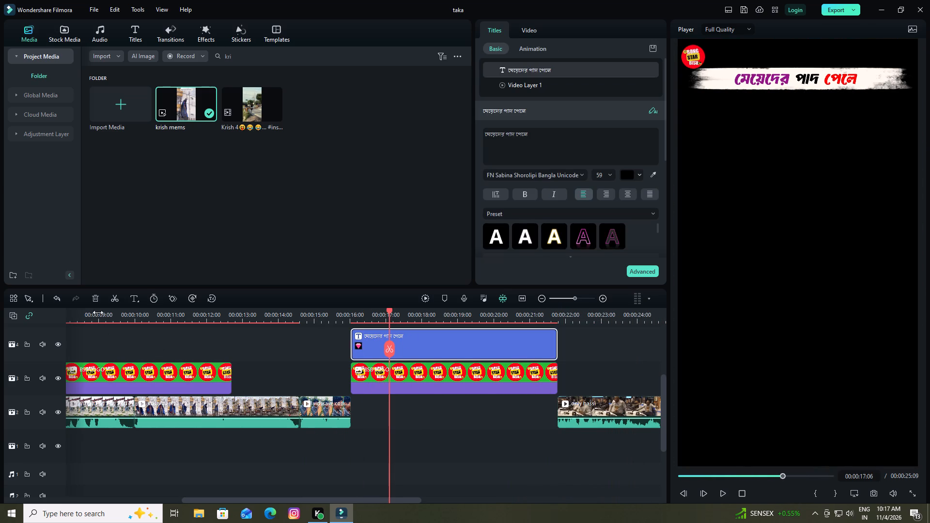
pyautogui.click(93, 298)
pyautogui.click(393, 374)
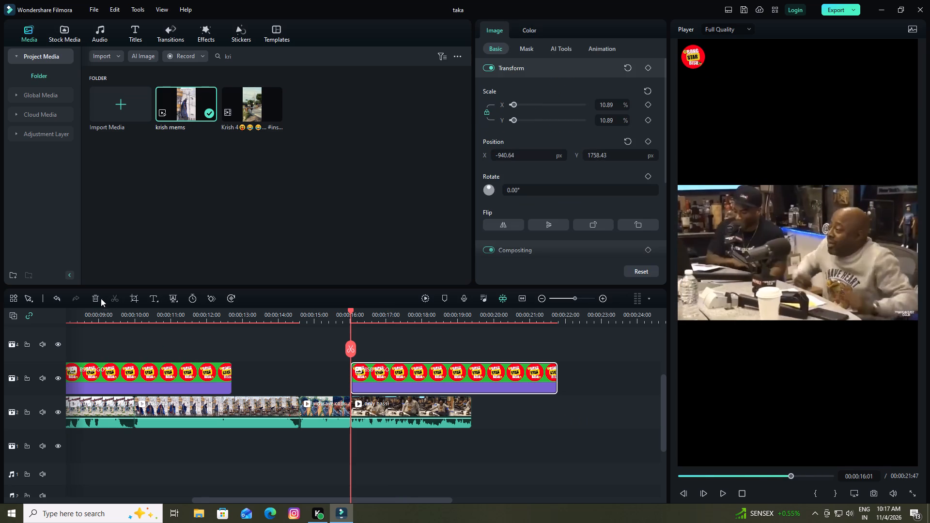
pyautogui.click(96, 295)
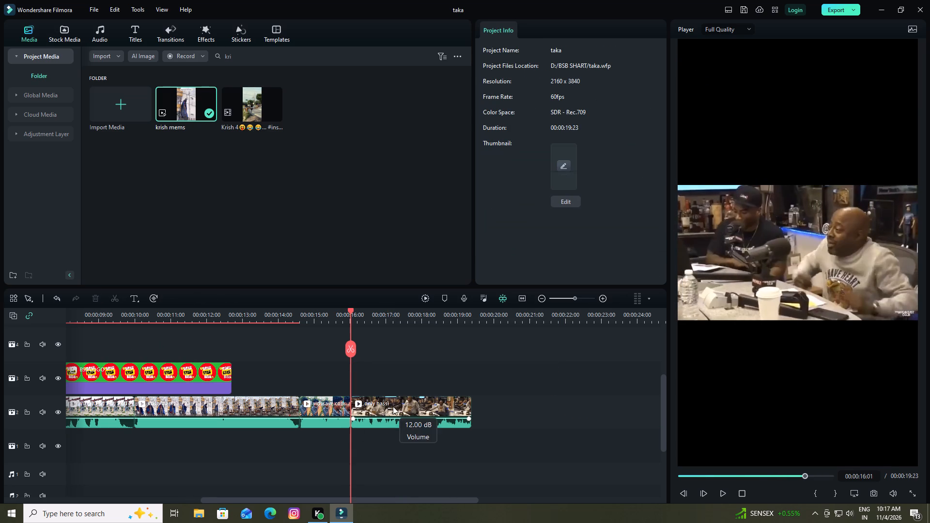
# Move the last clip on video track 2 later, starting at about 18 seconds.
pyautogui.moveTo(393, 406); pyautogui.dragTo(481, 402)
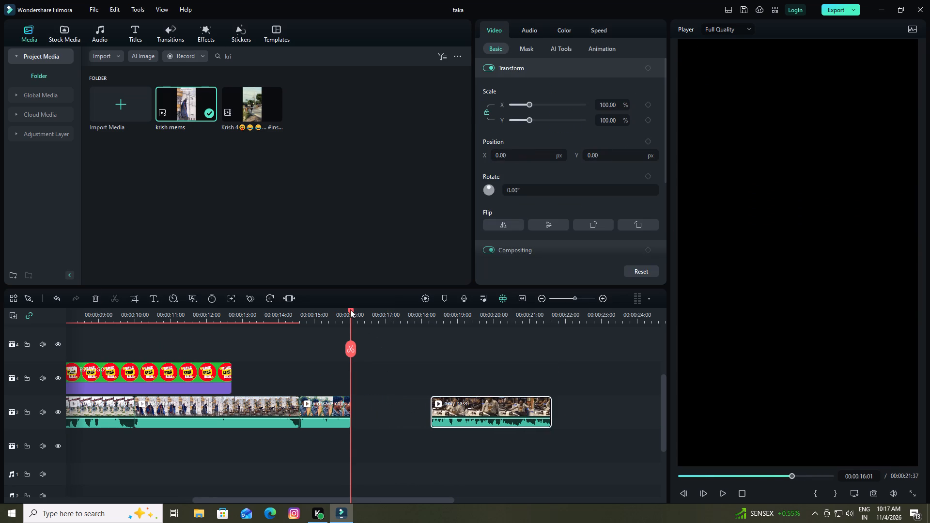
# Split krish mems on video track 2 at 00:00:14:28 and delete the short piece after the cut.
pyautogui.moveTo(350, 309); pyautogui.dragTo(292, 311)
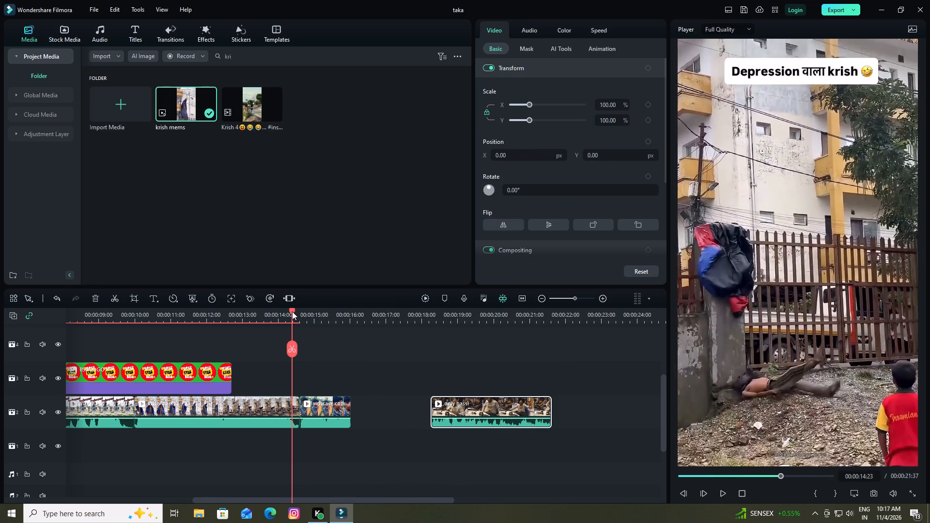
pyautogui.moveTo(292, 311); pyautogui.dragTo(295, 313)
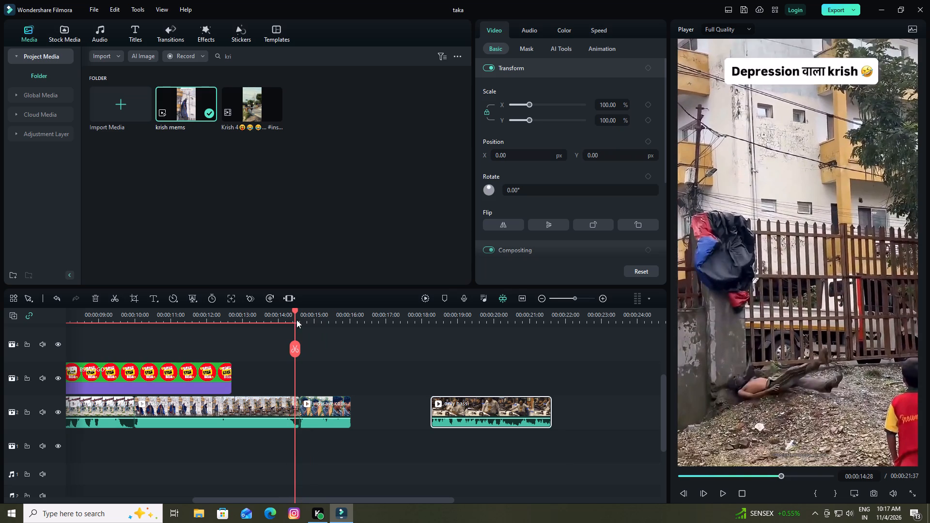
pyautogui.click(295, 351)
pyautogui.click(93, 294)
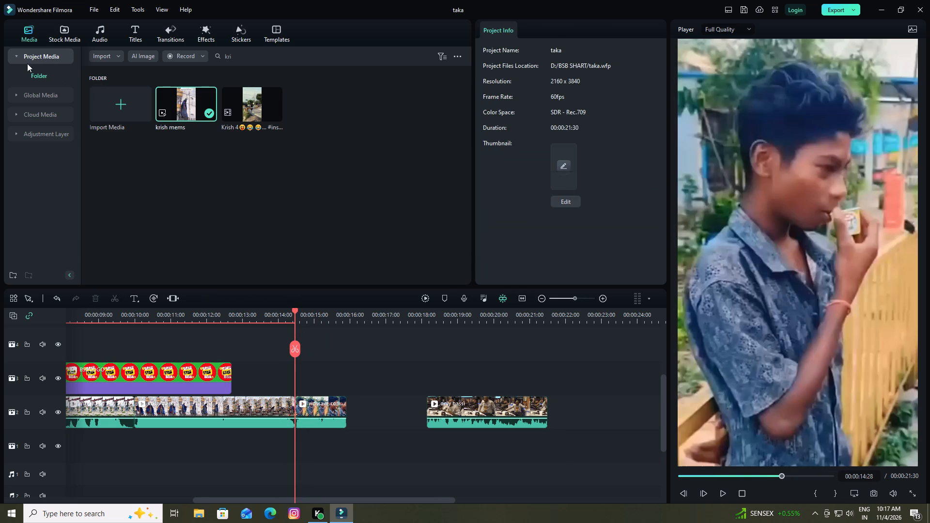
# Import VID_20261103_162210 from the MOHALAYA folder into the project media.
pyautogui.click(28, 31)
pyautogui.click(120, 99)
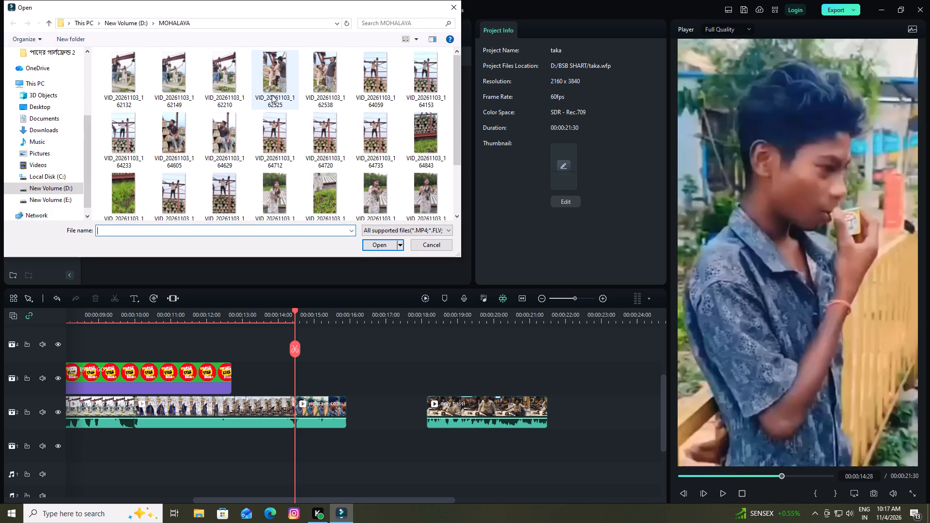
pyautogui.click(224, 74)
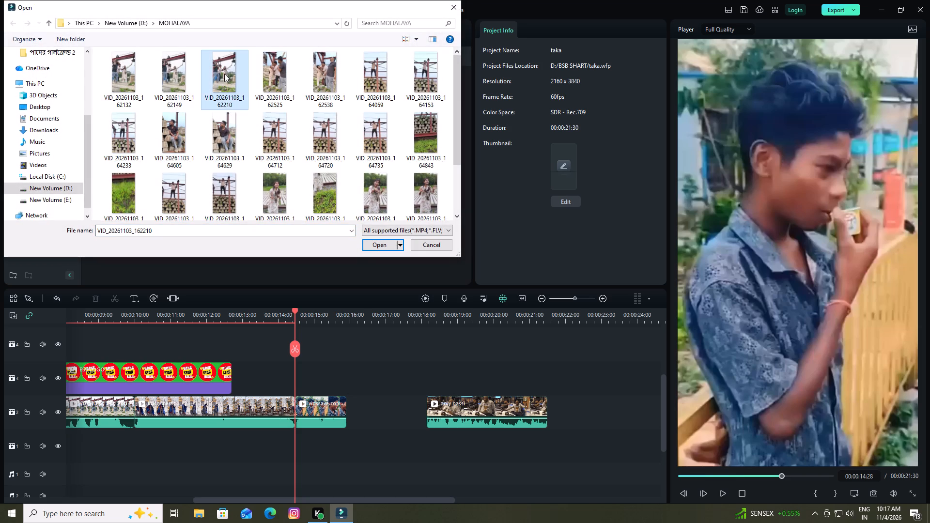
pyautogui.click(224, 75)
pyautogui.click(370, 243)
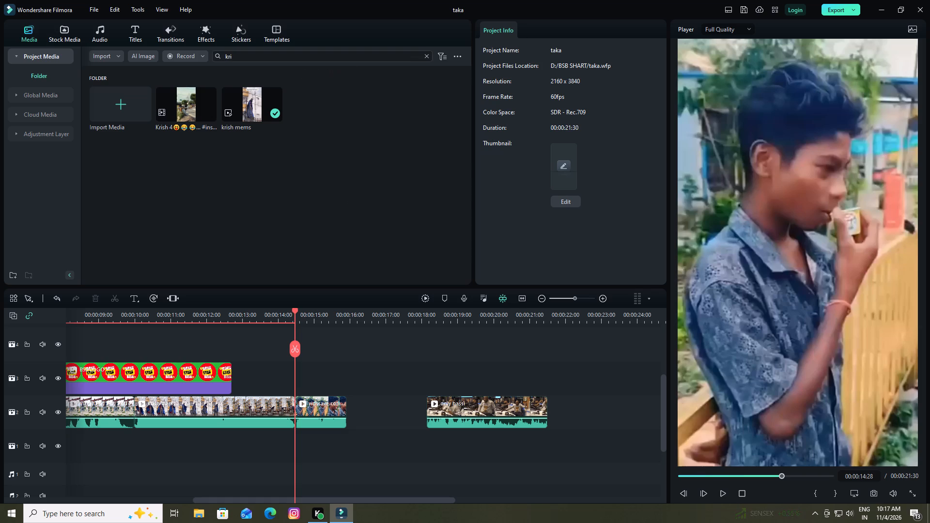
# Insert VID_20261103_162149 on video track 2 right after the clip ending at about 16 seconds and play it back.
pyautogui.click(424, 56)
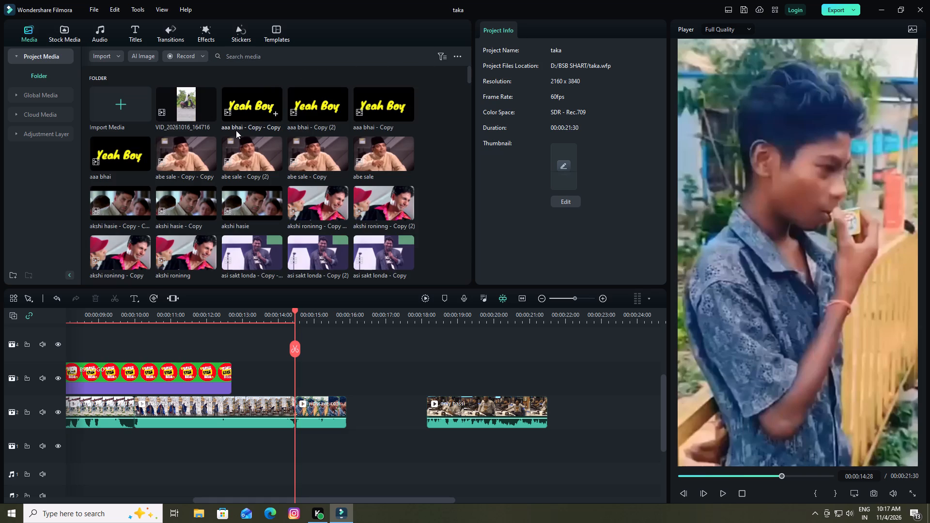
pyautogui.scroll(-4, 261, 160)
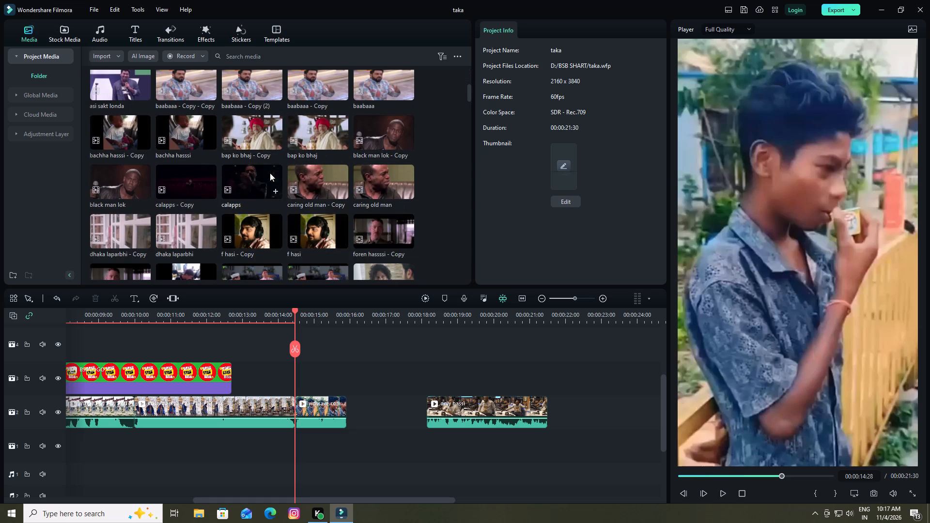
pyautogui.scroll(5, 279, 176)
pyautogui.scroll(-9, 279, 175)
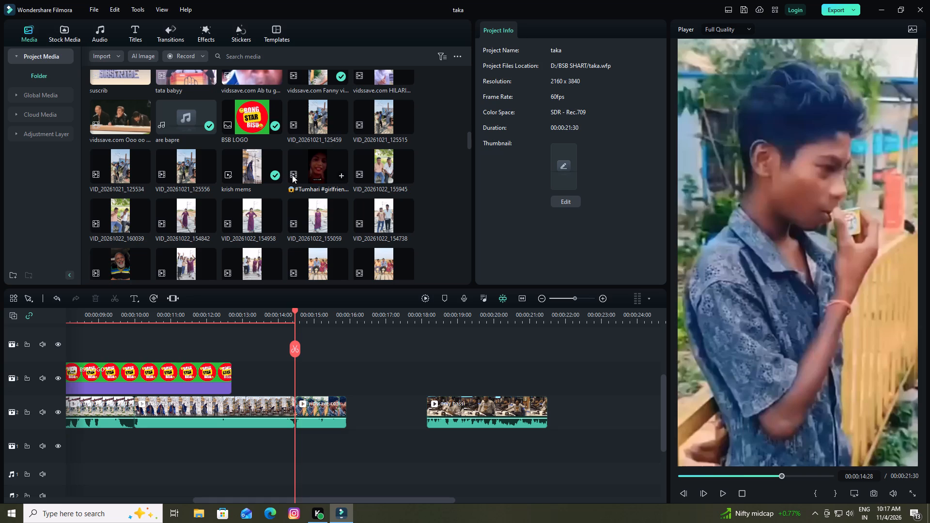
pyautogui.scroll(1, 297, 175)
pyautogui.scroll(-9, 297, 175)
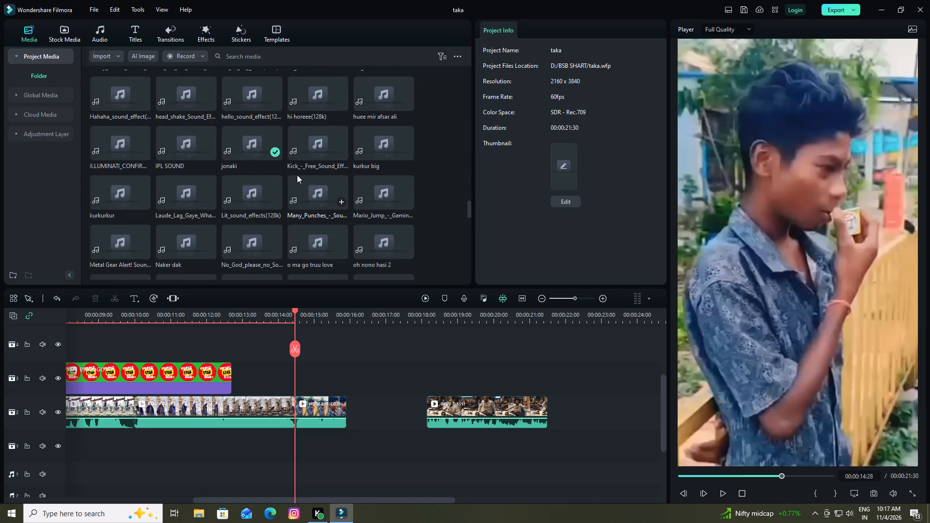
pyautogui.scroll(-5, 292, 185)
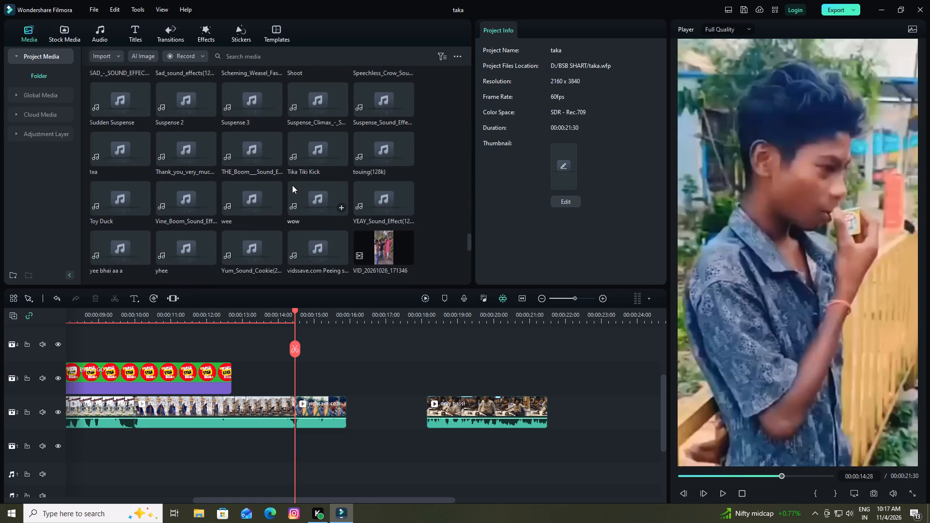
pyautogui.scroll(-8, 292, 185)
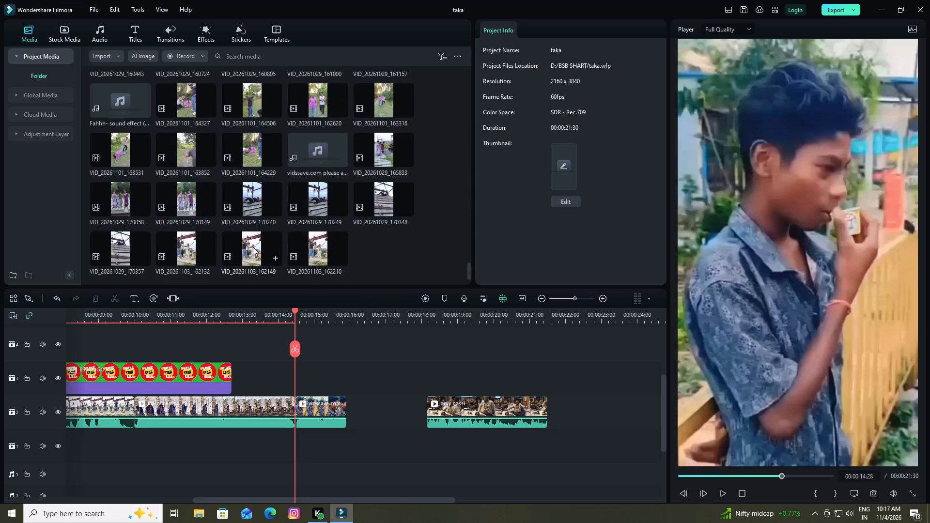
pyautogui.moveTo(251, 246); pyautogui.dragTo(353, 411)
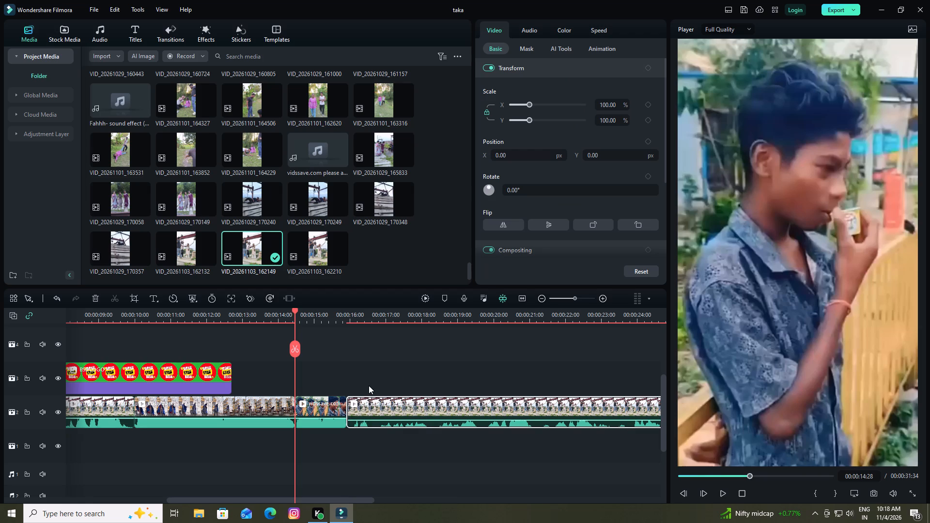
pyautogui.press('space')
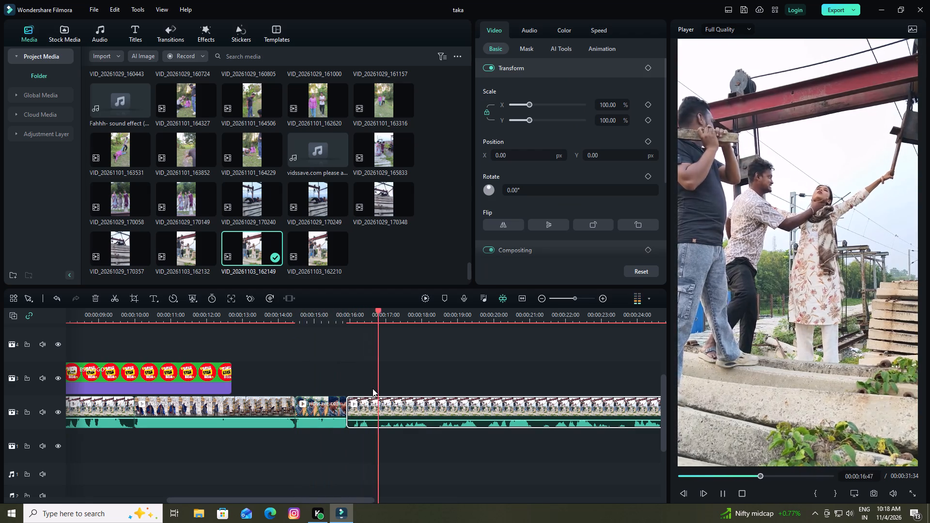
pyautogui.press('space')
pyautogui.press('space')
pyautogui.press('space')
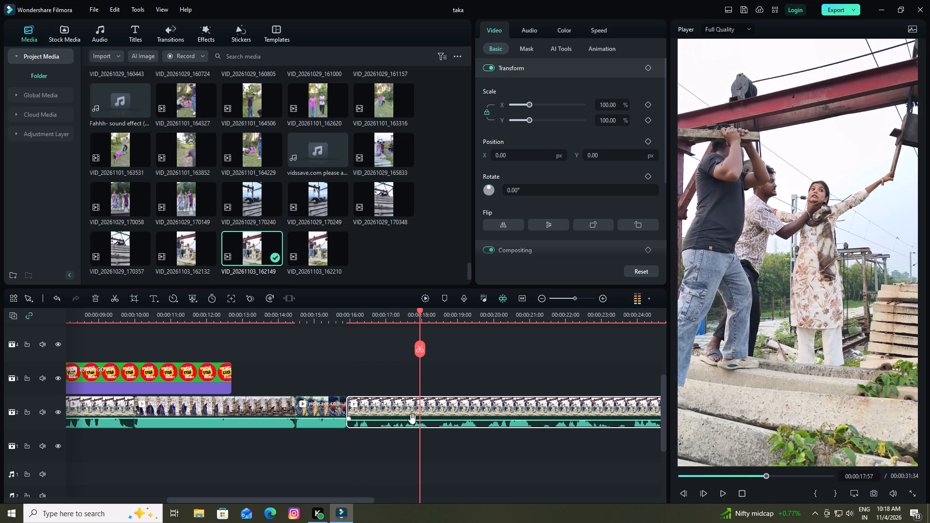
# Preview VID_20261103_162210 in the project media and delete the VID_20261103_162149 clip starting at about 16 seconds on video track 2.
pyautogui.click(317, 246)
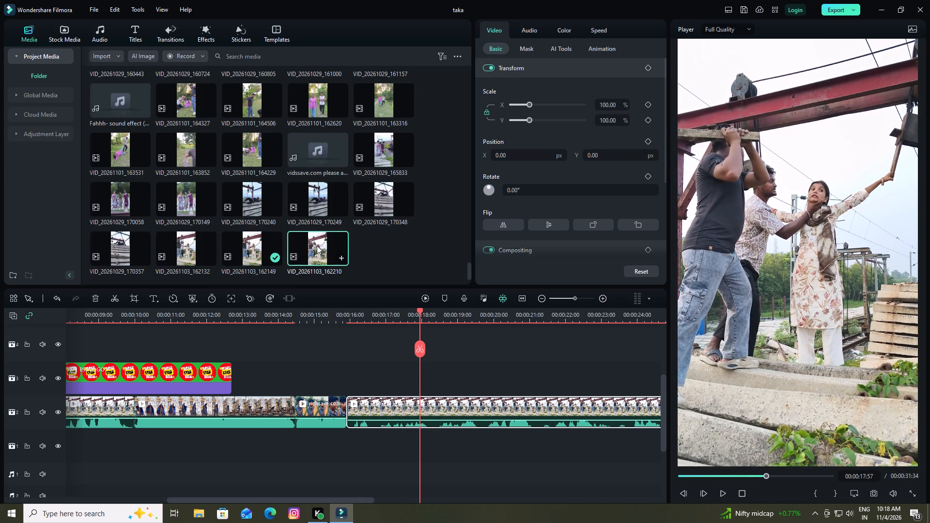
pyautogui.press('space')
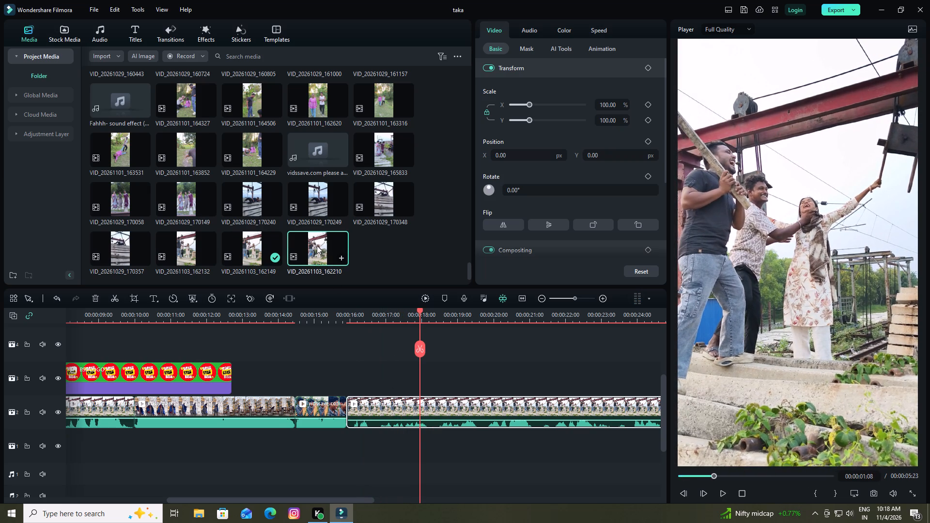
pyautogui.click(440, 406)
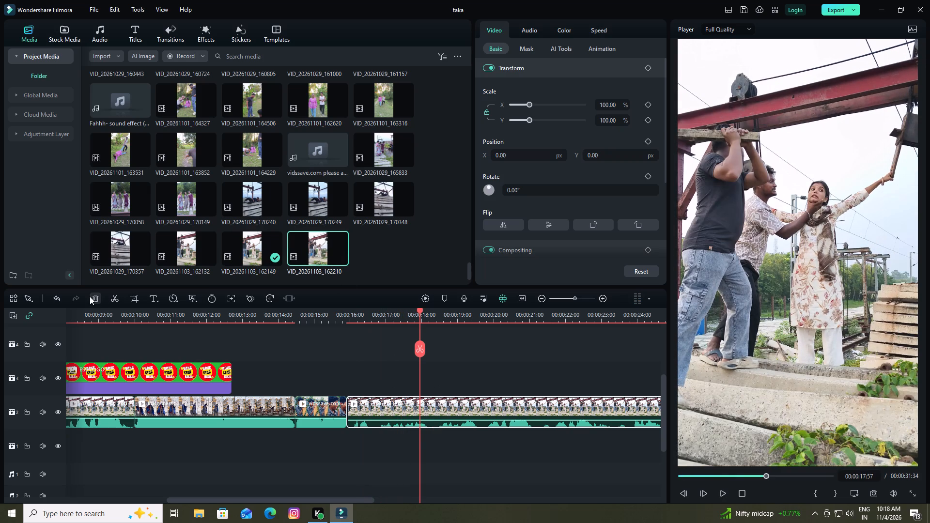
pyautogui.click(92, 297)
# Insert VID_20261103_162210 on video track 2 at 00:00:15:54, ahead of the last clip.
pyautogui.moveTo(314, 252); pyautogui.dragTo(334, 368)
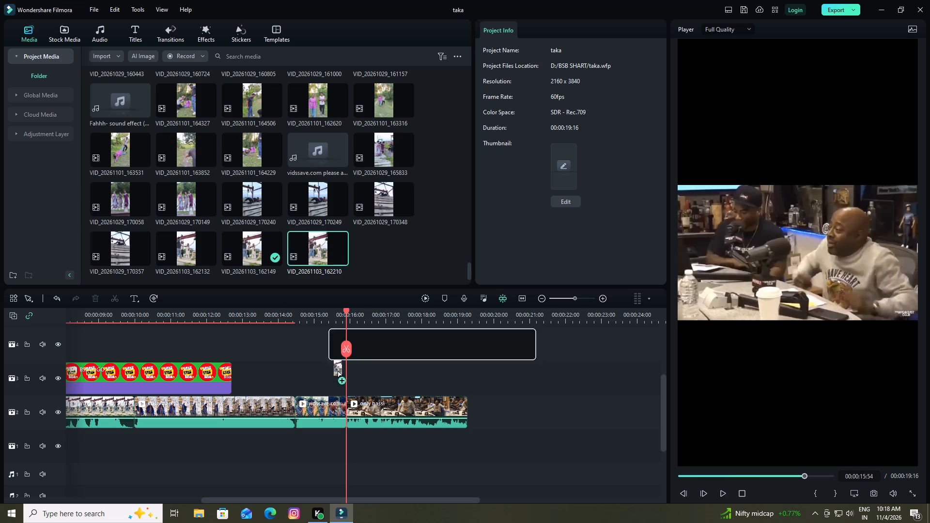
pyautogui.moveTo(334, 368); pyautogui.dragTo(346, 420)
# Split the VID_20261103_162210 clip on video track 2 at 00:00:16:34 and delete the short piece before the cut.
pyautogui.press('space')
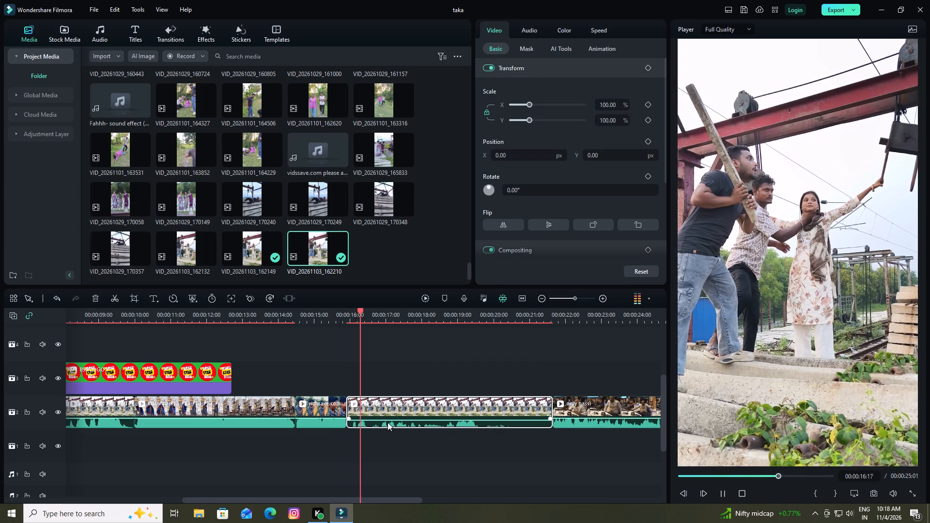
pyautogui.press('space')
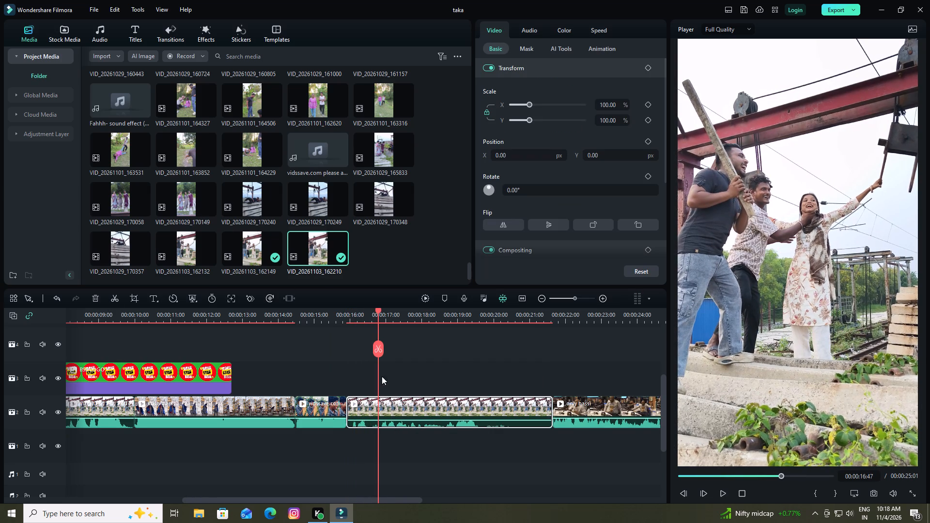
pyautogui.moveTo(377, 310); pyautogui.dragTo(374, 311)
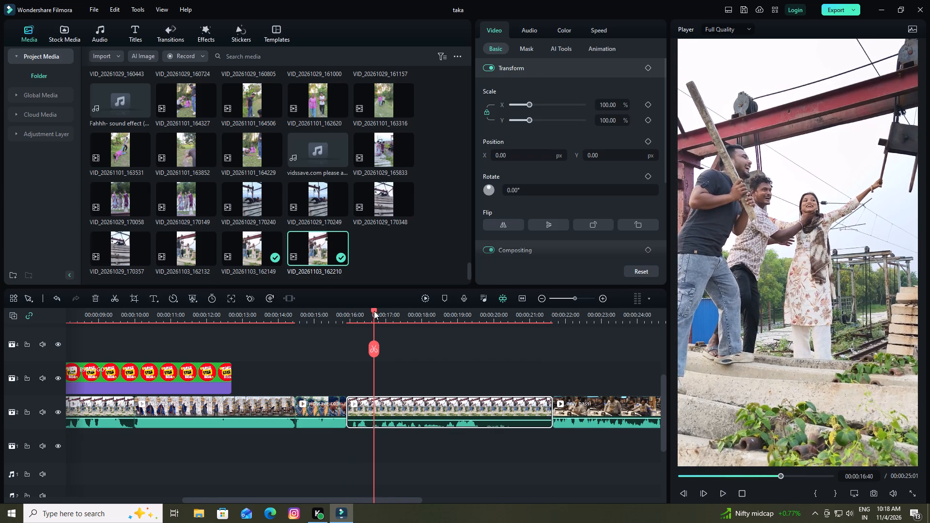
pyautogui.moveTo(374, 311); pyautogui.dragTo(371, 313)
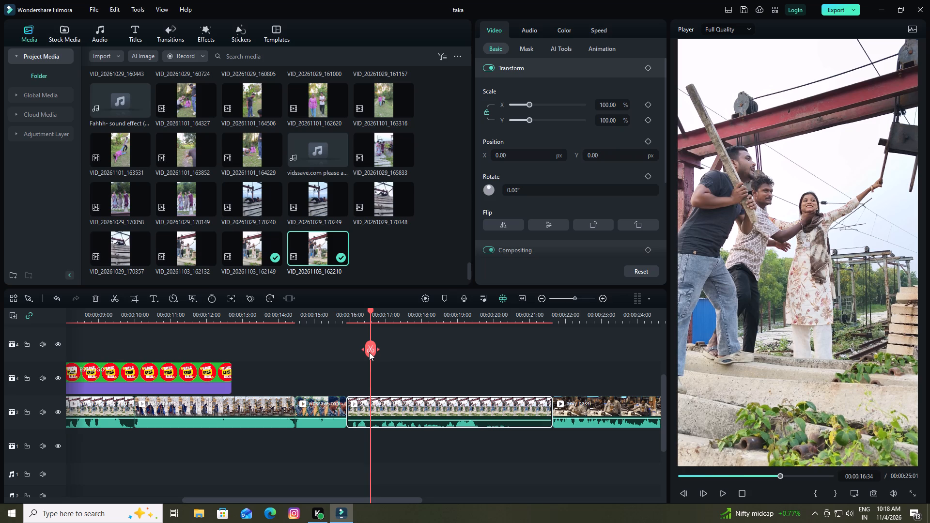
pyautogui.click(369, 352)
pyautogui.click(357, 405)
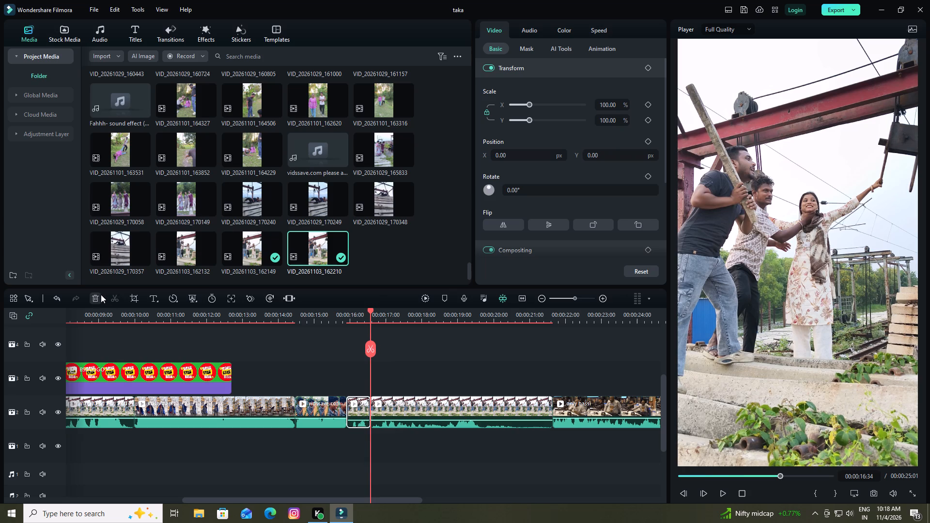
pyautogui.click(99, 294)
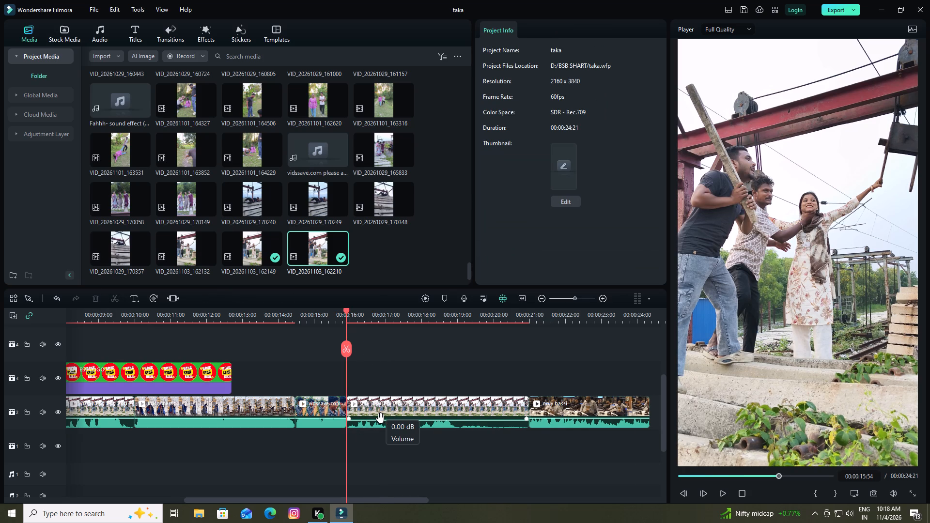
# Raise the volume of the VID_20261103_162210 clip on video track 2.
pyautogui.moveTo(380, 419); pyautogui.dragTo(382, 406)
# Split the VID_20261103_162210 clip on video track 2 at 00:00:19:41 and delete the part after the cut.
pyautogui.press('space')
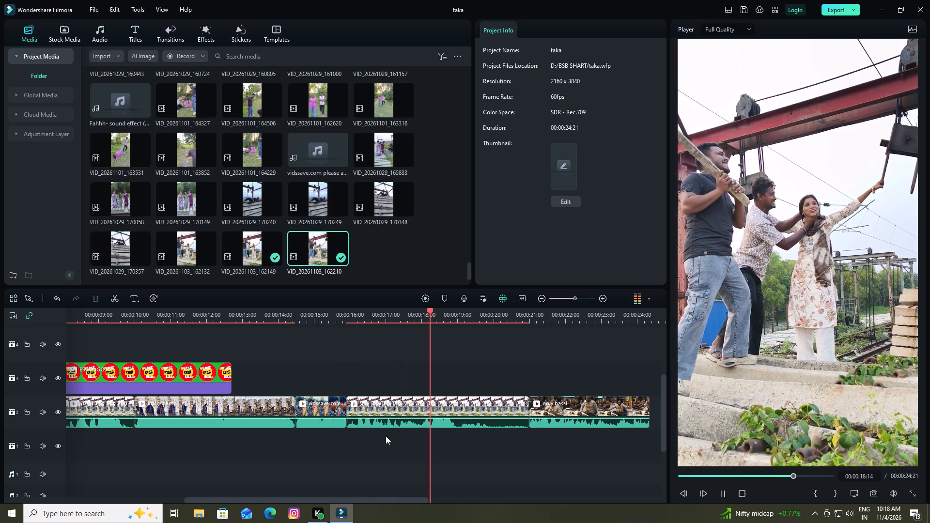
pyautogui.press('space')
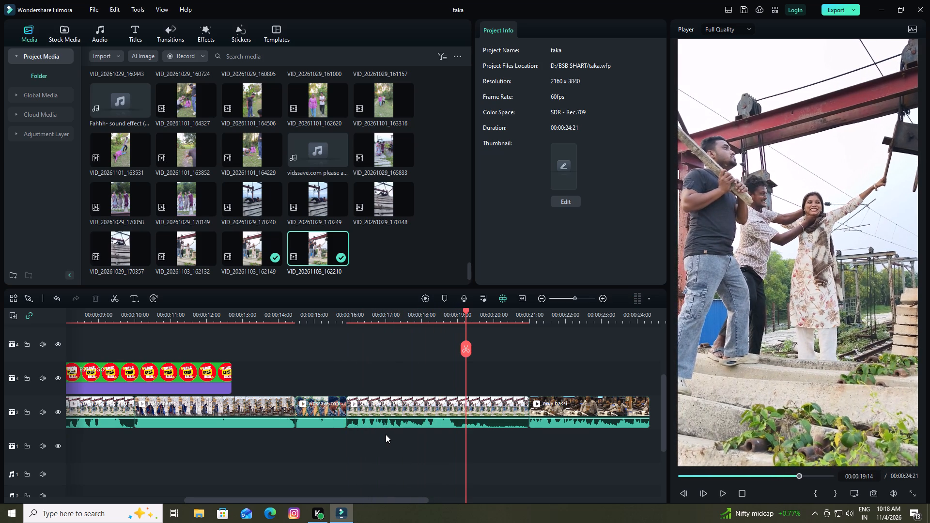
pyautogui.press('space')
pyautogui.press('space')
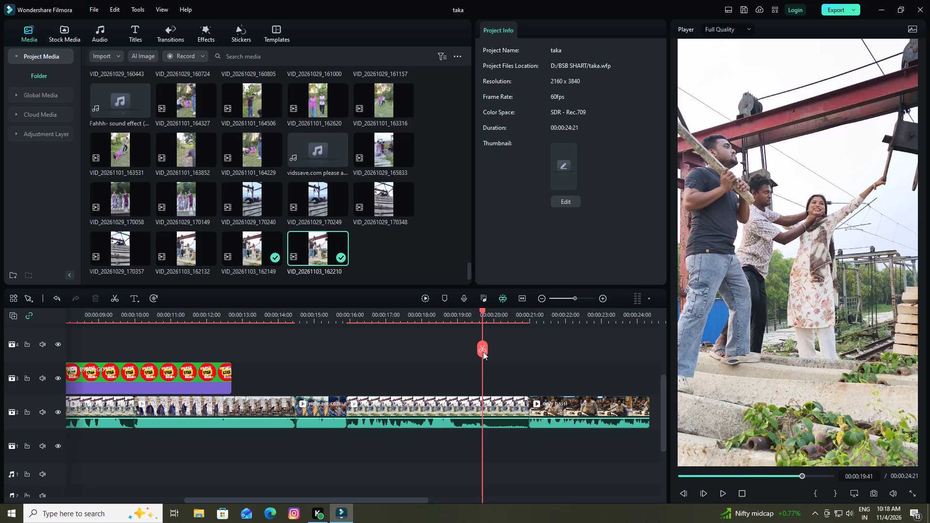
pyautogui.click(483, 351)
pyautogui.click(96, 294)
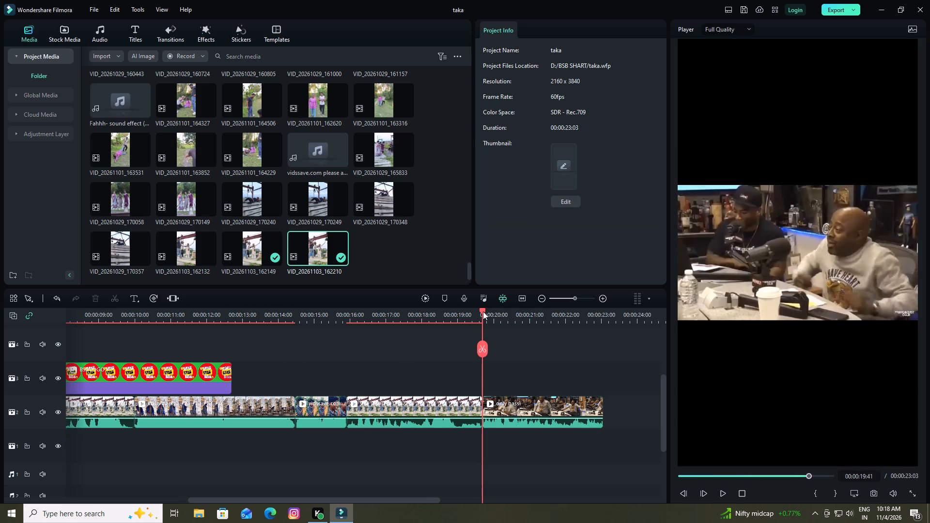
# Split the last clip on video track 2 at 00:00:22:39 and delete the short piece after the cut.
pyautogui.moveTo(480, 311); pyautogui.dragTo(312, 339)
pyautogui.press('space')
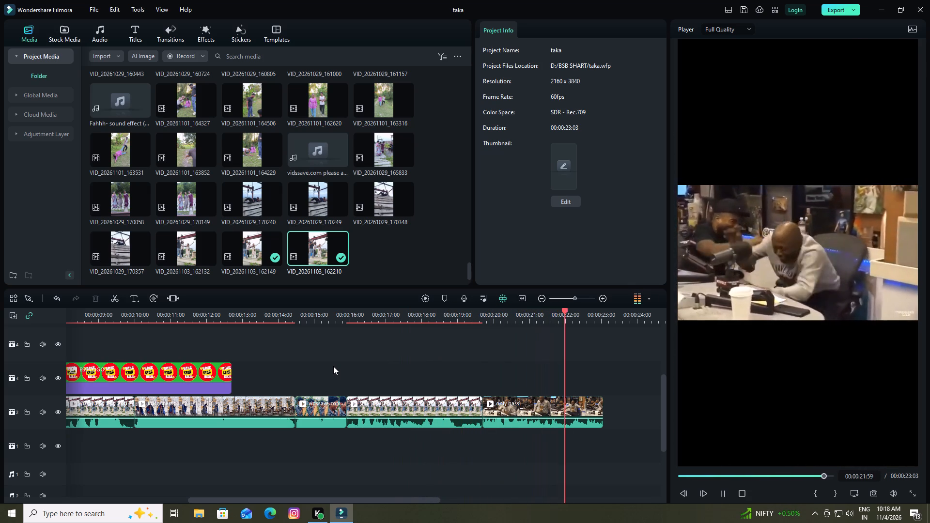
pyautogui.press('space')
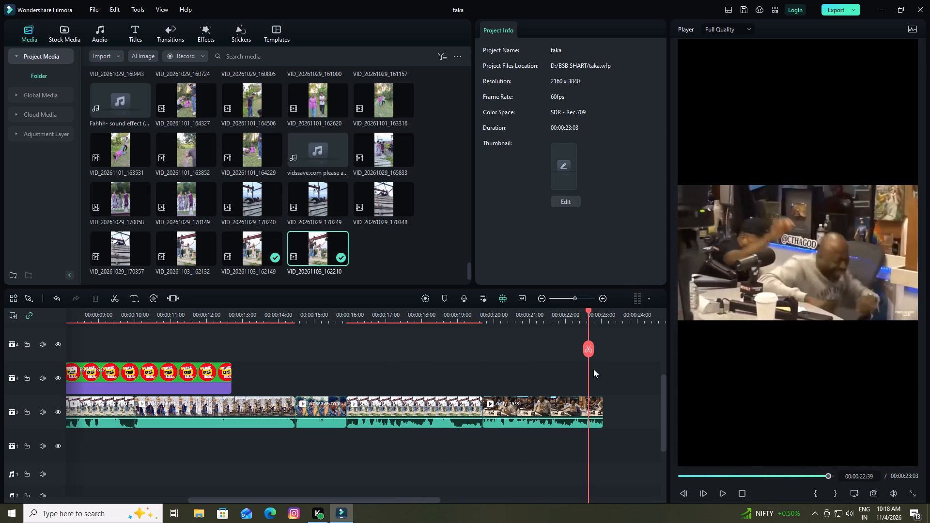
pyautogui.click(589, 351)
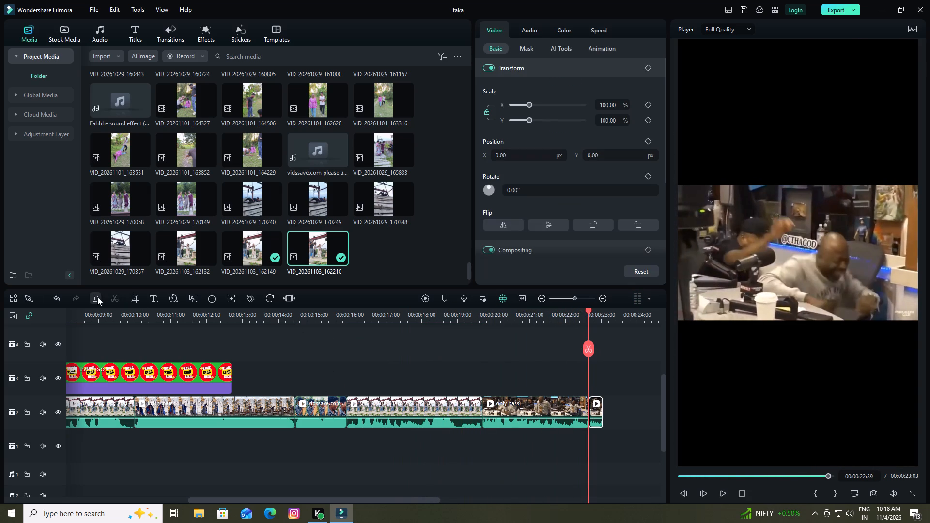
pyautogui.click(97, 297)
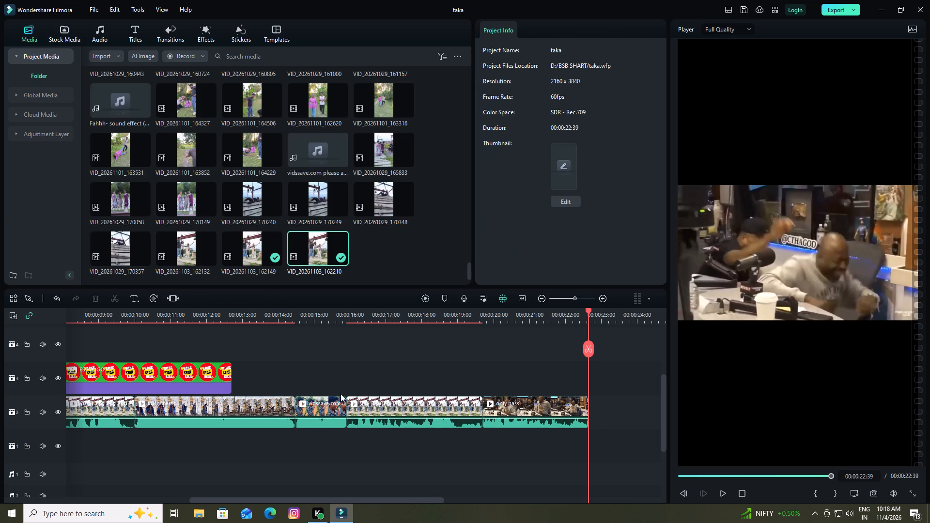
# Extend the start of the BSB LOGO clip on video track 3 back to 00:00:00:00.
pyautogui.moveTo(590, 311); pyautogui.dragTo(587, 312)
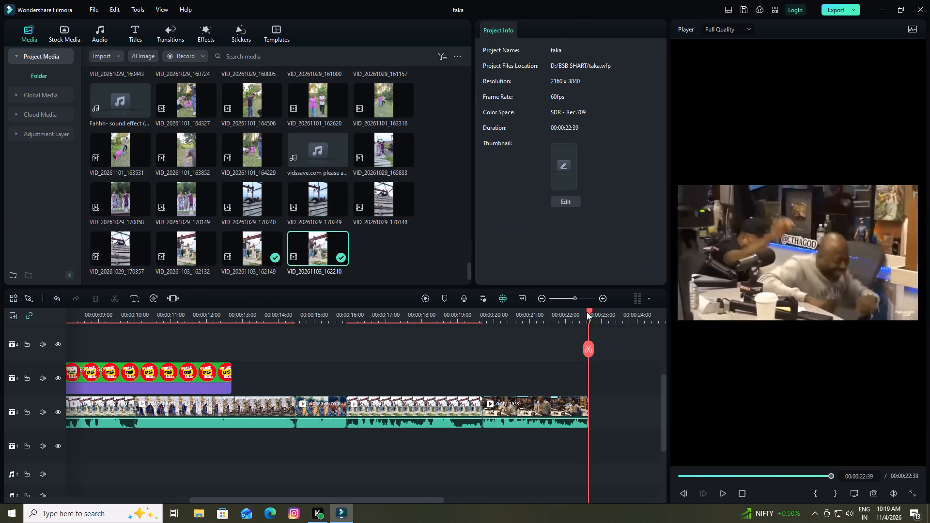
pyautogui.moveTo(587, 312); pyautogui.dragTo(17, 324)
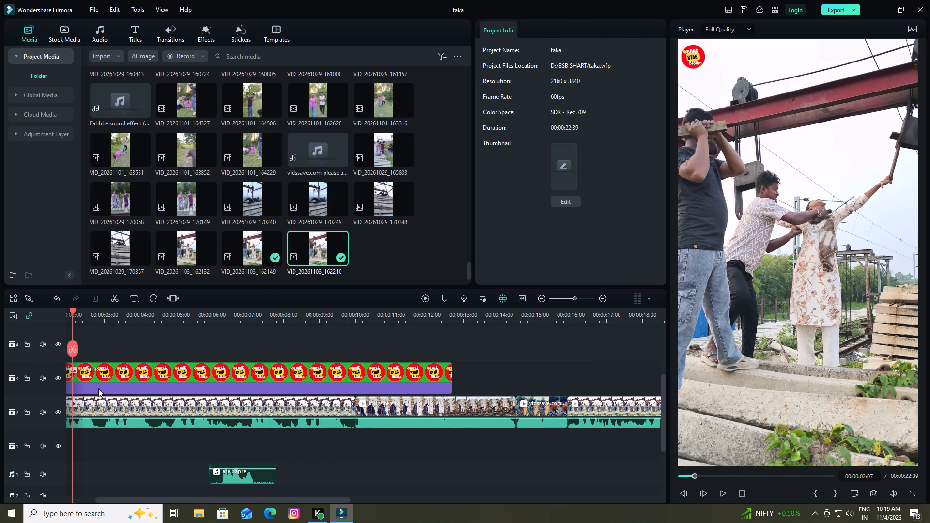
pyautogui.moveTo(73, 310); pyautogui.dragTo(0, 332)
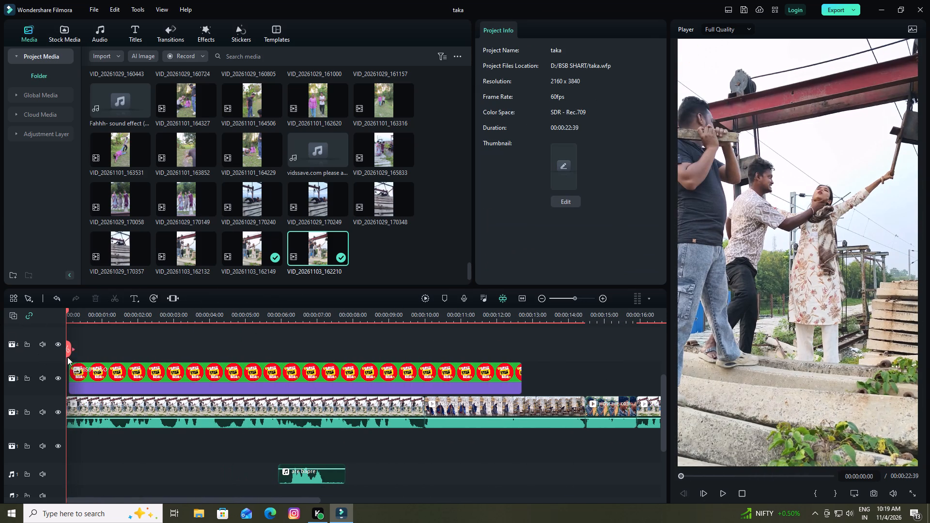
pyautogui.moveTo(70, 375); pyautogui.dragTo(42, 373)
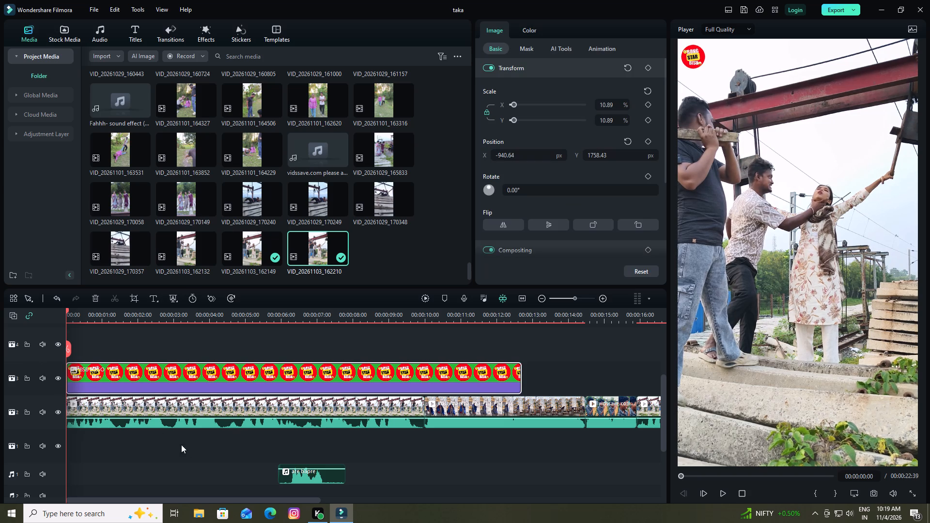
# Save the project.
pyautogui.click(743, 10)
# Play back the edit and extend the end of the BSB LOGO clip on video track 3 to 00:00:19:41.
pyautogui.press('space')
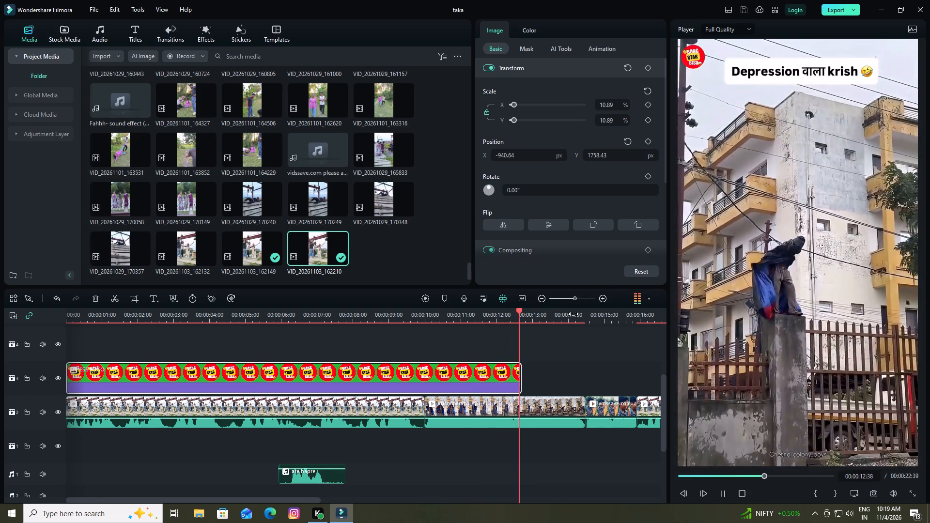
pyautogui.moveTo(573, 314); pyautogui.dragTo(537, 317)
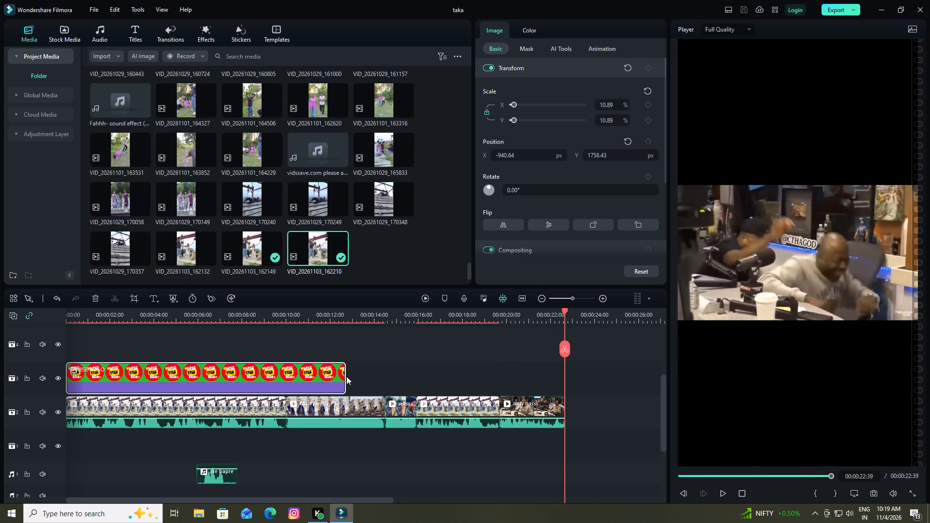
pyautogui.moveTo(344, 375); pyautogui.dragTo(351, 375)
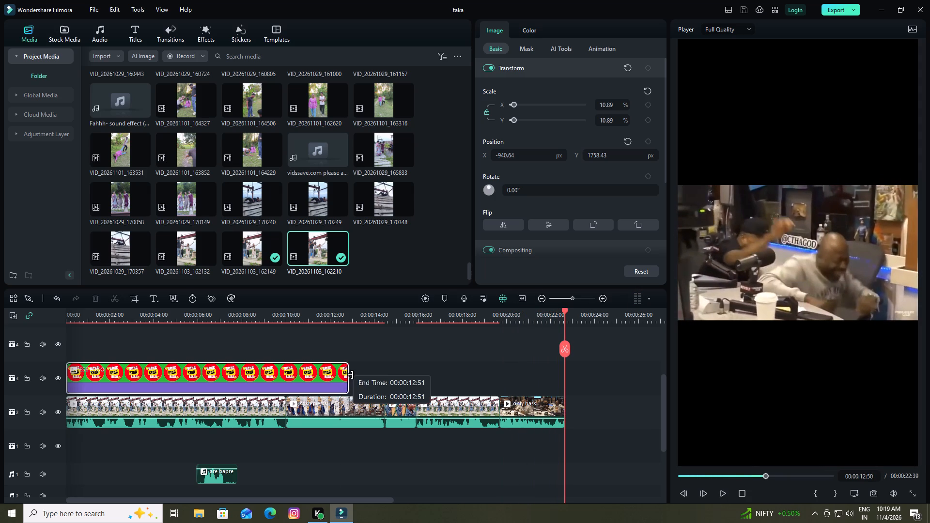
pyautogui.moveTo(351, 375); pyautogui.dragTo(501, 379)
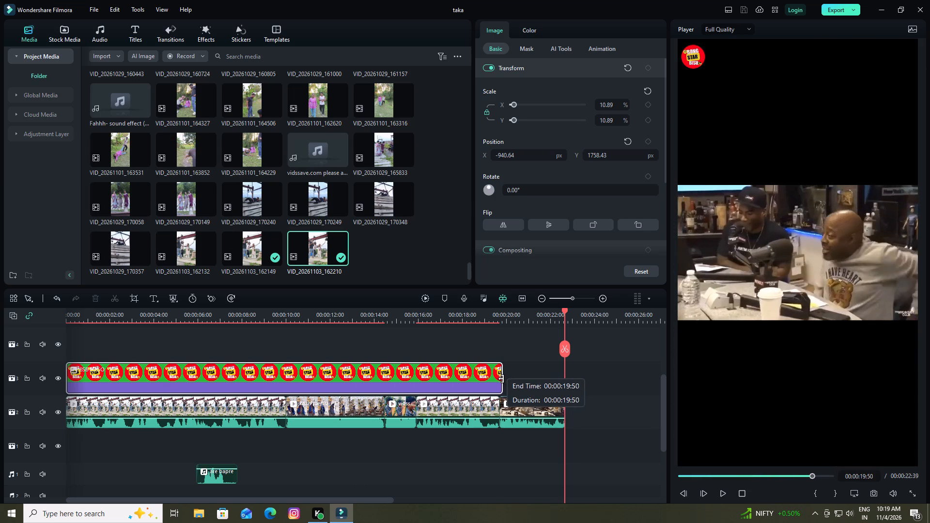
pyautogui.moveTo(501, 379); pyautogui.dragTo(500, 379)
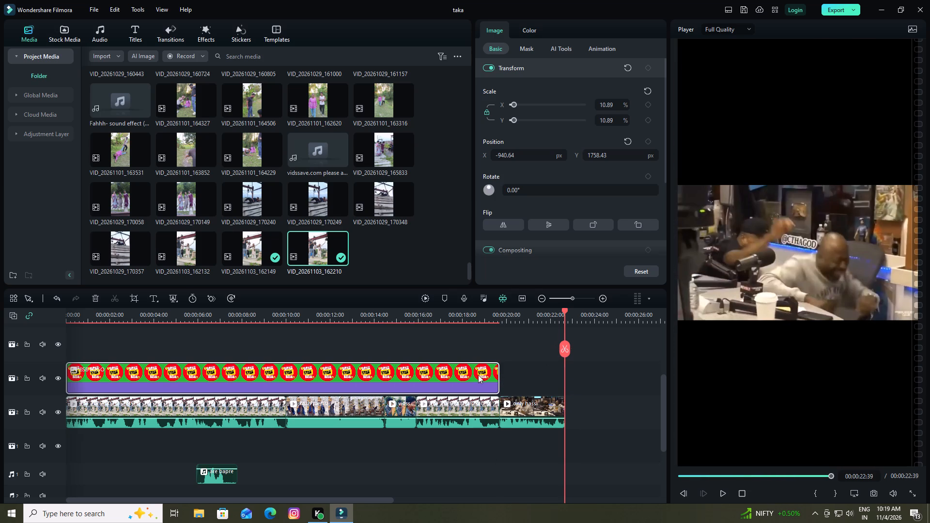
# Add the Red solid color from the stock library to video track 4 at 00:00:00:00, above the BSB LOGO clip.
pyautogui.moveTo(567, 311); pyautogui.dragTo(490, 320)
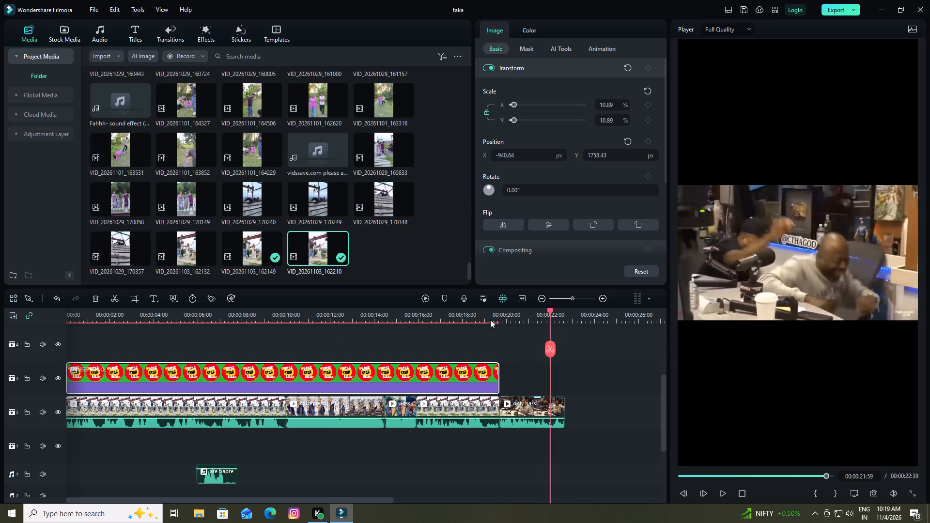
pyautogui.moveTo(490, 320); pyautogui.dragTo(43, 321)
pyautogui.scroll(2, 221, 402)
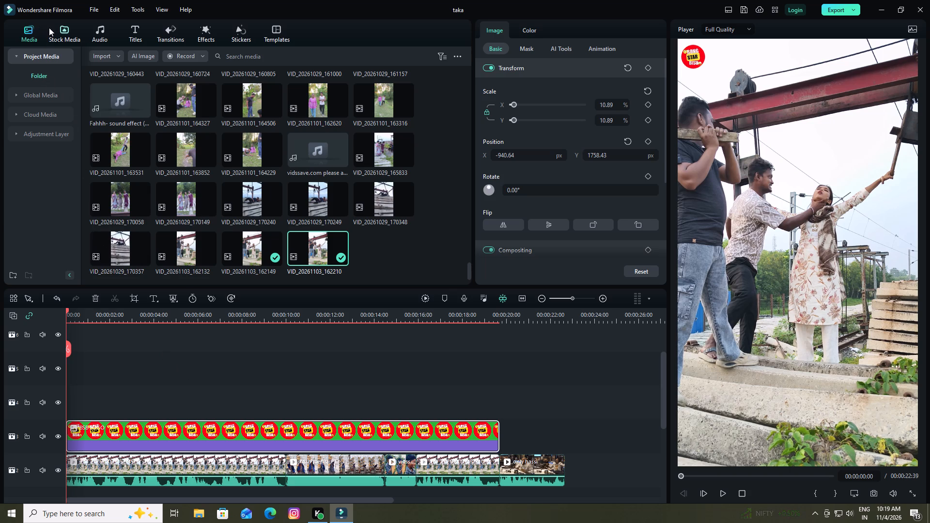
pyautogui.click(61, 27)
pyautogui.click(50, 73)
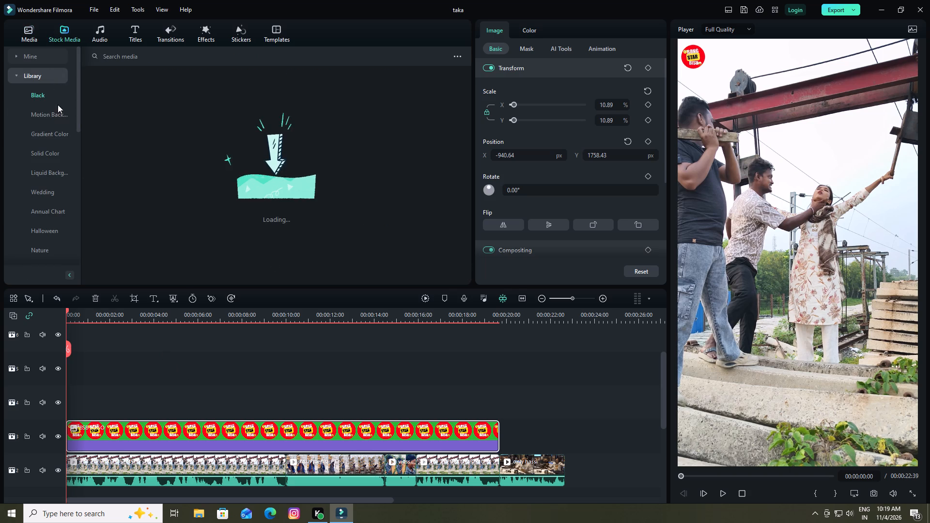
pyautogui.click(57, 152)
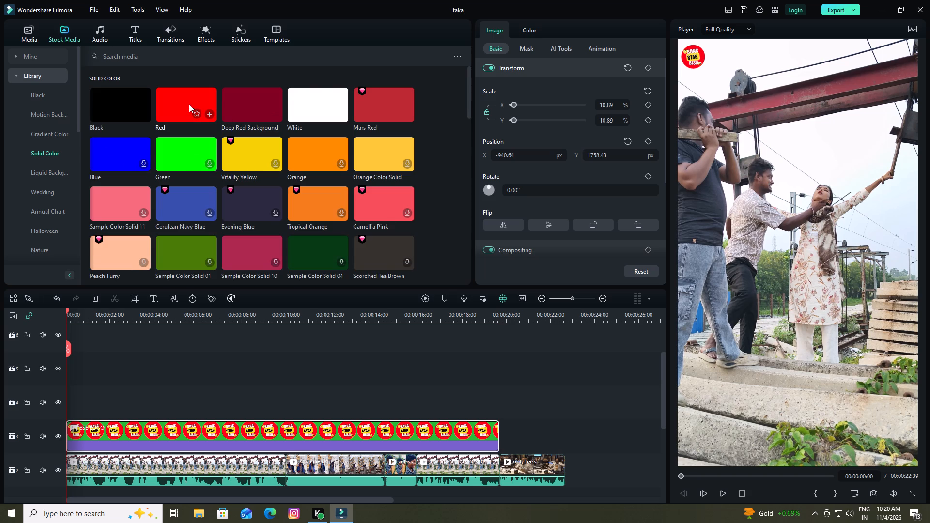
pyautogui.moveTo(178, 105); pyautogui.dragTo(65, 406)
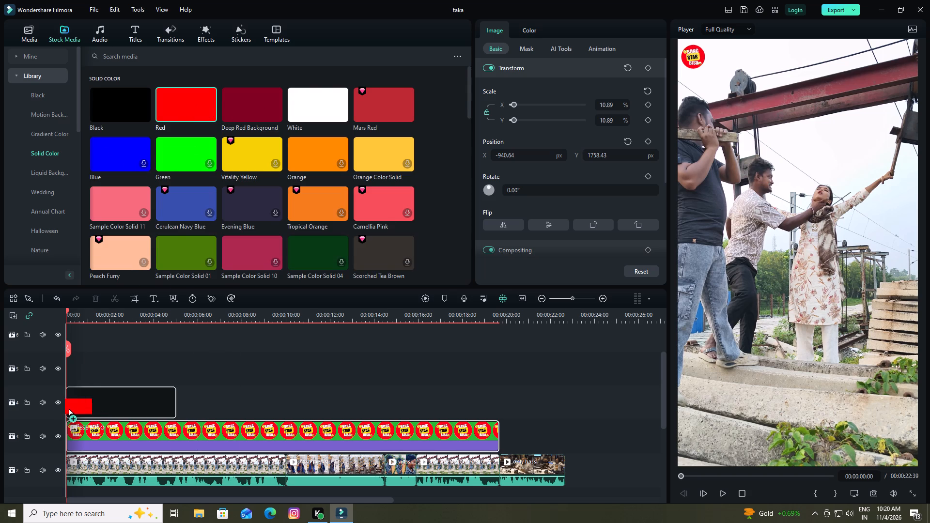
pyautogui.moveTo(65, 406); pyautogui.dragTo(58, 405)
# Extend the end of the Red clip on video track 4 to 00:00:19:41, matching the BSB LOGO clip.
pyautogui.moveTo(176, 402); pyautogui.dragTo(193, 402)
pyautogui.moveTo(175, 396); pyautogui.dragTo(233, 403)
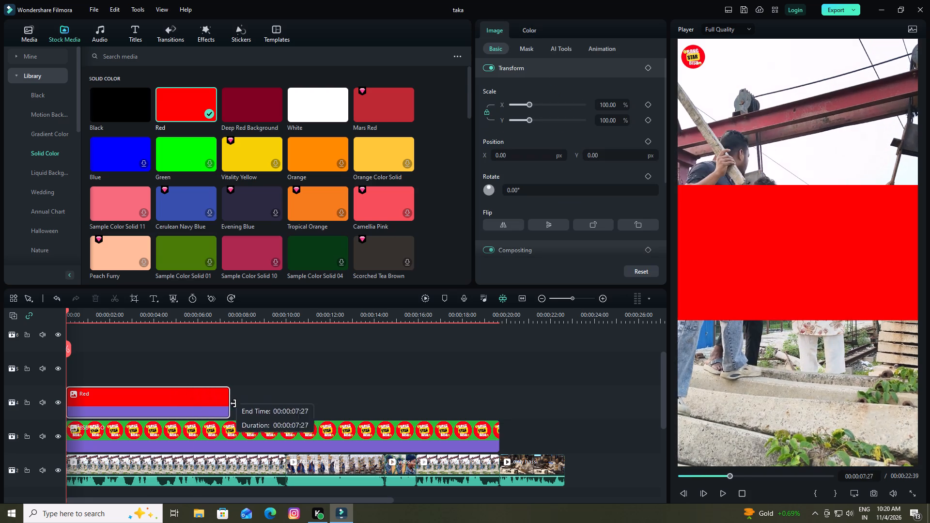
pyautogui.moveTo(233, 403); pyautogui.dragTo(498, 408)
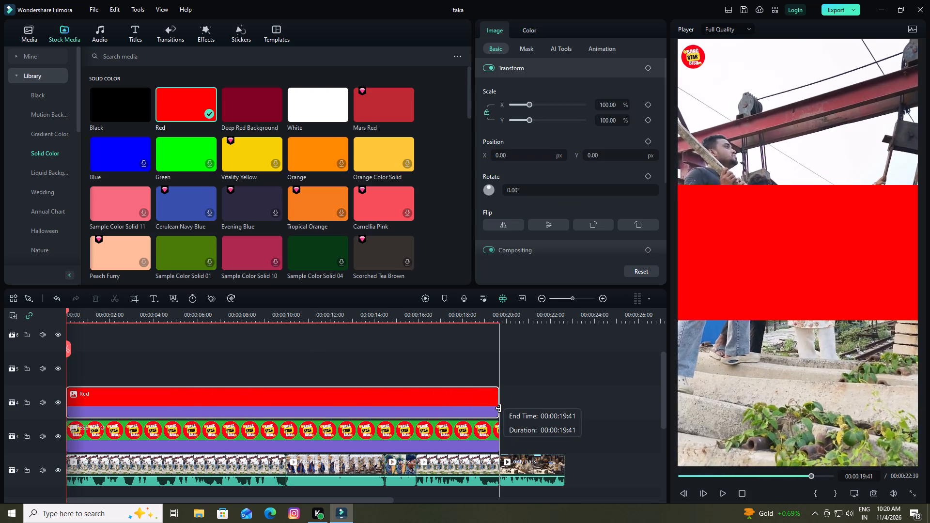
pyautogui.moveTo(498, 408); pyautogui.dragTo(499, 409)
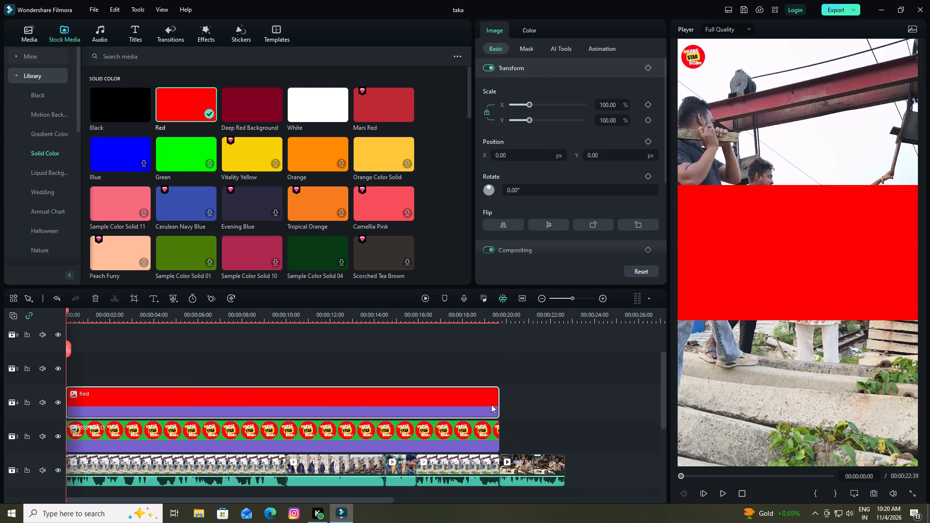
# Shrink the red rectangle proportionally to about 22.4% scale and move it over the red beam in the upper part of the frame.
pyautogui.click(766, 274)
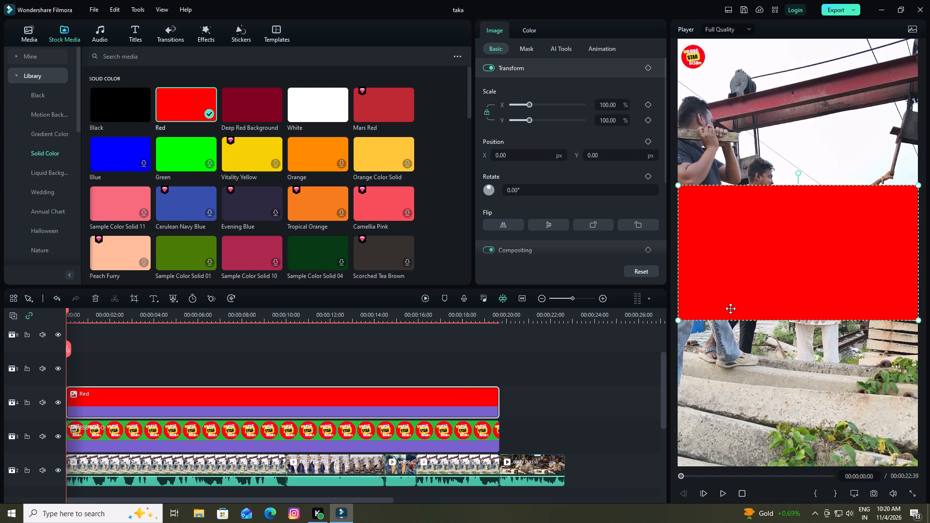
pyautogui.moveTo(678, 321); pyautogui.dragTo(737, 276)
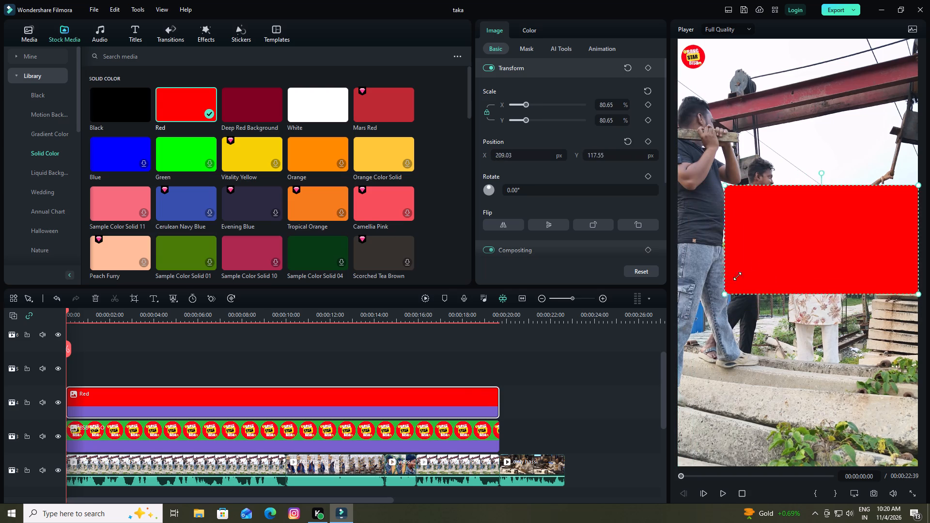
pyautogui.moveTo(737, 276); pyautogui.dragTo(861, 177)
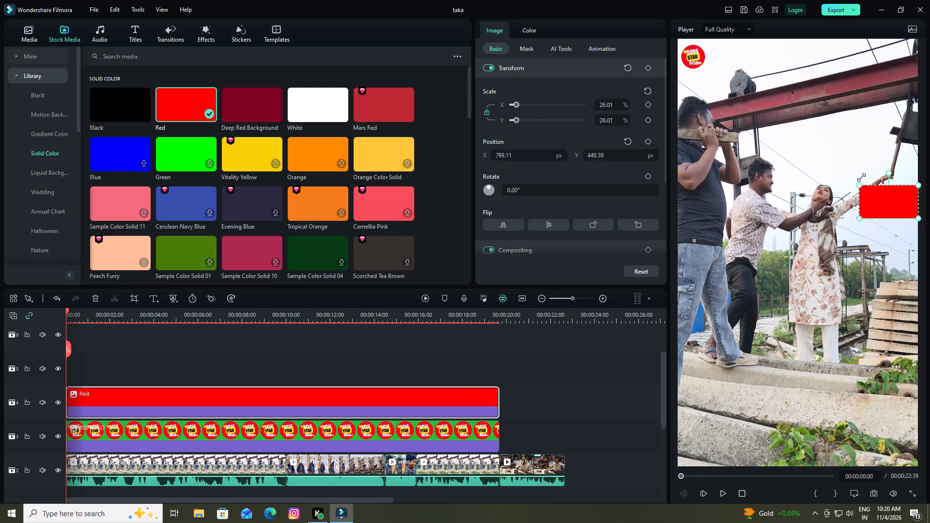
pyautogui.moveTo(861, 177); pyautogui.dragTo(865, 176)
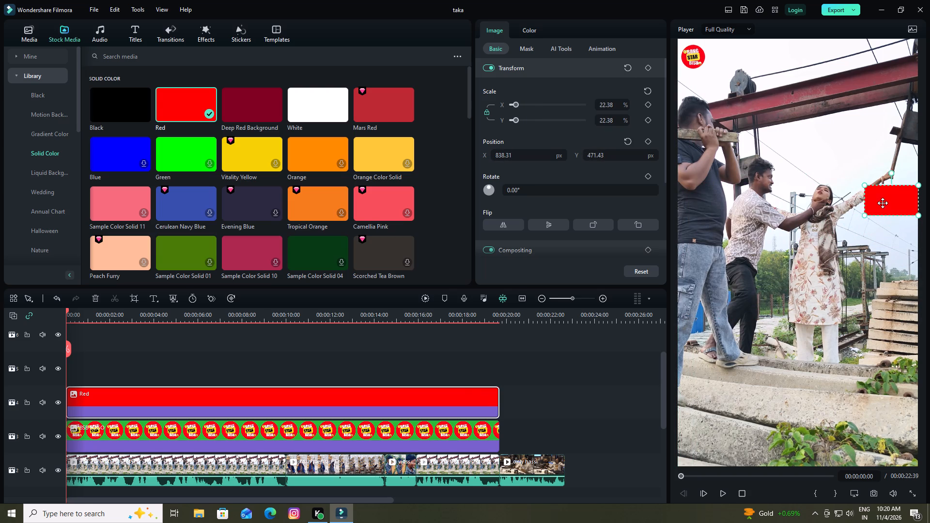
pyautogui.moveTo(883, 203); pyautogui.dragTo(772, 103)
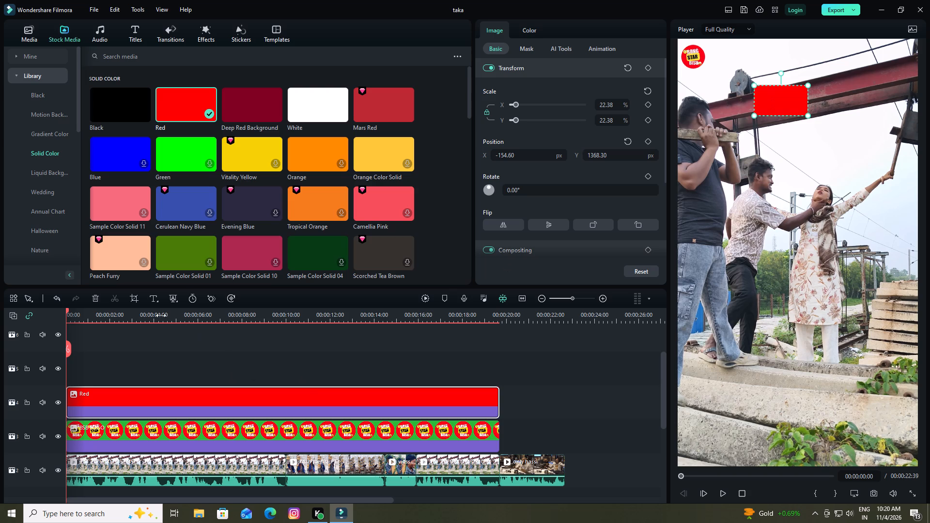
# At 00:00:11:27, place the red rectangle over the start of the "Depression वाला krish" caption and shrink it to about 20.6% scale.
pyautogui.moveTo(66, 310); pyautogui.dragTo(293, 339)
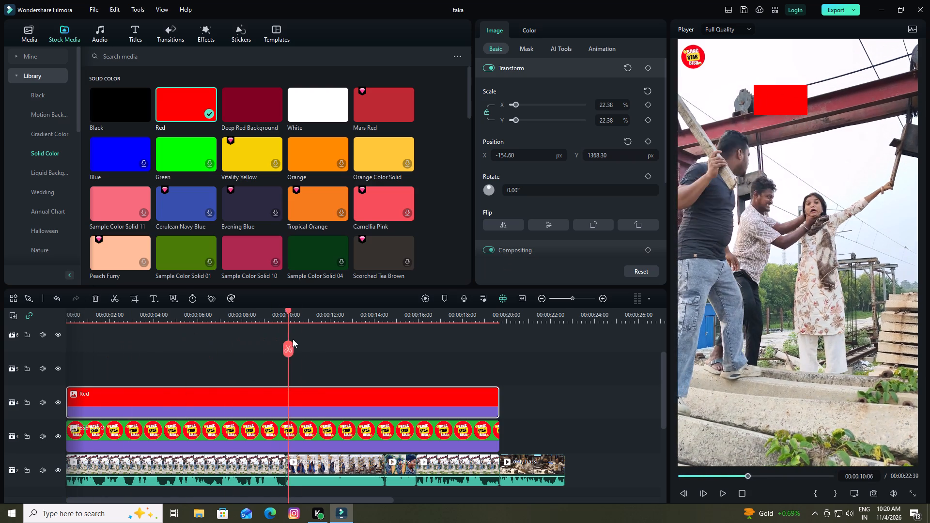
pyautogui.moveTo(293, 339); pyautogui.dragTo(318, 342)
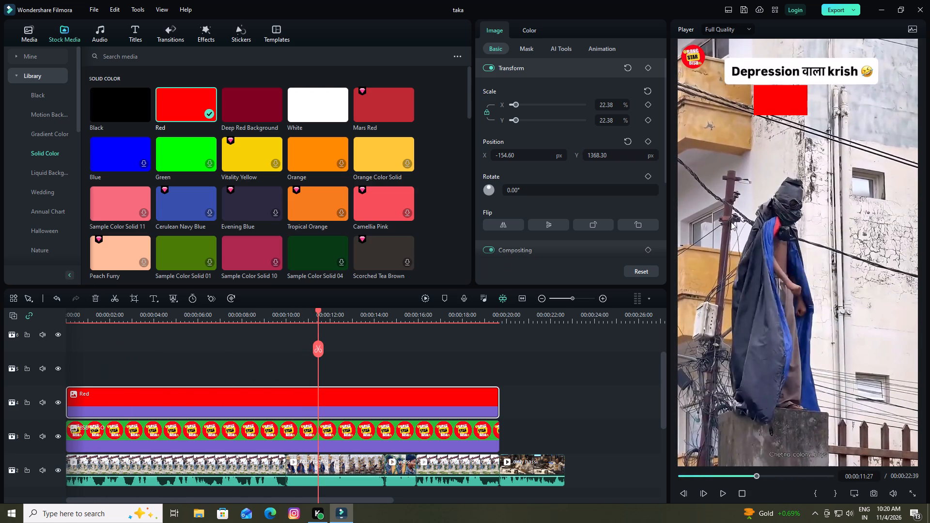
pyautogui.moveTo(770, 107); pyautogui.dragTo(738, 61)
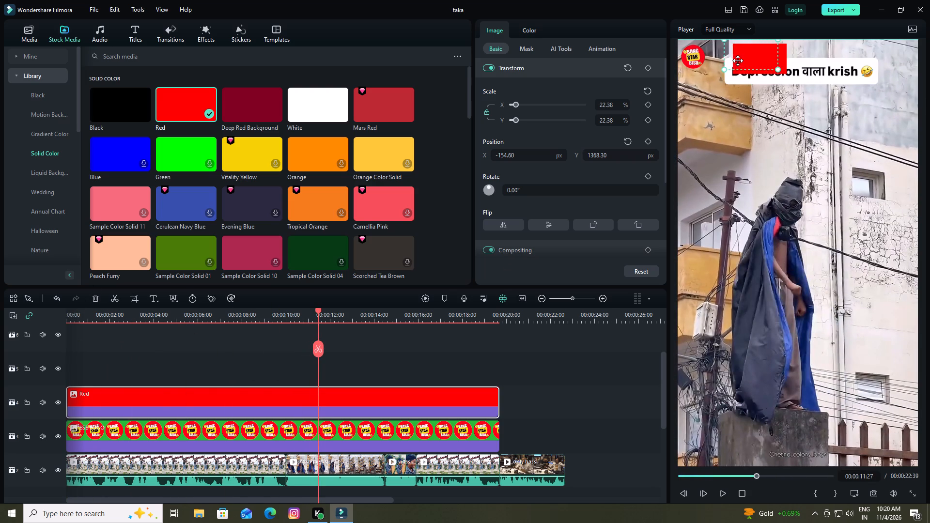
pyautogui.moveTo(738, 61); pyautogui.dragTo(733, 79)
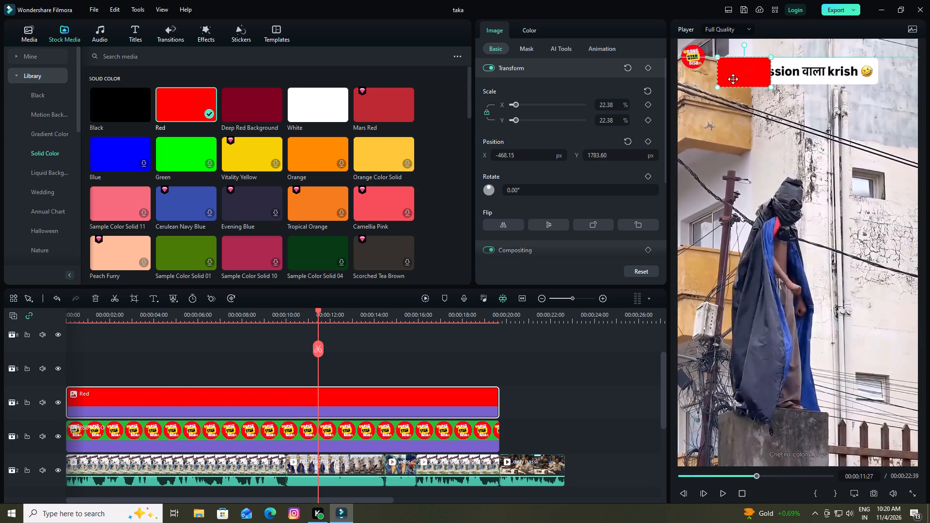
pyautogui.moveTo(733, 79); pyautogui.dragTo(733, 79)
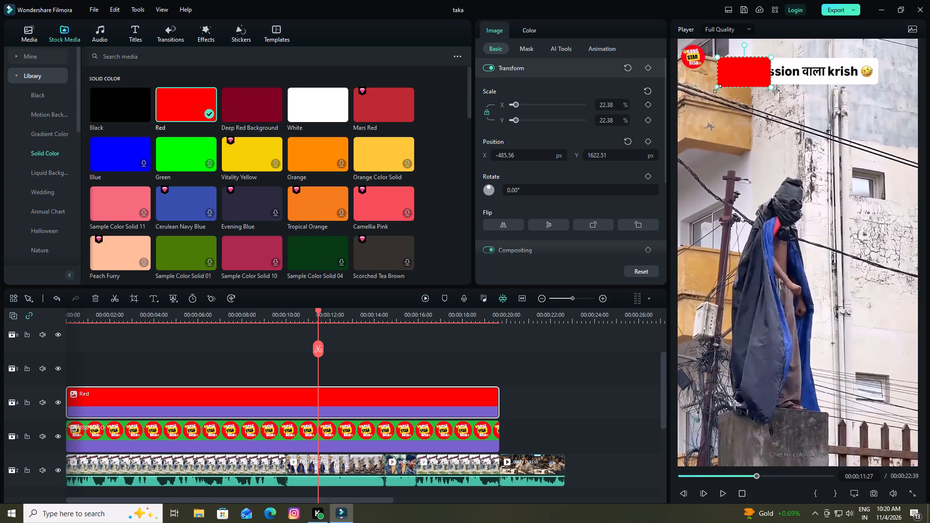
pyautogui.moveTo(717, 87); pyautogui.dragTo(722, 85)
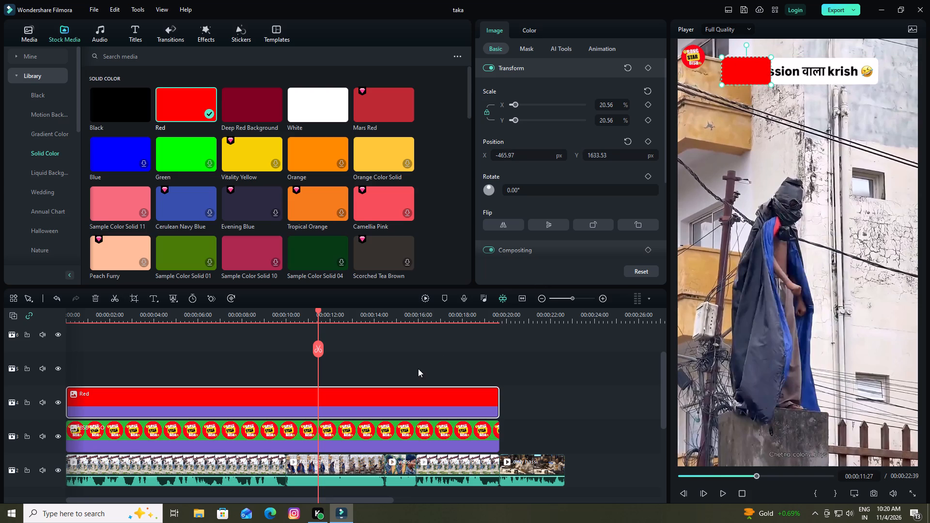
# Copy the Red clip, paste it after the last clip at about 00:00:22:43, and move the copy up to video track 6.
pyautogui.click(376, 398)
pyautogui.hotkey('ctrl', 'c')
pyautogui.moveTo(318, 310); pyautogui.dragTo(566, 307)
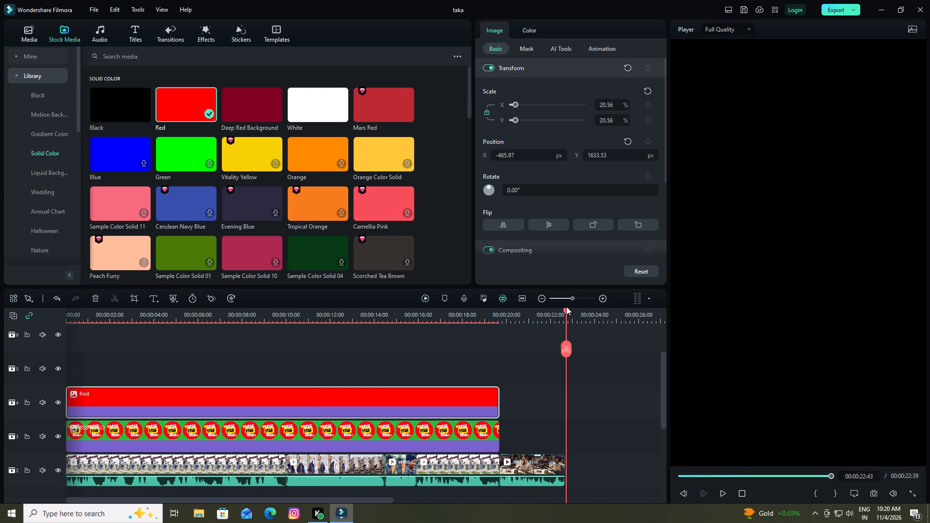
pyautogui.hotkey('ctrl', 'v')
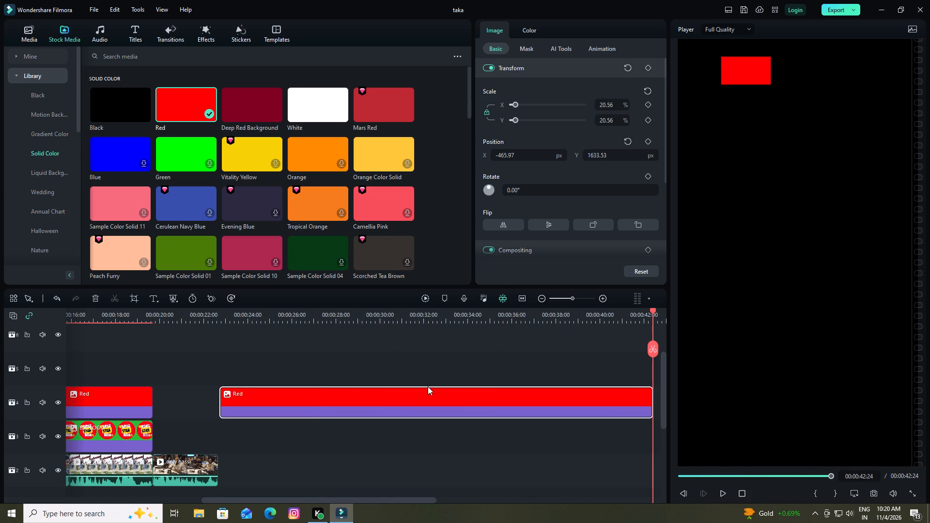
pyautogui.moveTo(312, 399); pyautogui.dragTo(169, 346)
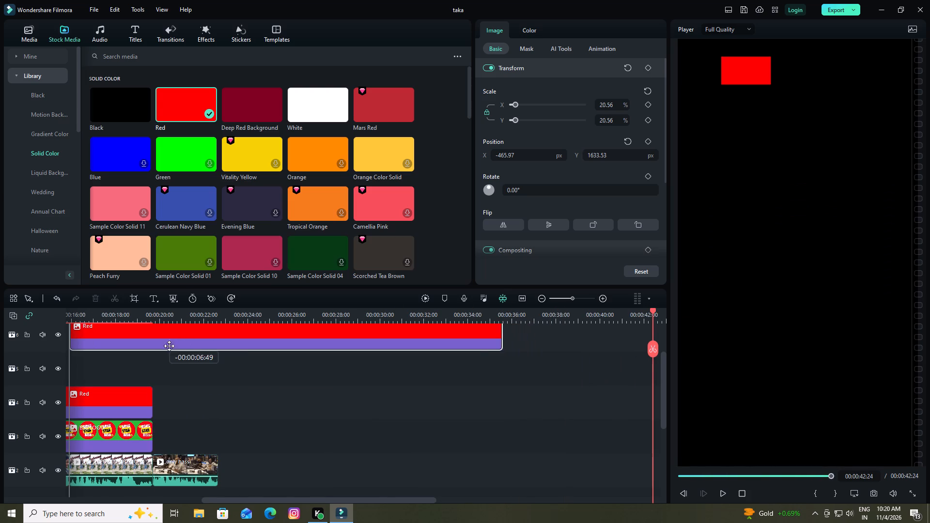
pyautogui.moveTo(169, 346); pyautogui.dragTo(143, 348)
# Paste a second copy of the Red clip at 00:00:36:00 and move it to video track 5, starting at about 00:00:30:23.
pyautogui.moveTo(652, 310); pyautogui.dragTo(512, 309)
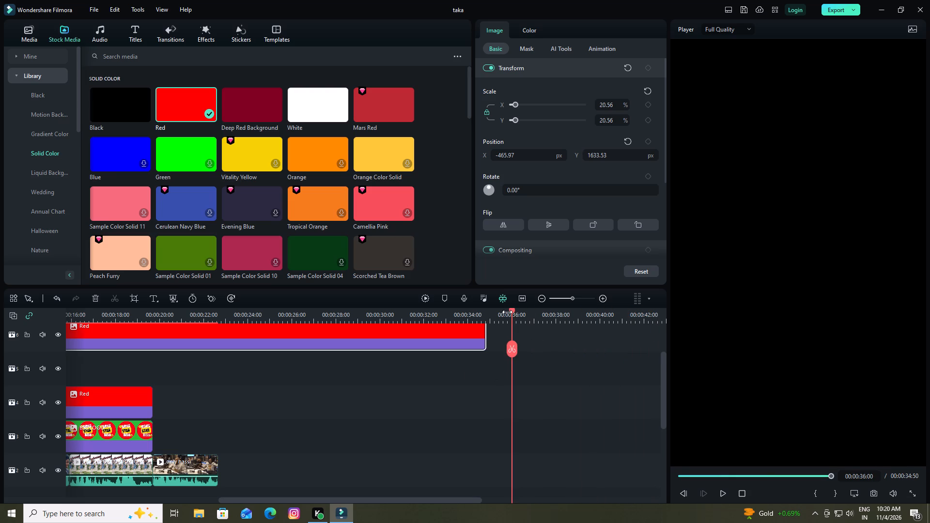
pyautogui.hotkey('ctrl', 'v')
pyautogui.moveTo(496, 399); pyautogui.dragTo(367, 385)
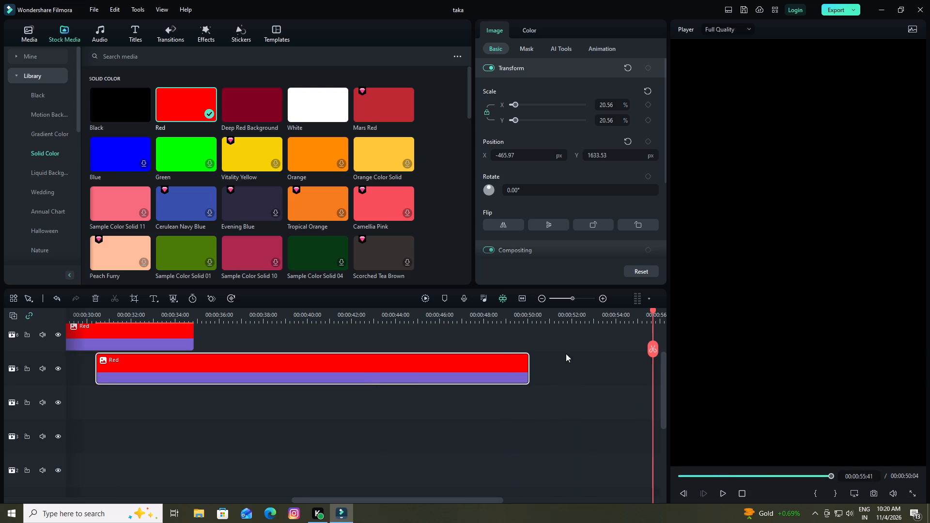
# Move the two Red copies on video tracks 5 and 6 back so both start at 00:00:00:00.
pyautogui.moveTo(652, 309); pyautogui.dragTo(0, 294)
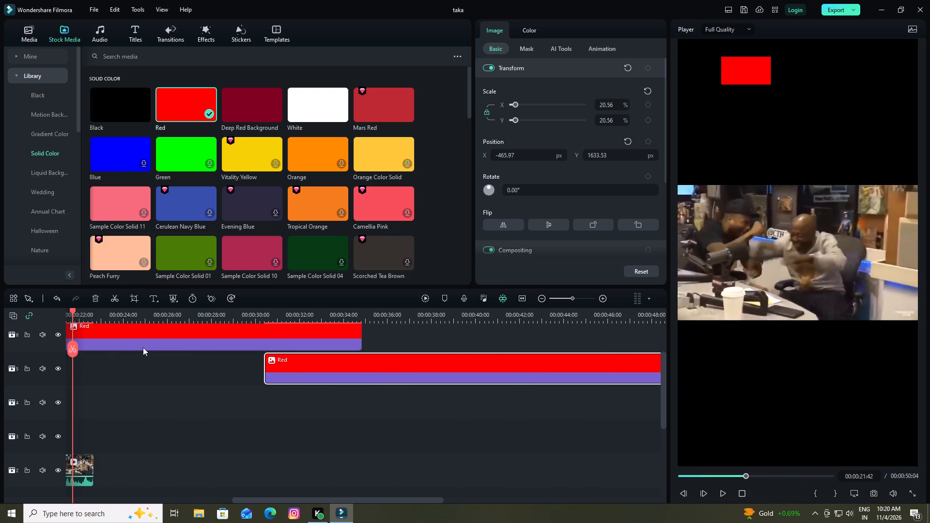
pyautogui.moveTo(73, 308); pyautogui.dragTo(0, 307)
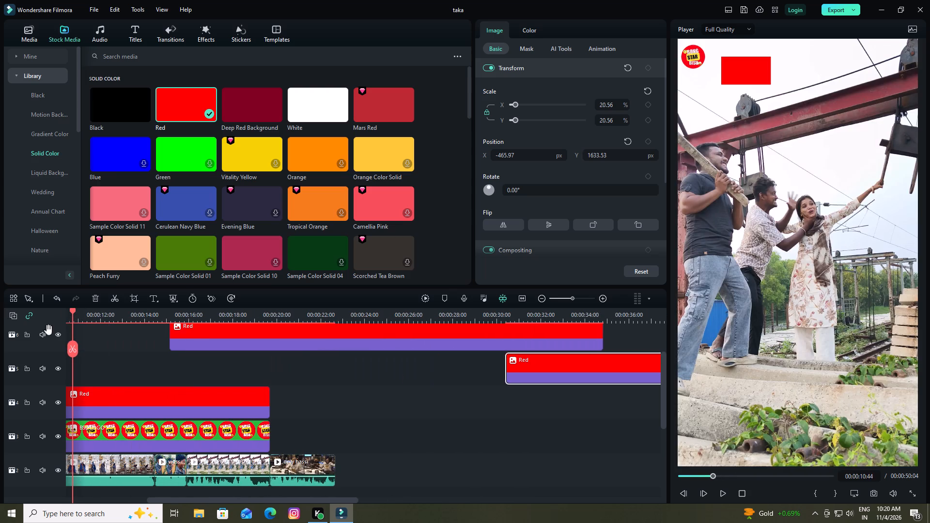
pyautogui.moveTo(295, 334); pyautogui.dragTo(66, 337)
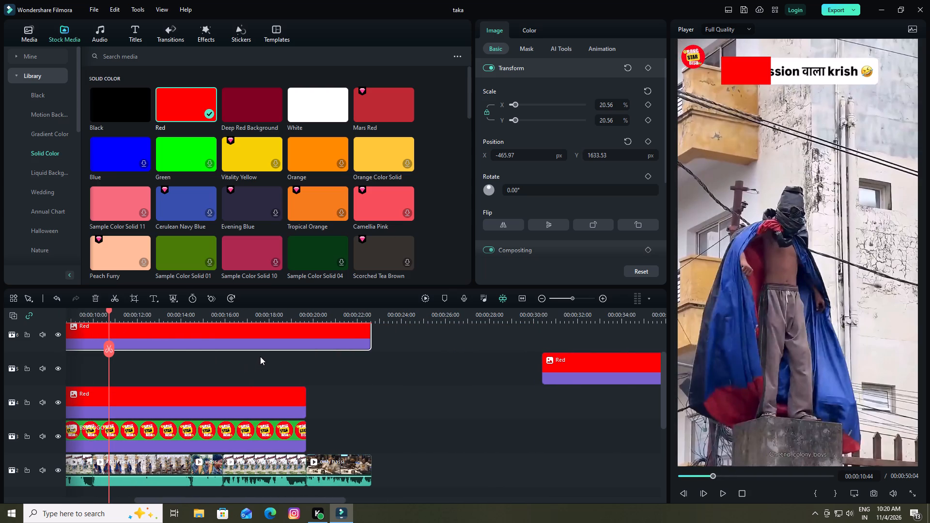
pyautogui.moveTo(622, 371); pyautogui.dragTo(175, 365)
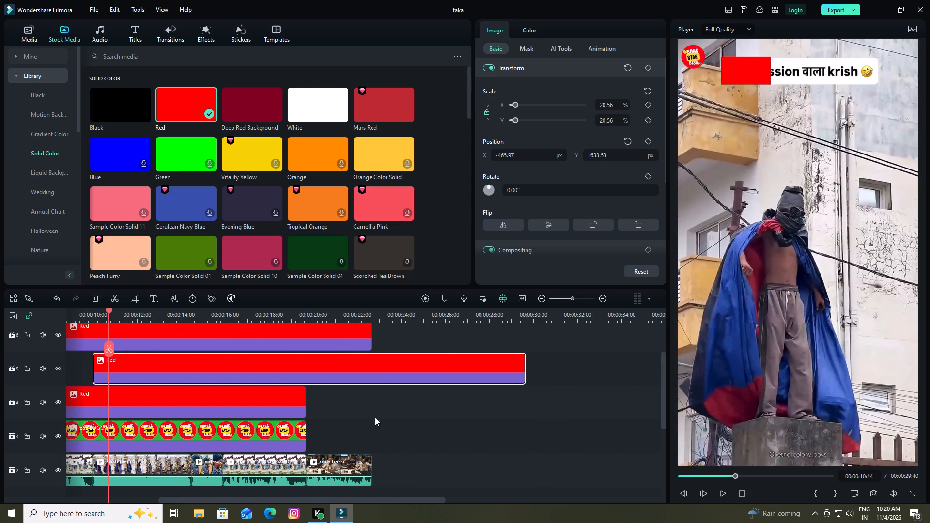
pyautogui.scroll(1, 411, 432)
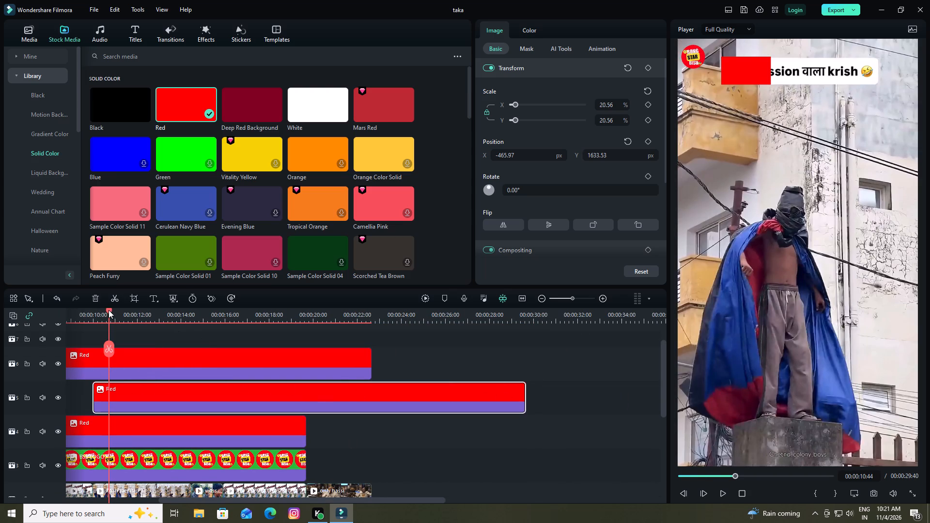
pyautogui.moveTo(108, 310); pyautogui.dragTo(25, 290)
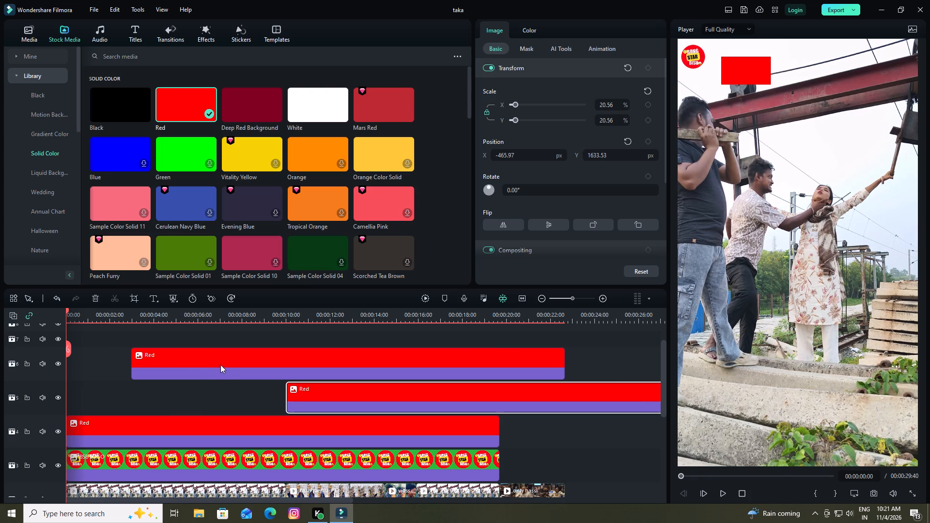
pyautogui.moveTo(220, 360); pyautogui.dragTo(123, 348)
pyautogui.moveTo(336, 394); pyautogui.dragTo(60, 358)
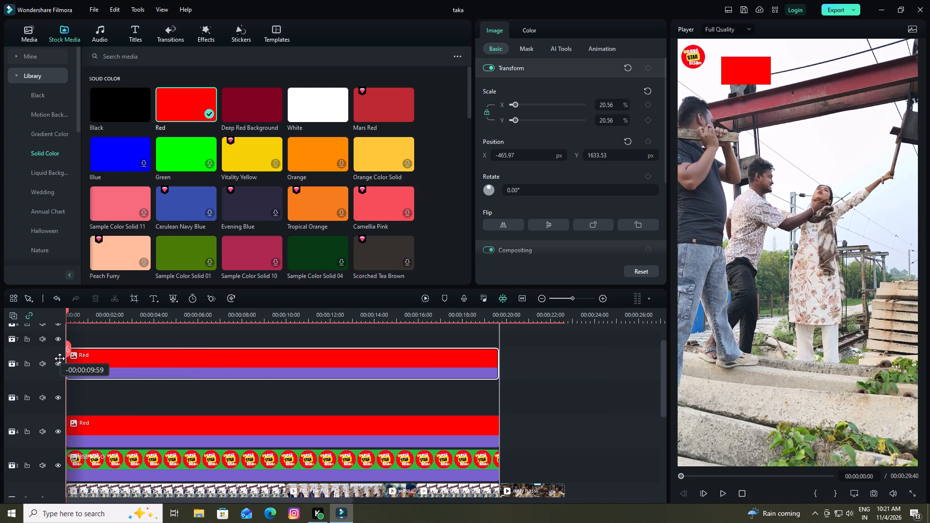
pyautogui.moveTo(60, 358); pyautogui.dragTo(67, 391)
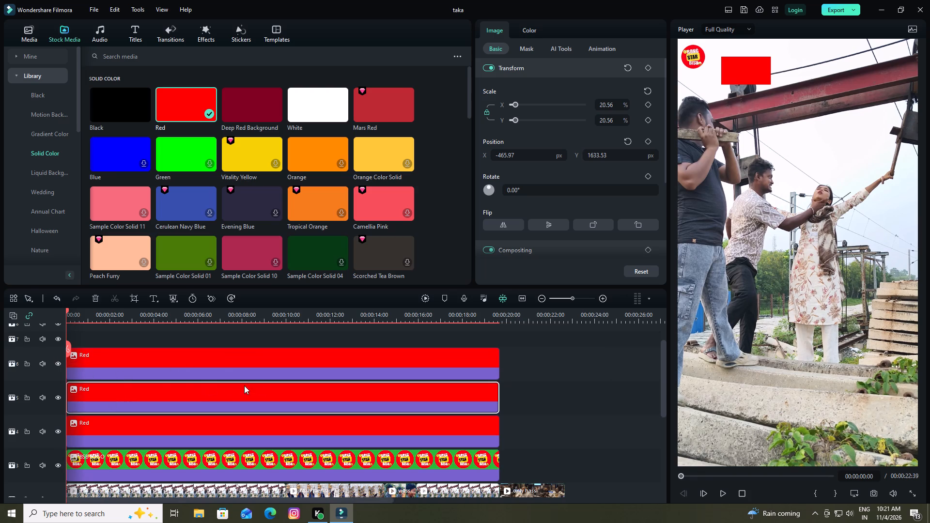
# Paste a third copy of the Red clip and move it to video track 7, starting at 00:00:00:00.
pyautogui.moveTo(66, 309); pyautogui.dragTo(558, 367)
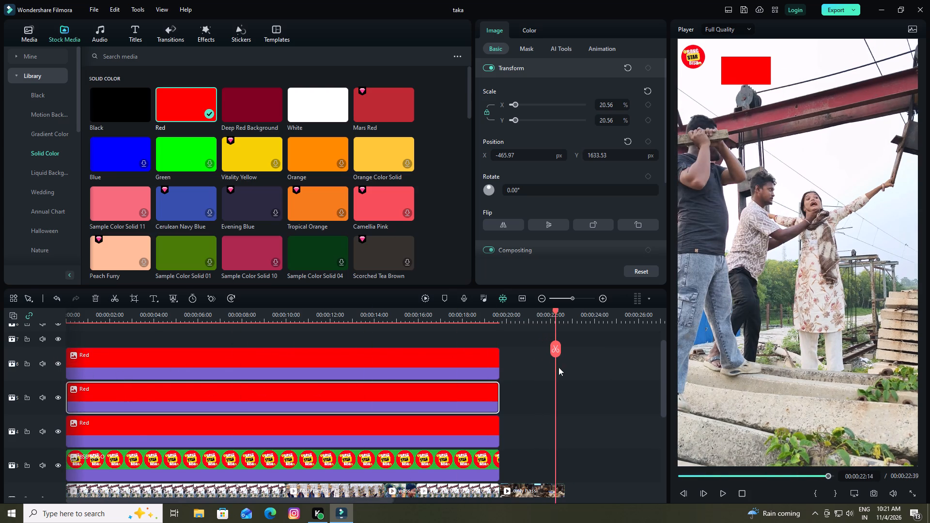
pyautogui.moveTo(558, 367); pyautogui.dragTo(566, 367)
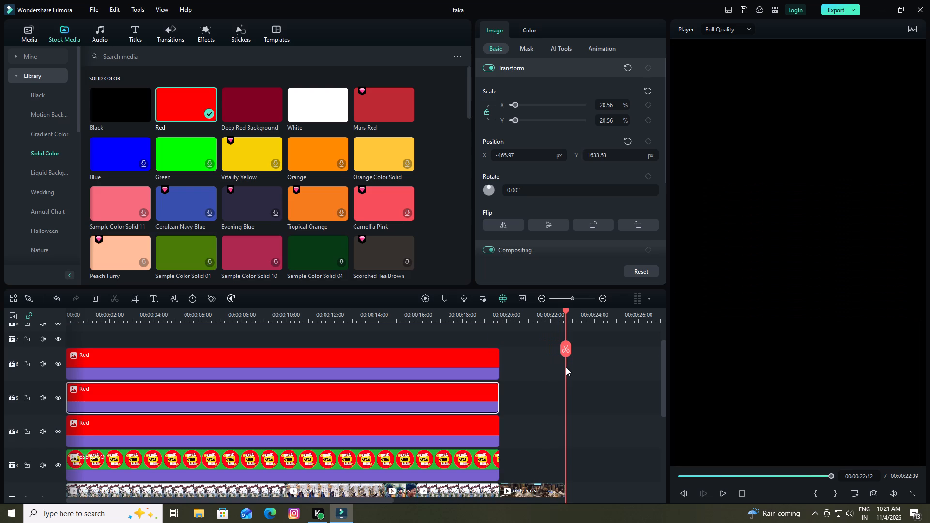
pyautogui.hotkey('ctrl', 'v')
pyautogui.moveTo(417, 426); pyautogui.dragTo(245, 333)
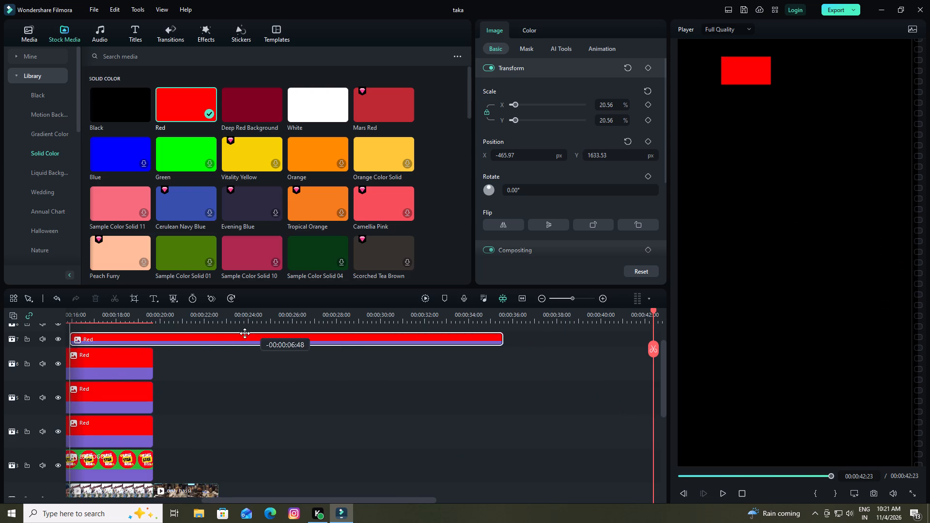
pyautogui.moveTo(245, 333); pyautogui.dragTo(156, 326)
pyautogui.moveTo(223, 351); pyautogui.dragTo(212, 380)
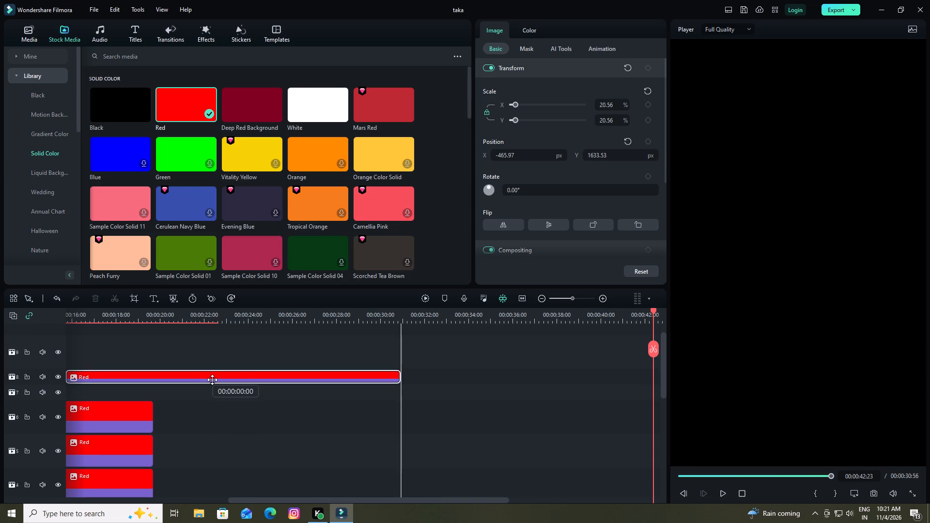
pyautogui.moveTo(212, 380); pyautogui.dragTo(206, 393)
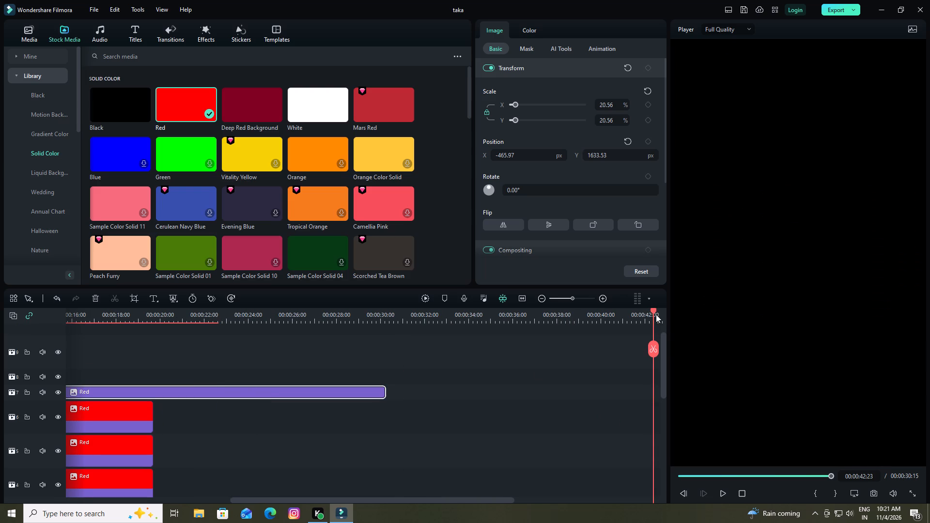
pyautogui.moveTo(653, 309); pyautogui.dragTo(0, 323)
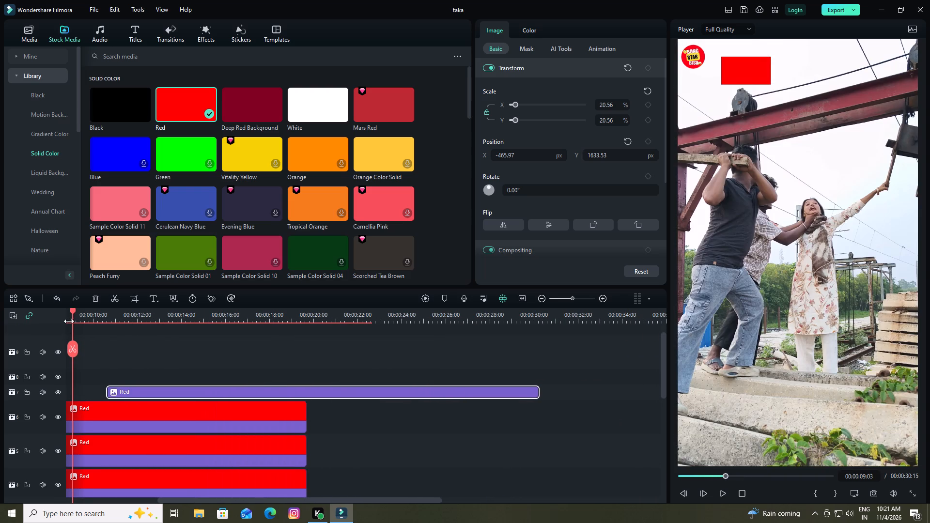
pyautogui.moveTo(71, 310); pyautogui.dragTo(0, 311)
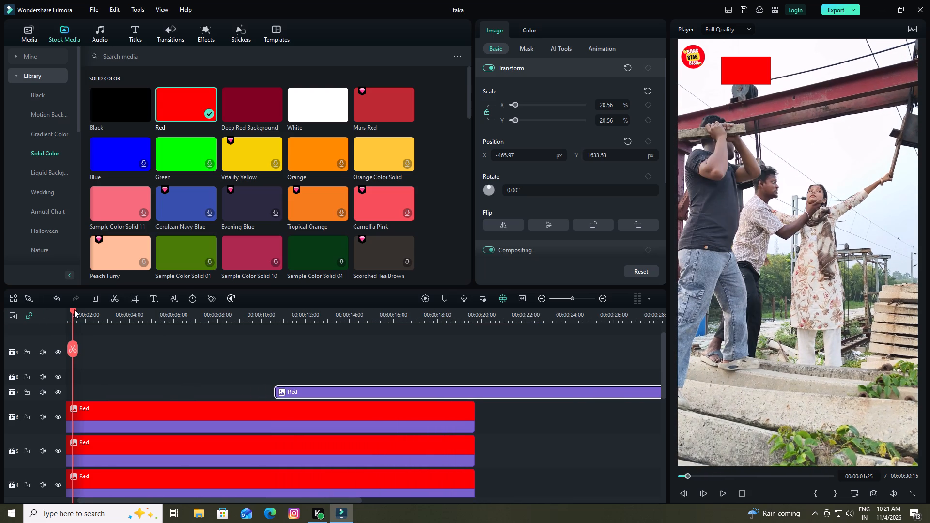
pyautogui.moveTo(74, 309); pyautogui.dragTo(0, 316)
pyautogui.moveTo(429, 393); pyautogui.dragTo(127, 388)
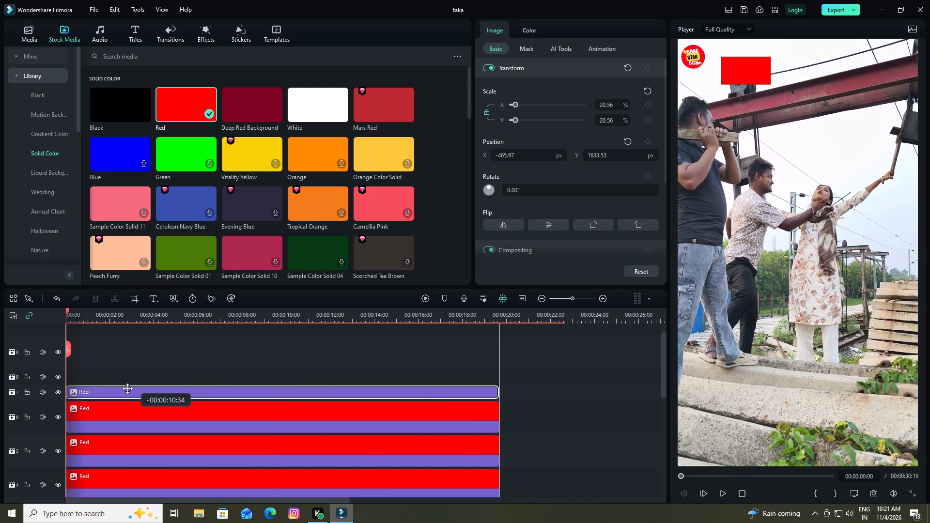
pyautogui.moveTo(127, 388); pyautogui.dragTo(110, 388)
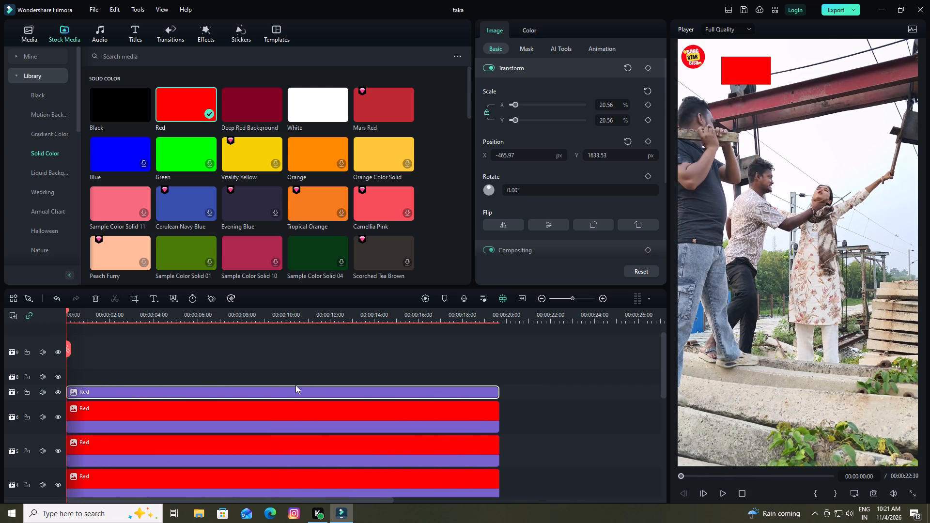
# Move the track 7 red rectangle directly beside the original one in the frame, to about X -21.77 px, Y 1633.53 px.
pyautogui.scroll(-2, 343, 407)
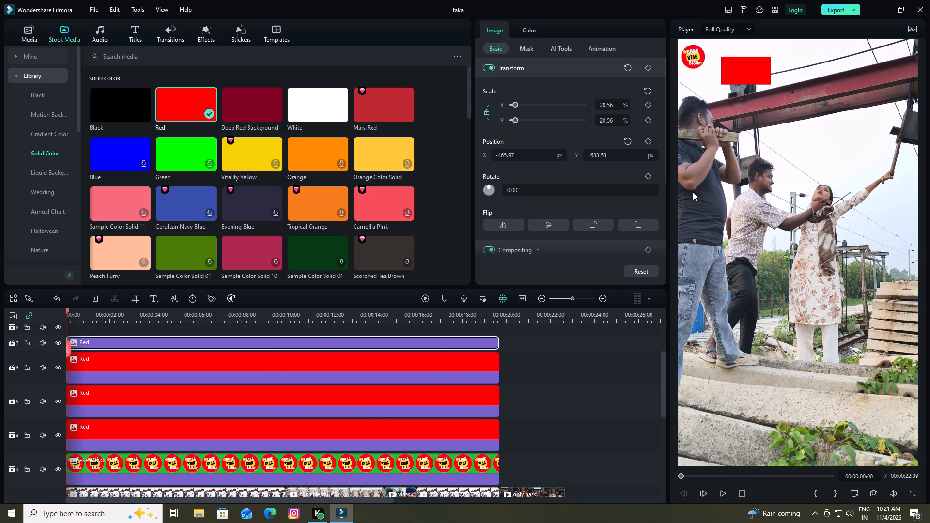
pyautogui.click(753, 73)
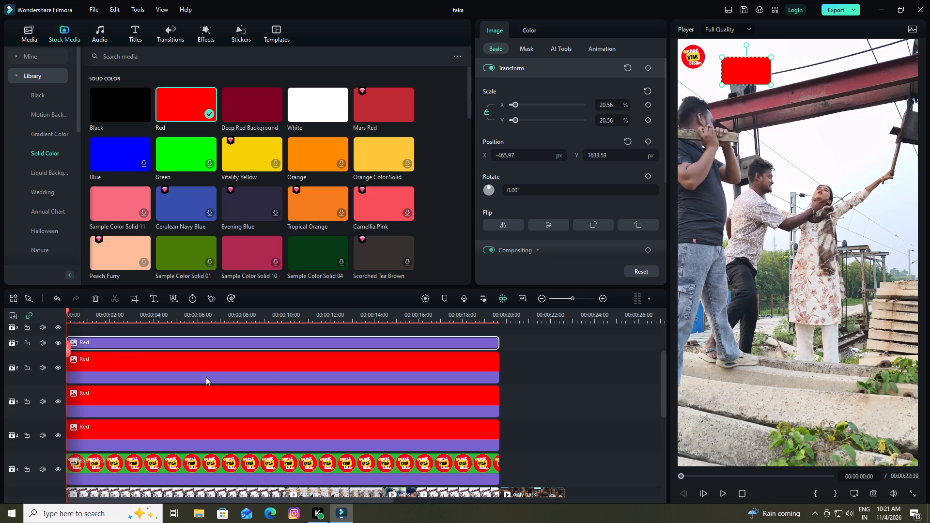
pyautogui.moveTo(67, 309); pyautogui.dragTo(325, 331)
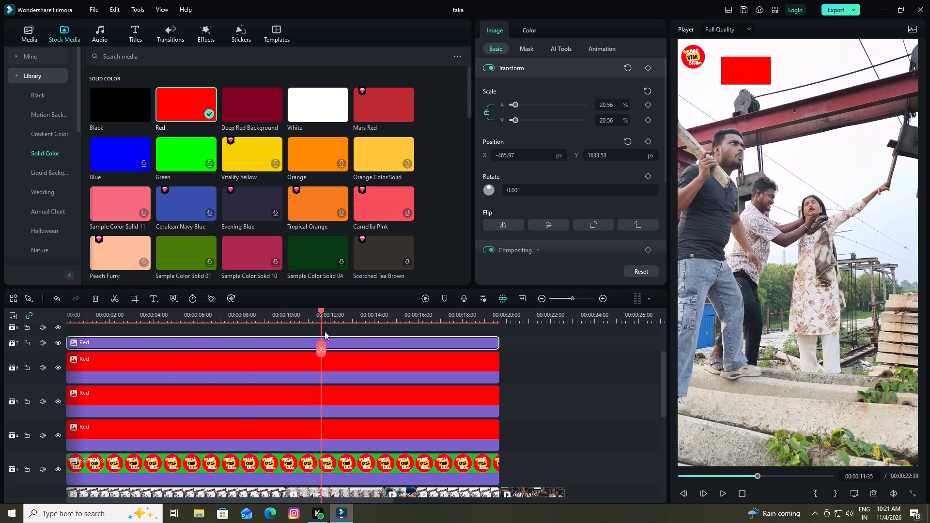
pyautogui.moveTo(325, 331); pyautogui.dragTo(394, 342)
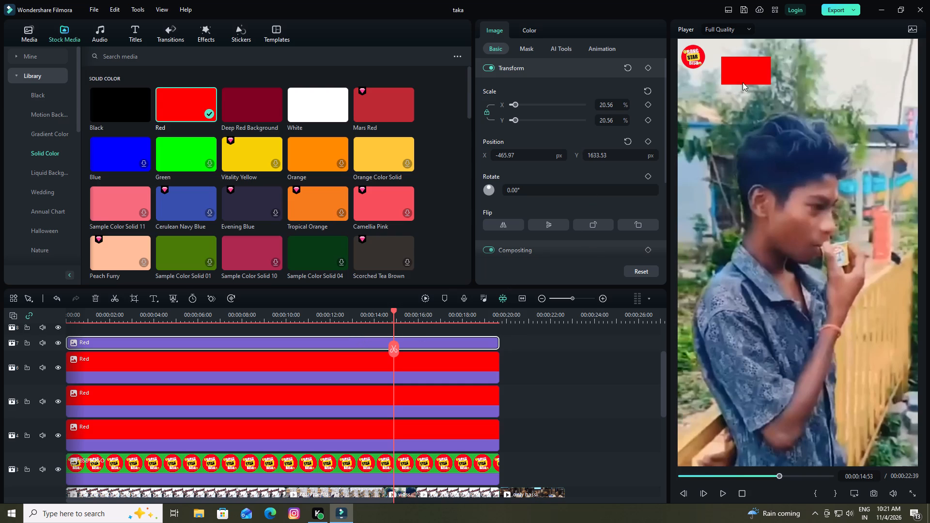
pyautogui.click(742, 70)
pyautogui.moveTo(743, 71); pyautogui.dragTo(785, 67)
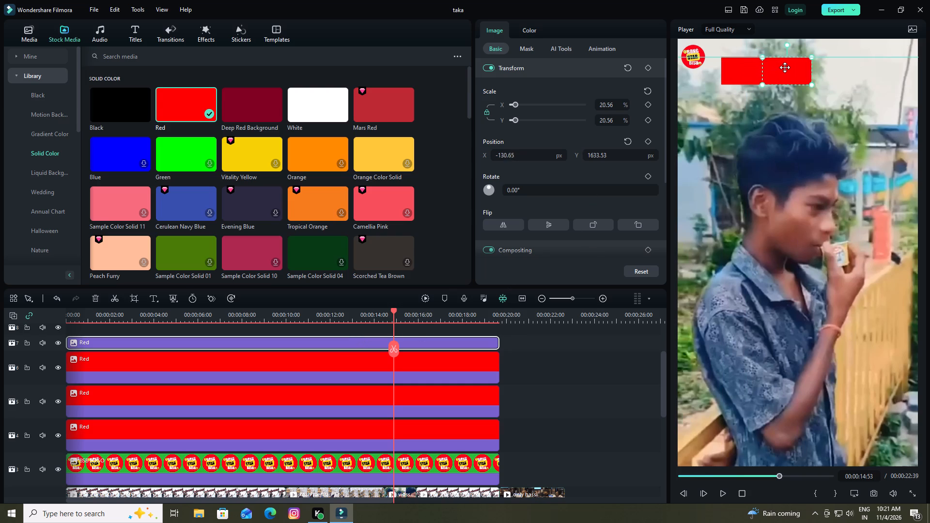
pyautogui.moveTo(785, 67); pyautogui.dragTo(788, 66)
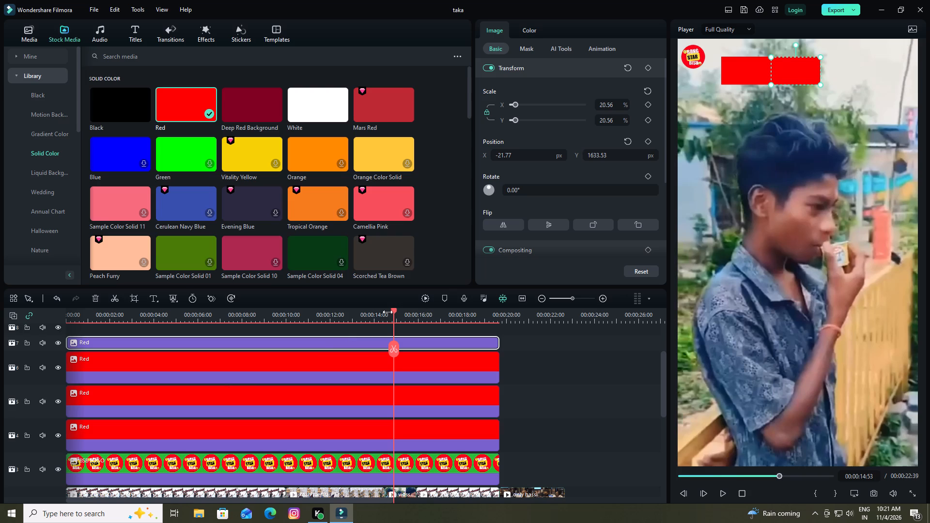
# At 00:00:13:41, cover the rest of the caption by moving the track 6 rectangle to about X 422.42 px and track 5's to about X 744.68 px.
pyautogui.moveTo(394, 309); pyautogui.dragTo(367, 319)
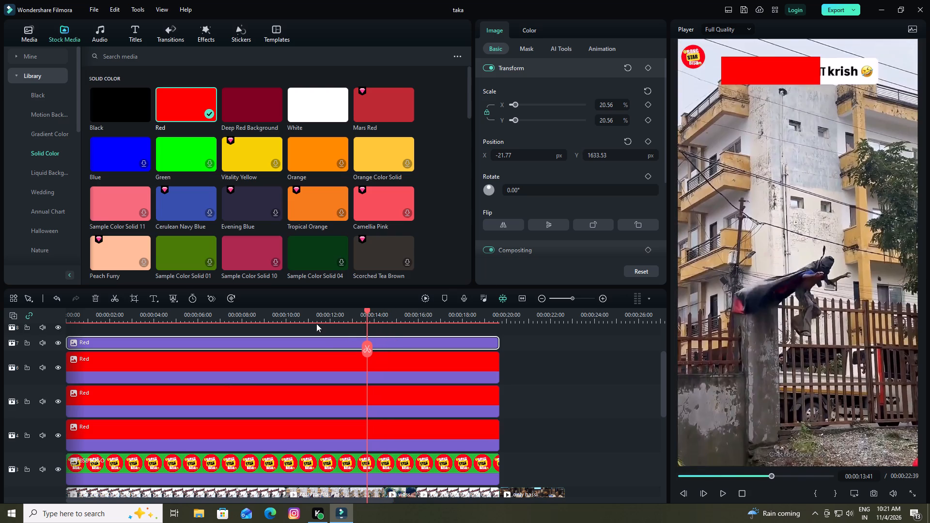
pyautogui.click(738, 71)
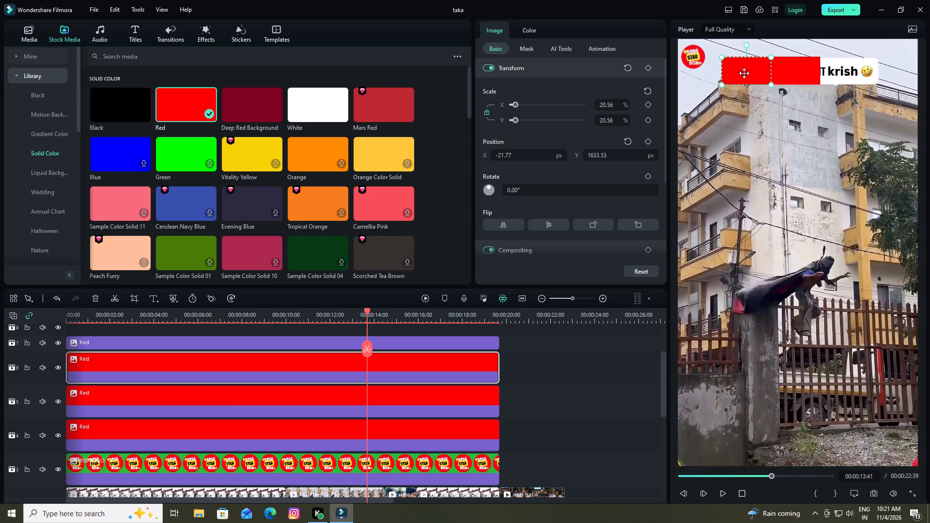
pyautogui.moveTo(744, 73); pyautogui.dragTo(863, 72)
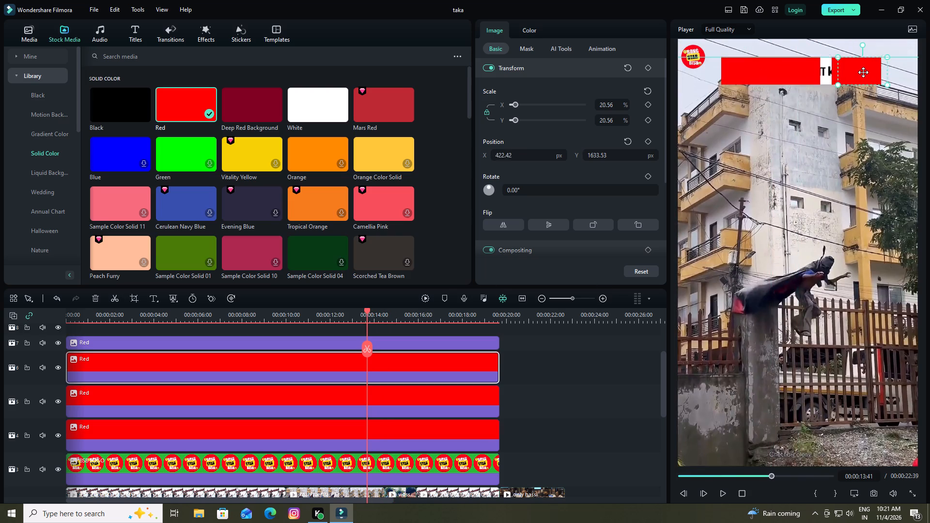
pyautogui.moveTo(863, 72); pyautogui.dragTo(843, 75)
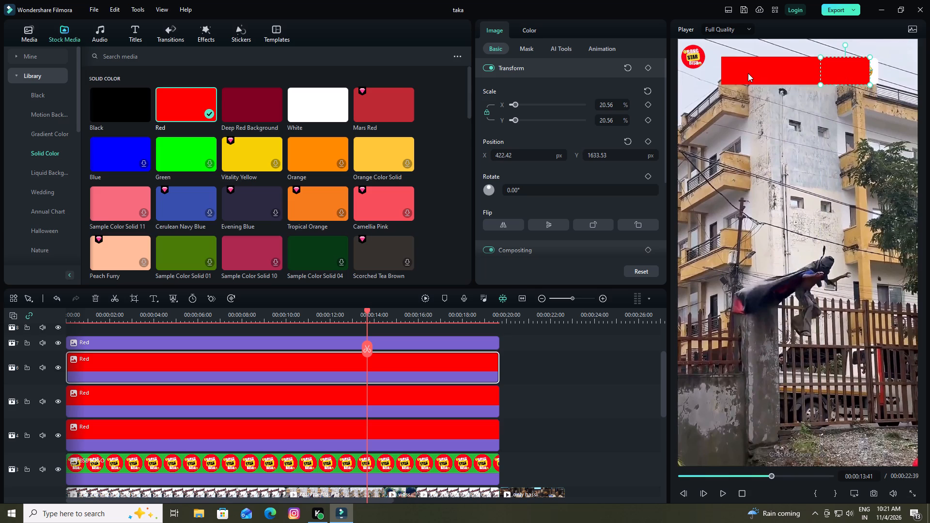
pyautogui.moveTo(742, 74); pyautogui.dragTo(860, 73)
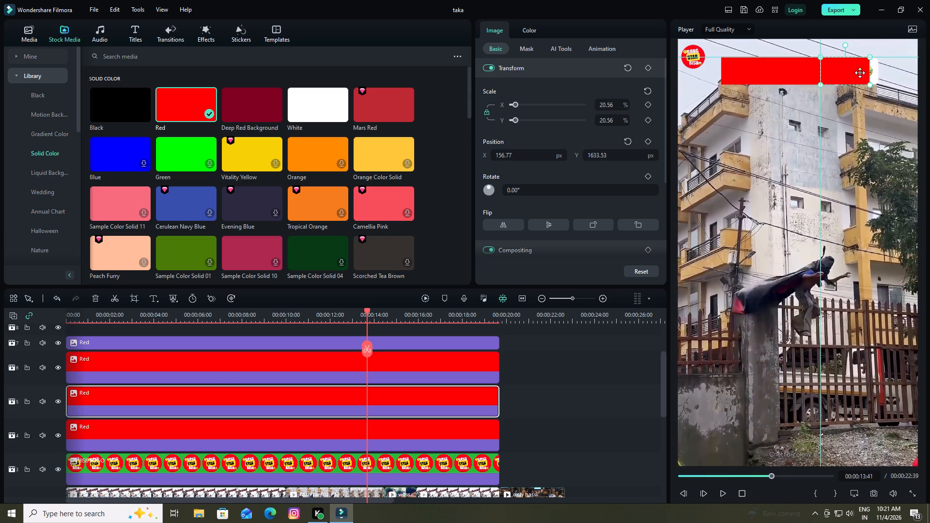
pyautogui.moveTo(860, 73); pyautogui.dragTo(883, 69)
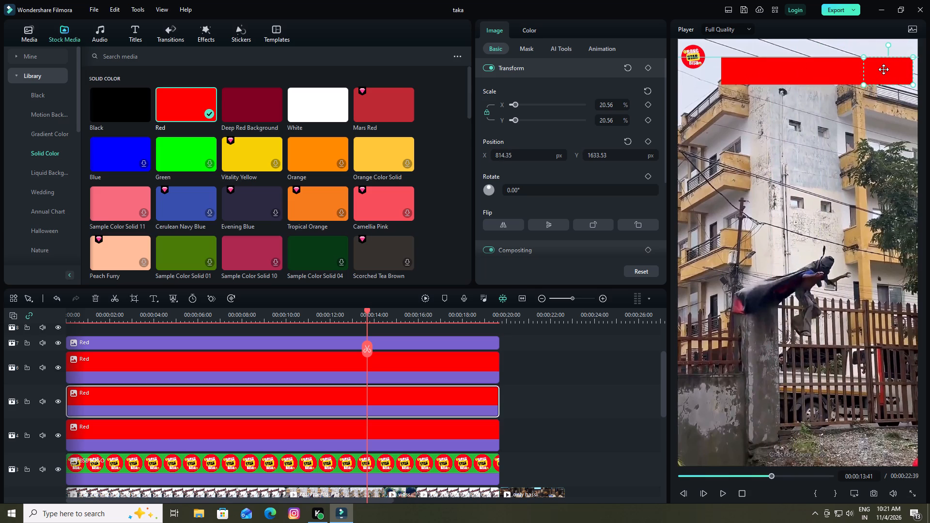
pyautogui.moveTo(883, 69); pyautogui.dragTo(877, 70)
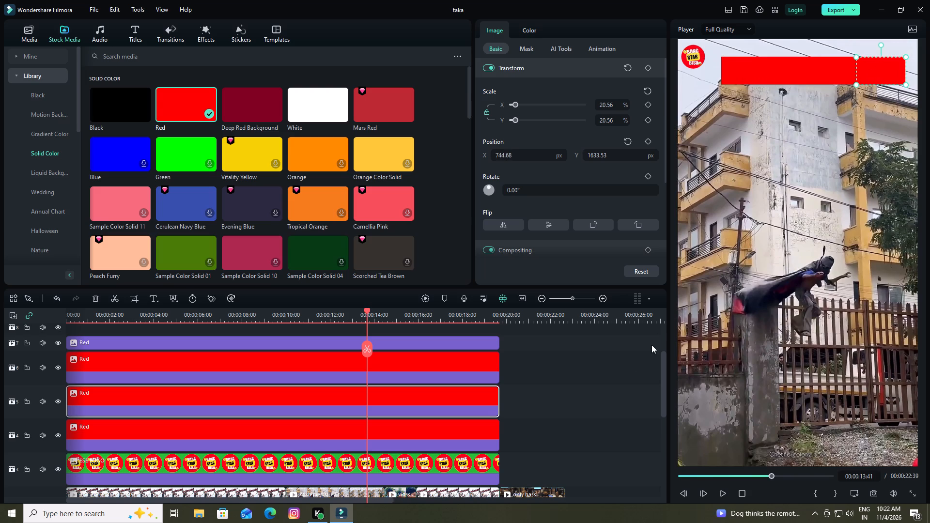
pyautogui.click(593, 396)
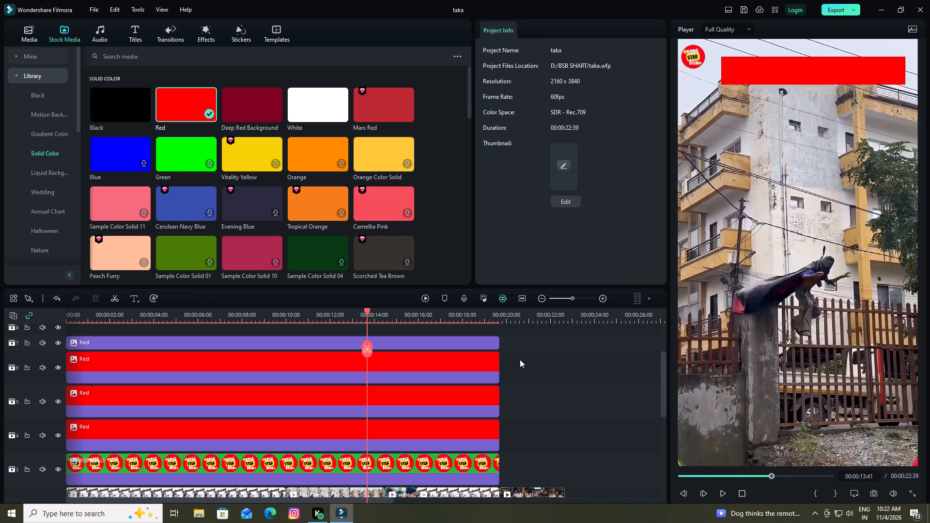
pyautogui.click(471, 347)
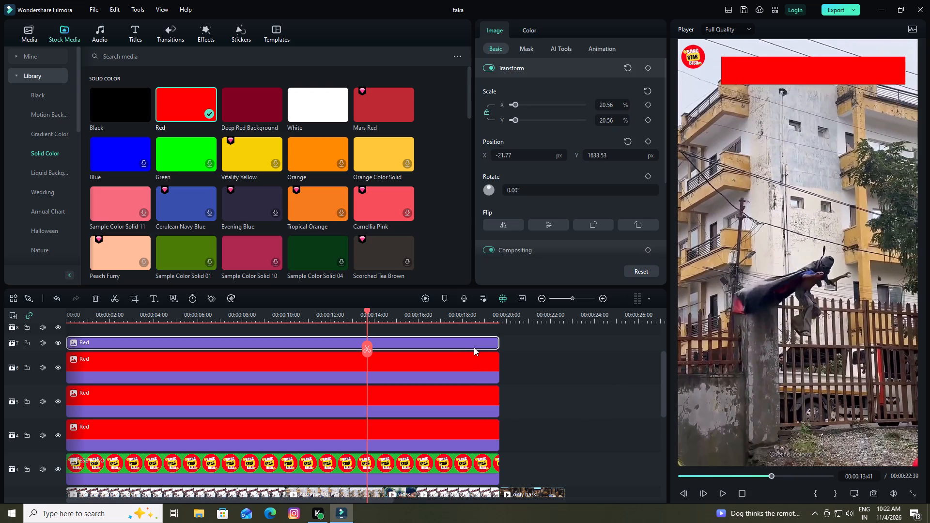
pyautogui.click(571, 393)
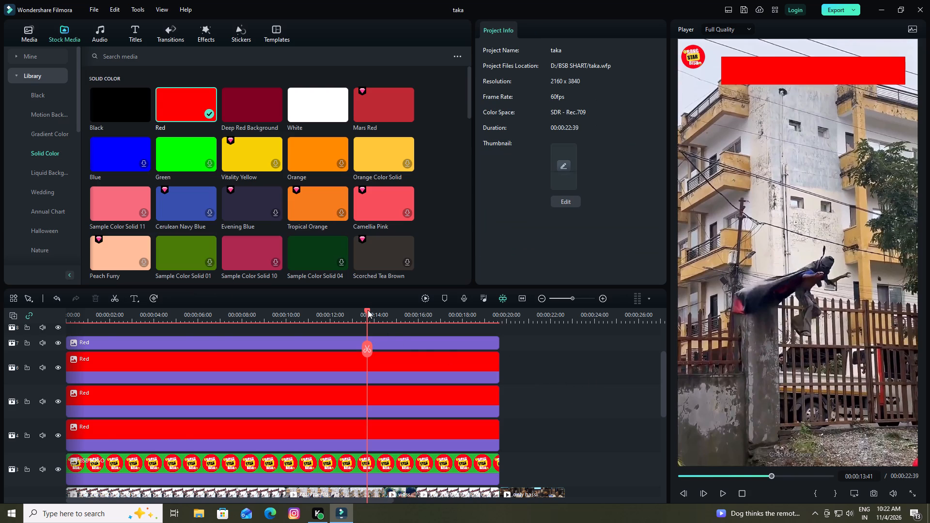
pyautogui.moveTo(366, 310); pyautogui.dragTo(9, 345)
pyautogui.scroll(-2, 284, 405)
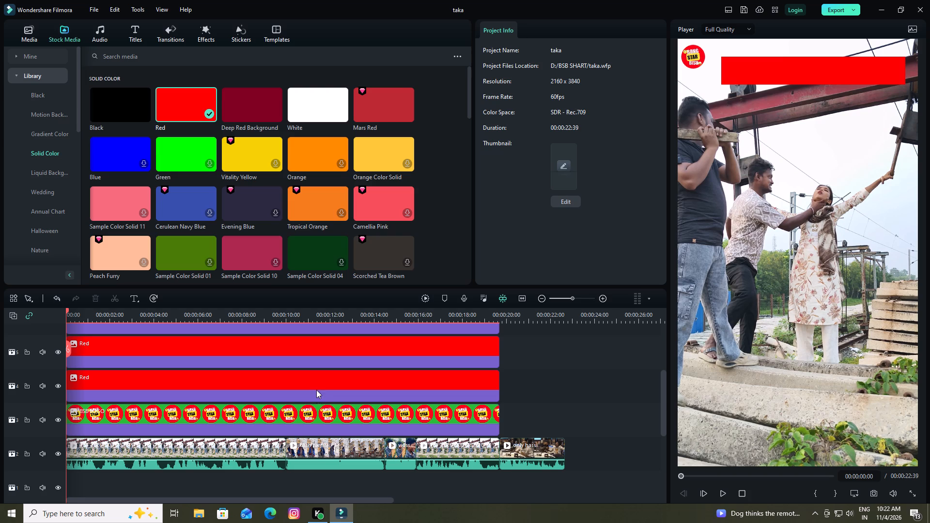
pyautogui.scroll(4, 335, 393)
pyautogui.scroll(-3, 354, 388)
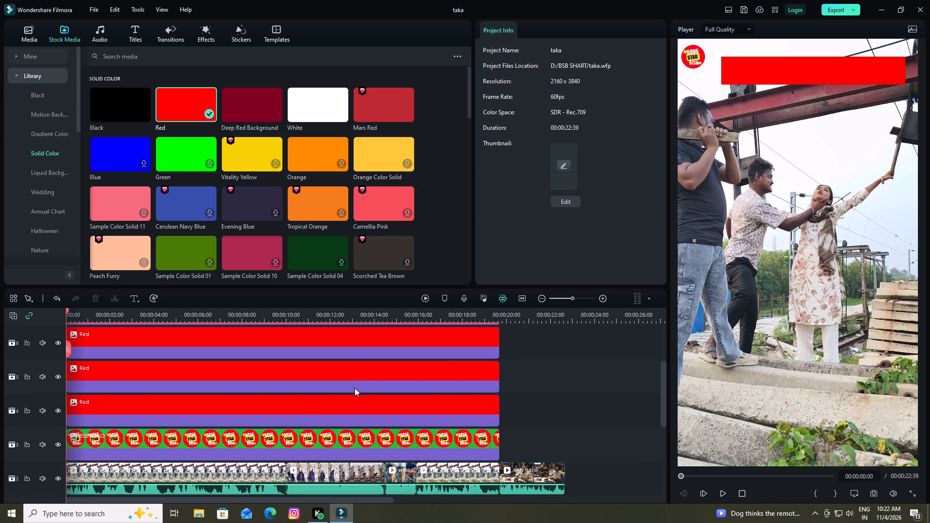
# Shift three red rectangles along Y 1633.53 px: track 4 to about X -553.06, track 7 to -108.87 and track 6 to 335.32 px.
pyautogui.scroll(-2, 355, 388)
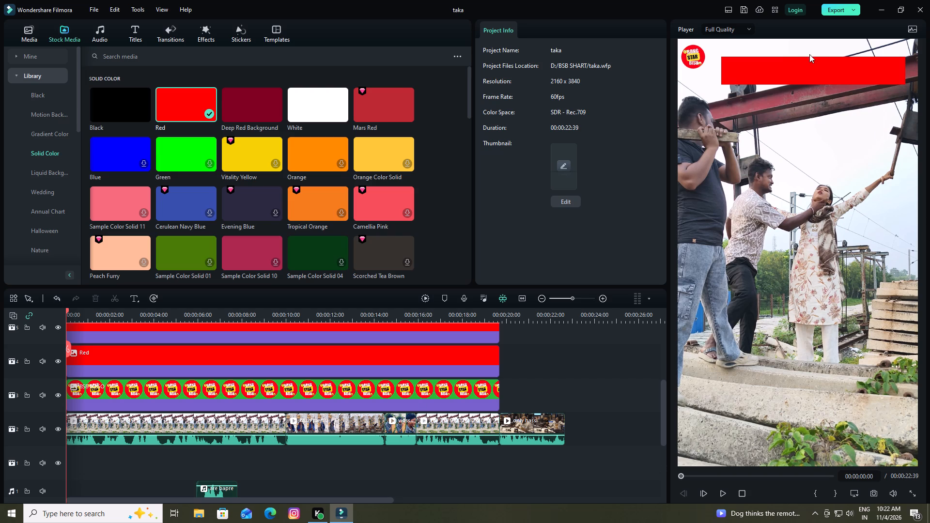
pyautogui.moveTo(743, 76); pyautogui.dragTo(735, 76)
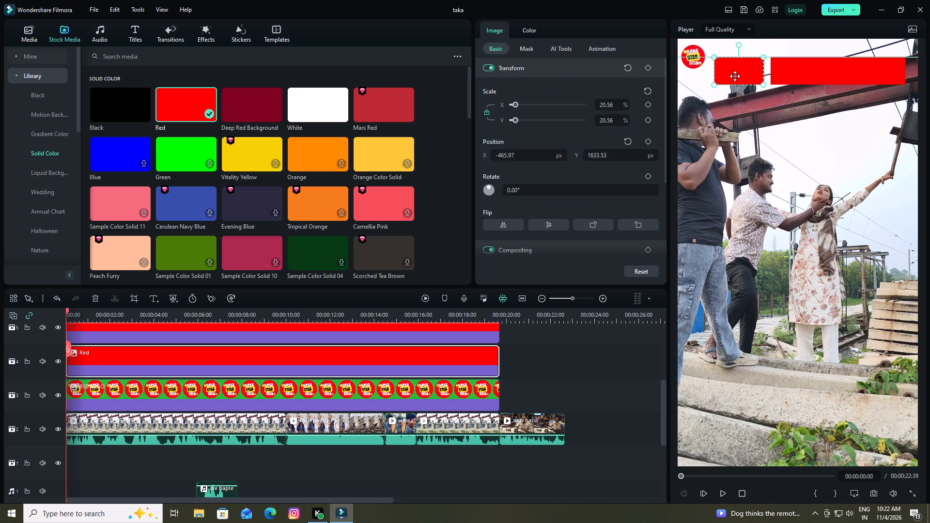
pyautogui.moveTo(735, 76); pyautogui.dragTo(733, 76)
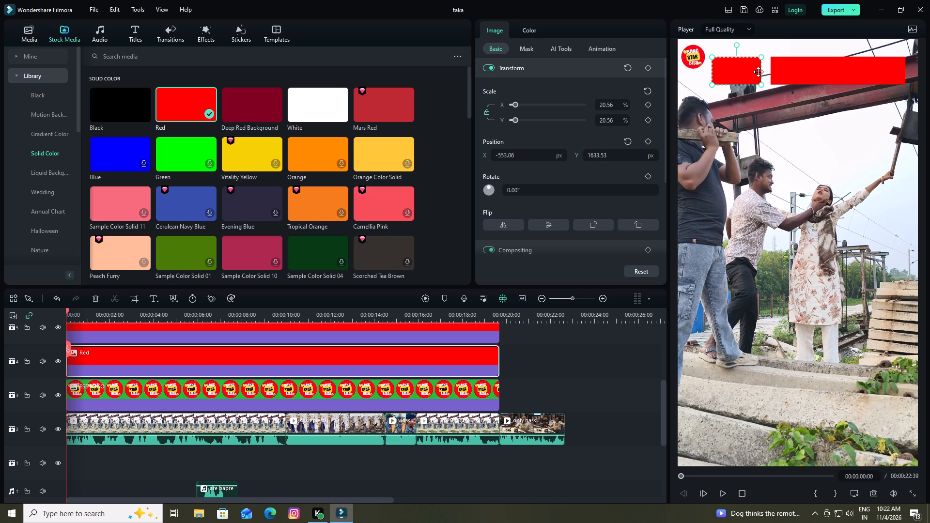
pyautogui.moveTo(784, 69); pyautogui.dragTo(776, 70)
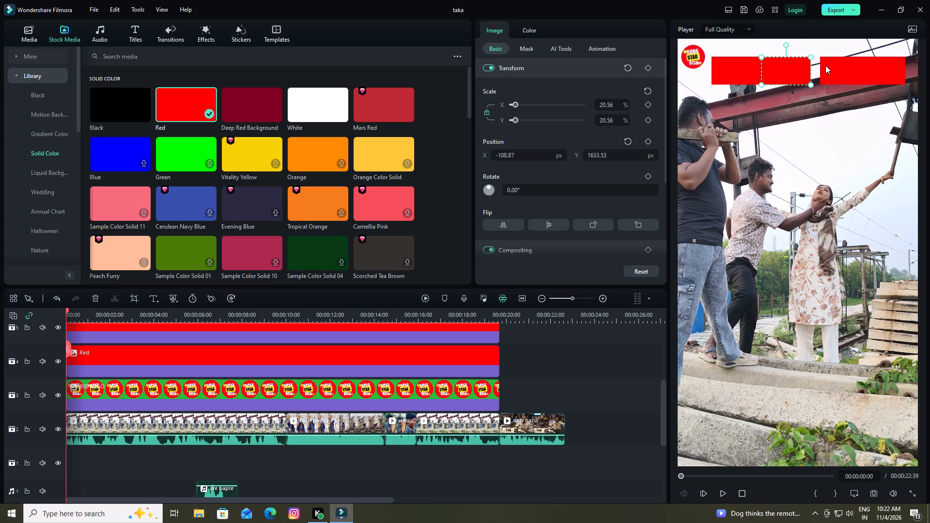
pyautogui.moveTo(826, 65); pyautogui.dragTo(819, 67)
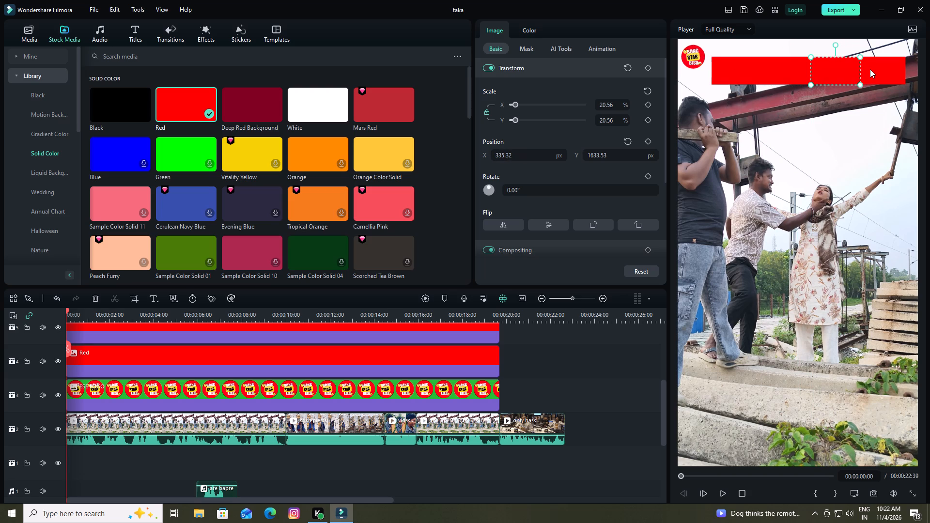
# Checking against the caption at 00:00:10:57, place the track 5 rectangle at the bar's end, about X 779.52 px, Y 1633.53 px.
pyautogui.moveTo(870, 69); pyautogui.dragTo(872, 116)
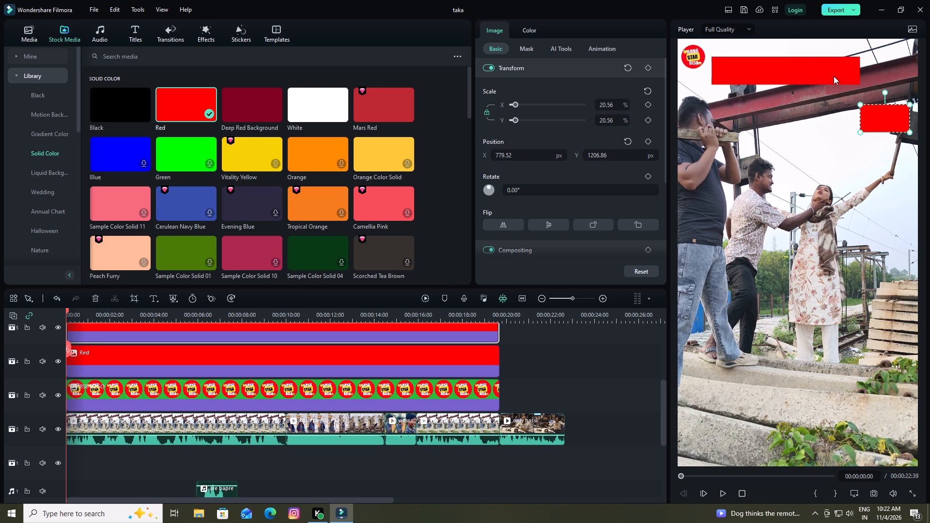
pyautogui.click(834, 76)
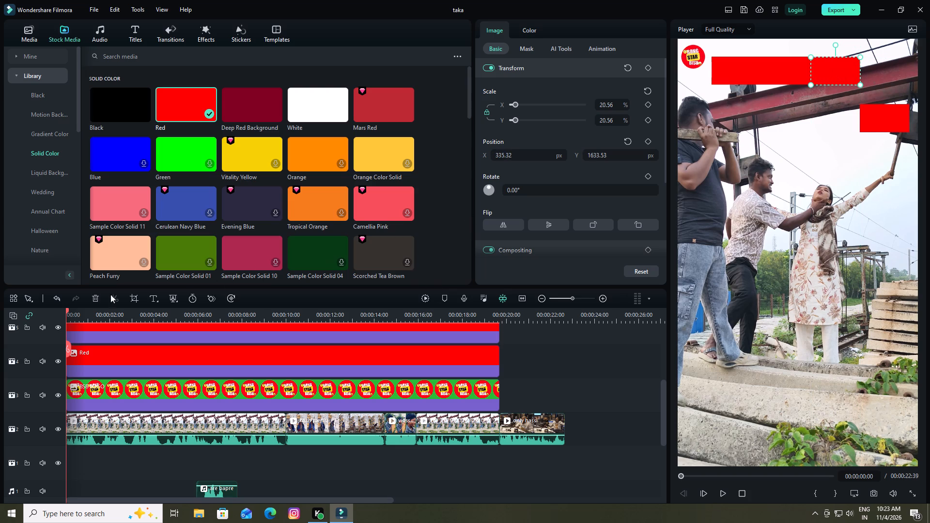
pyautogui.moveTo(67, 310); pyautogui.dragTo(307, 341)
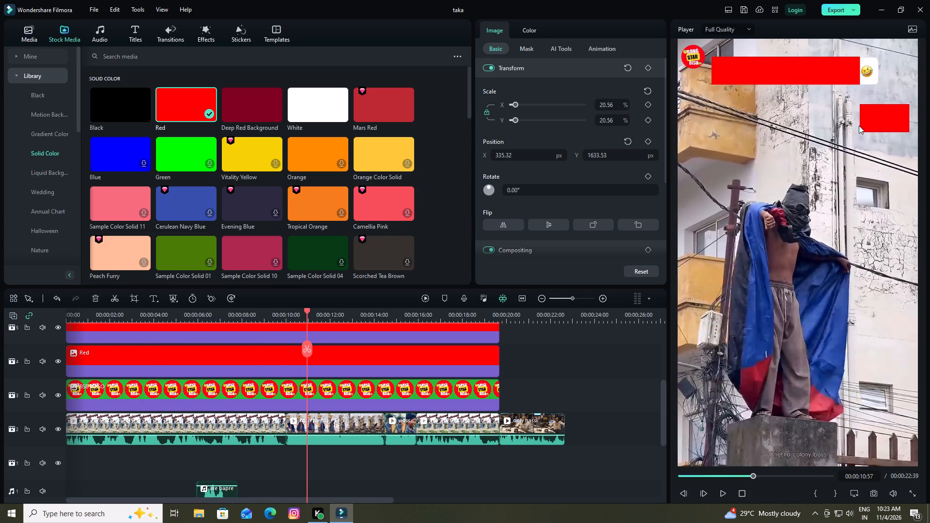
pyautogui.moveTo(871, 123); pyautogui.dragTo(865, 69)
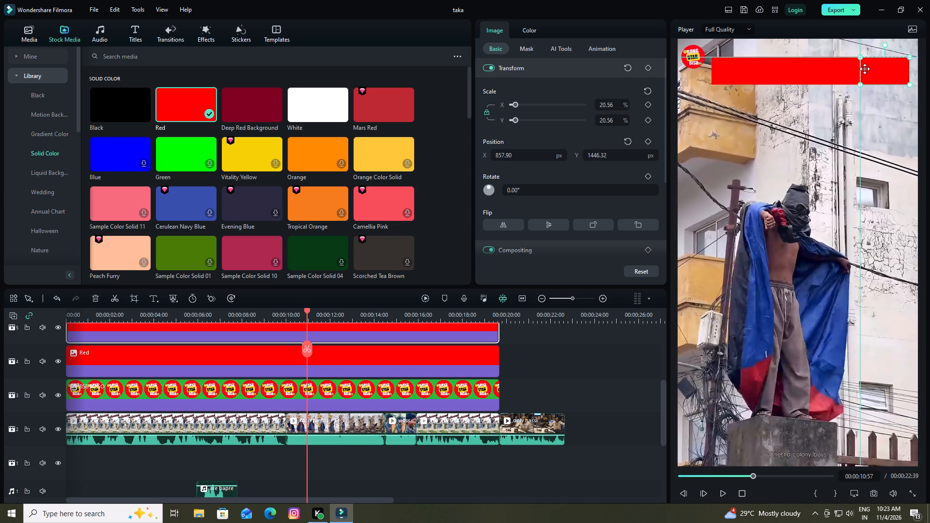
pyautogui.moveTo(865, 69); pyautogui.dragTo(869, 77)
pyautogui.click(811, 204)
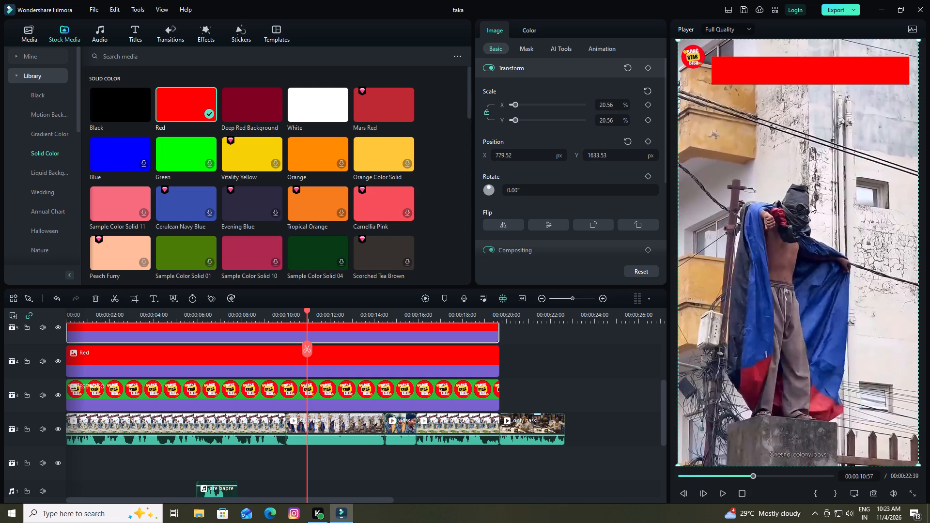
# Play the sequence from the start to about 00:00:21:05 to check how the red bar covers the captions.
pyautogui.click(611, 387)
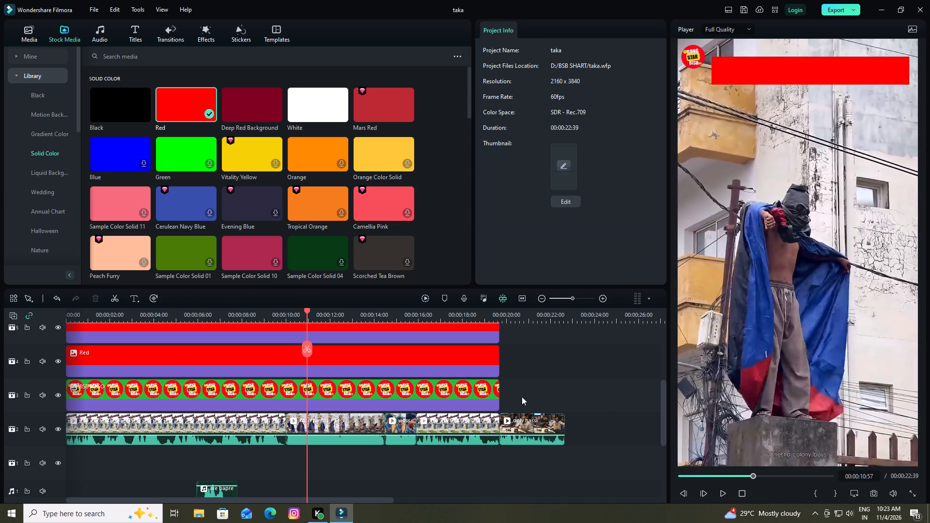
pyautogui.scroll(3, 324, 403)
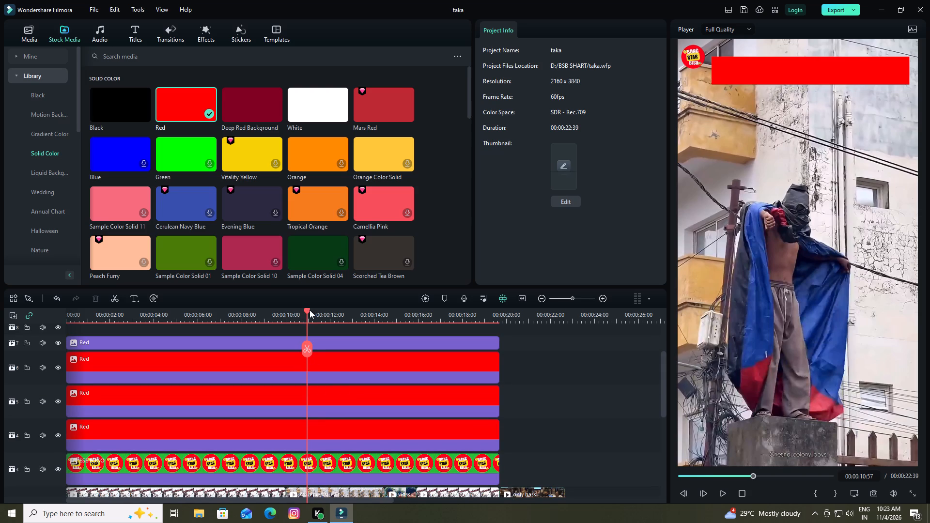
pyautogui.moveTo(310, 310); pyautogui.dragTo(0, 270)
pyautogui.press('space')
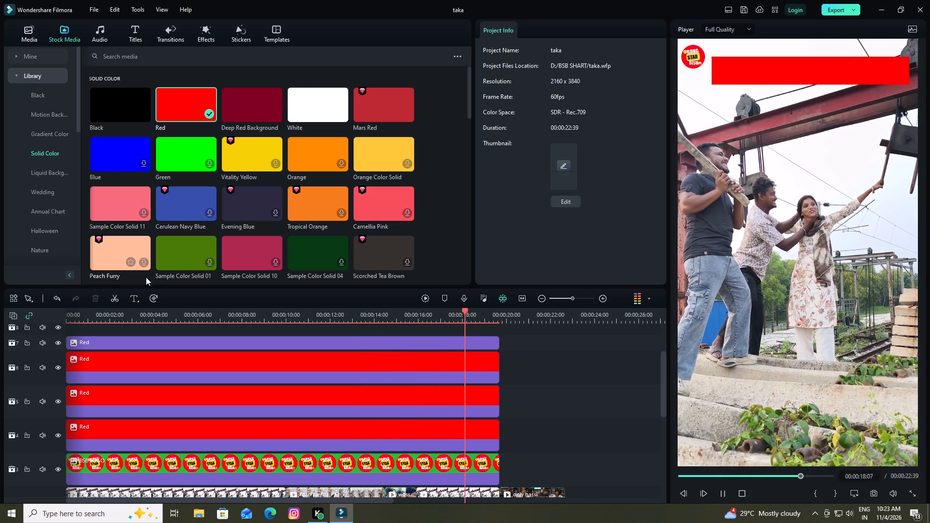
pyautogui.click(780, 314)
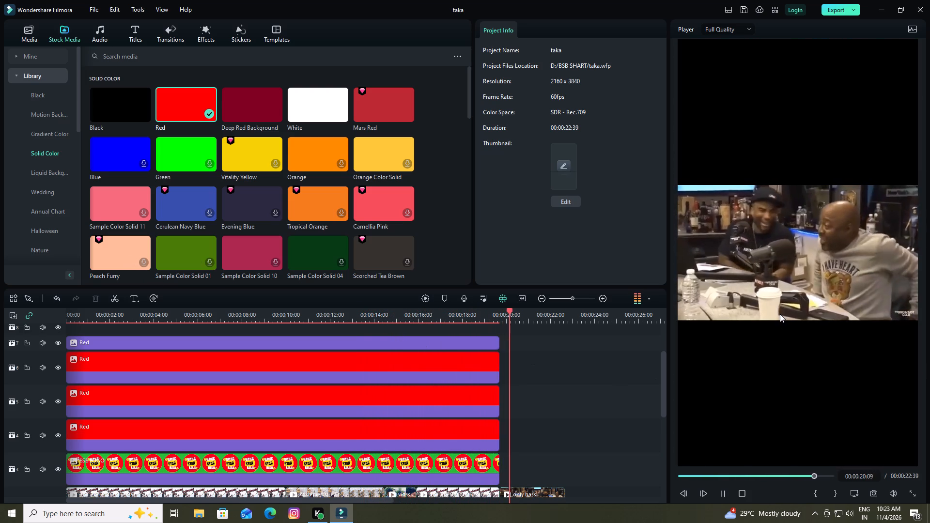
pyautogui.press('space')
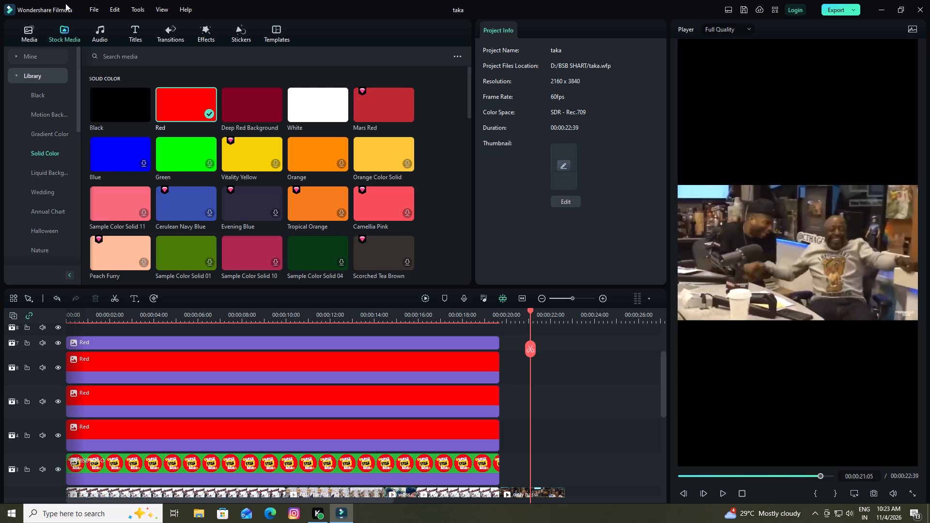
# Add a Default Title on video track 8 starting at 00:00:00:00, with the playhead at 00:00:03:28.
pyautogui.click(27, 36)
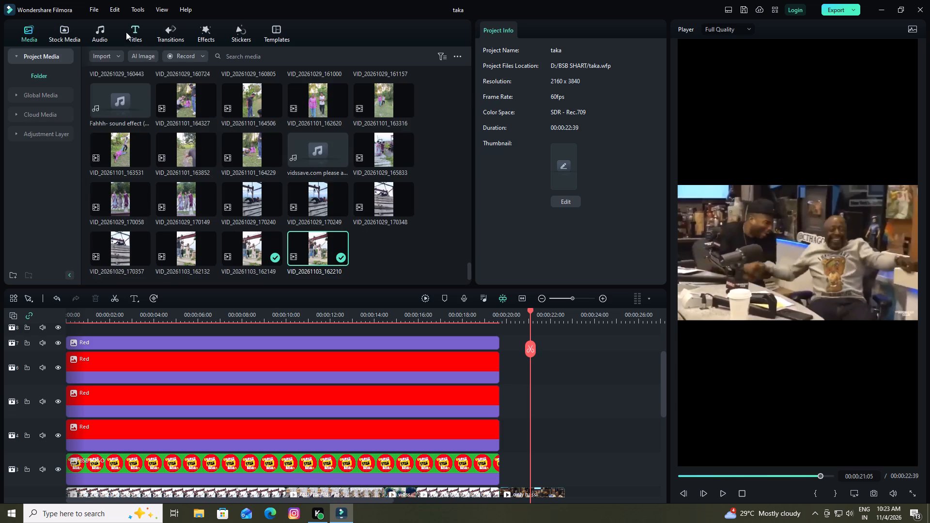
pyautogui.click(135, 27)
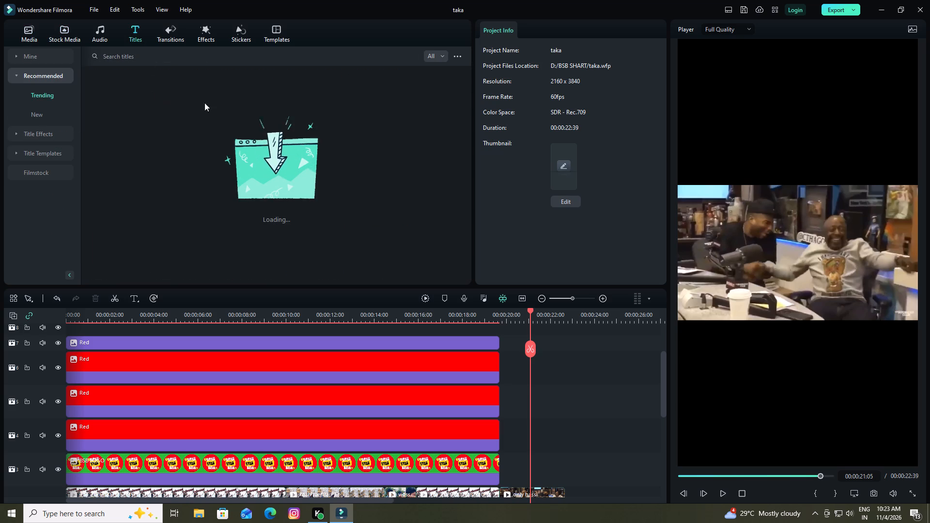
pyautogui.scroll(1, 333, 443)
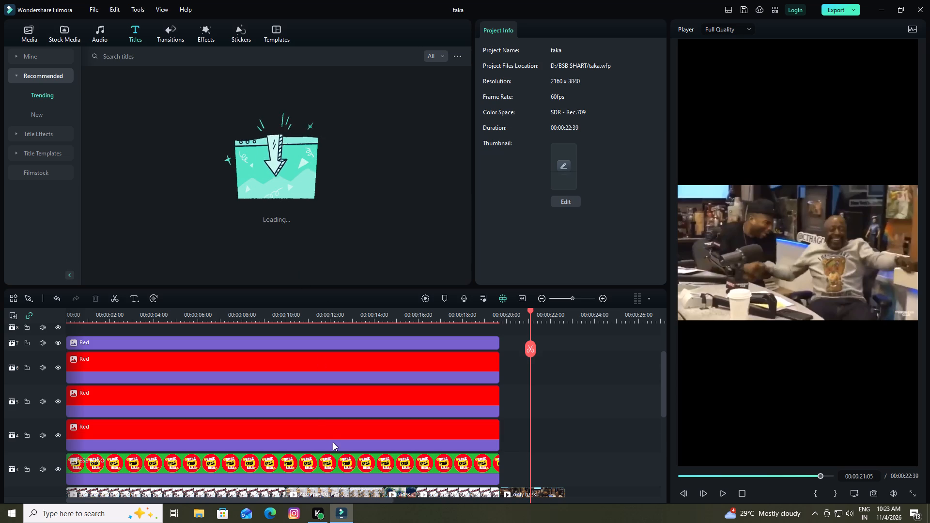
pyautogui.scroll(1, 333, 442)
pyautogui.scroll(-1, 329, 413)
pyautogui.scroll(1, 317, 404)
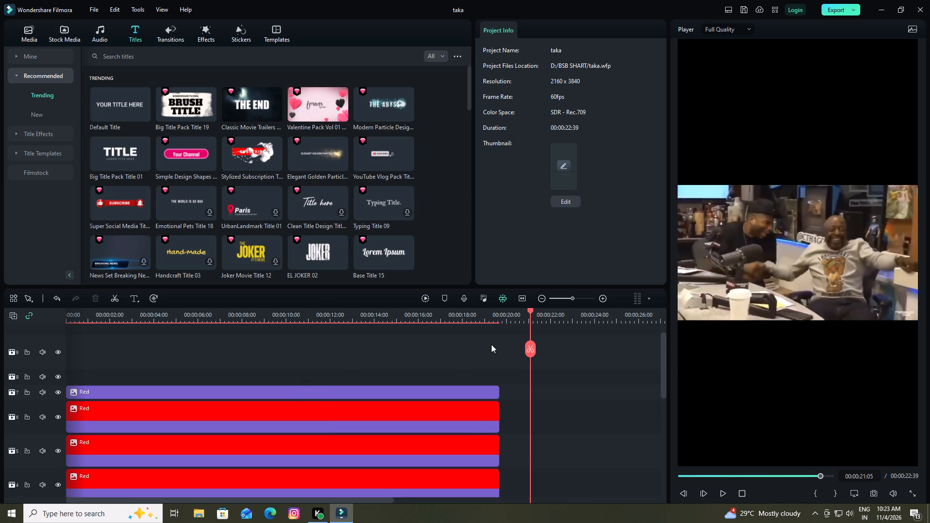
pyautogui.moveTo(528, 311); pyautogui.dragTo(142, 378)
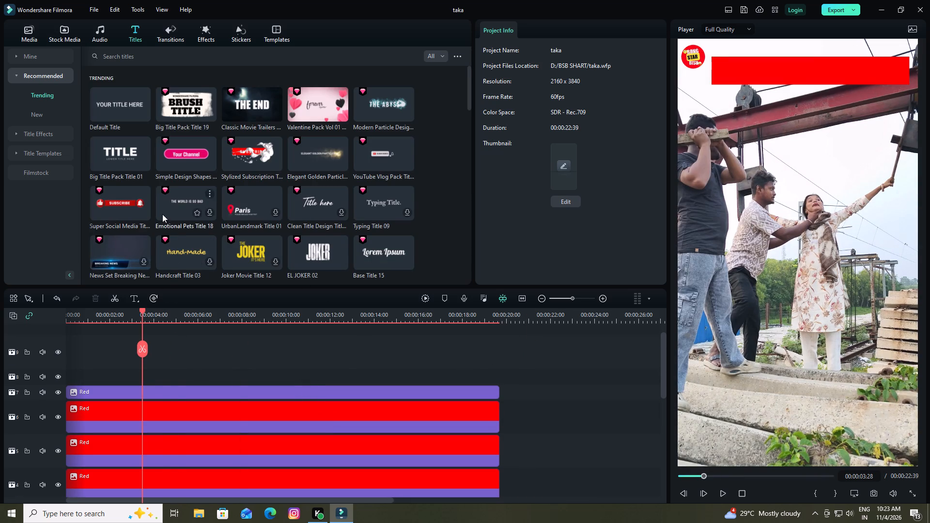
pyautogui.moveTo(109, 97); pyautogui.dragTo(58, 378)
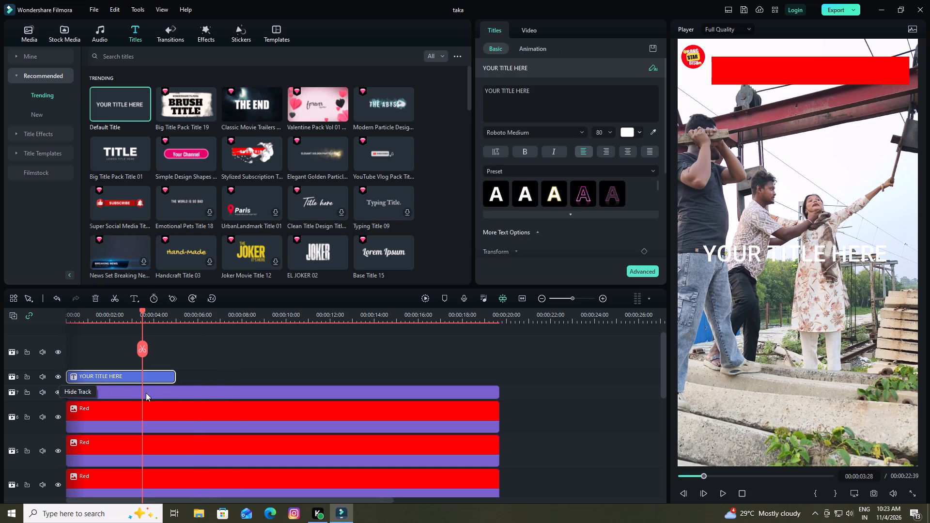
# Extend the title clip on track 8 so that it ends together with the Red clips.
pyautogui.moveTo(176, 376); pyautogui.dragTo(190, 373)
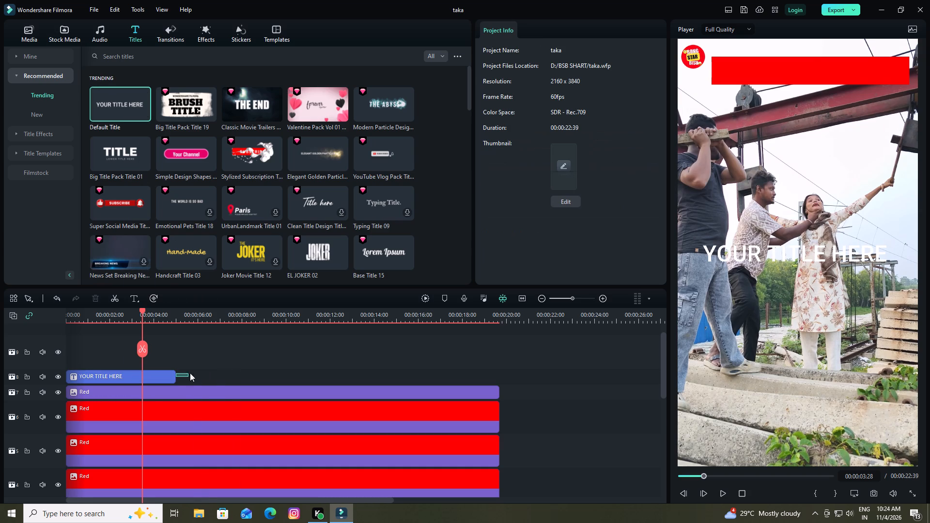
pyautogui.moveTo(190, 373); pyautogui.dragTo(213, 372)
pyautogui.moveTo(175, 376); pyautogui.dragTo(424, 375)
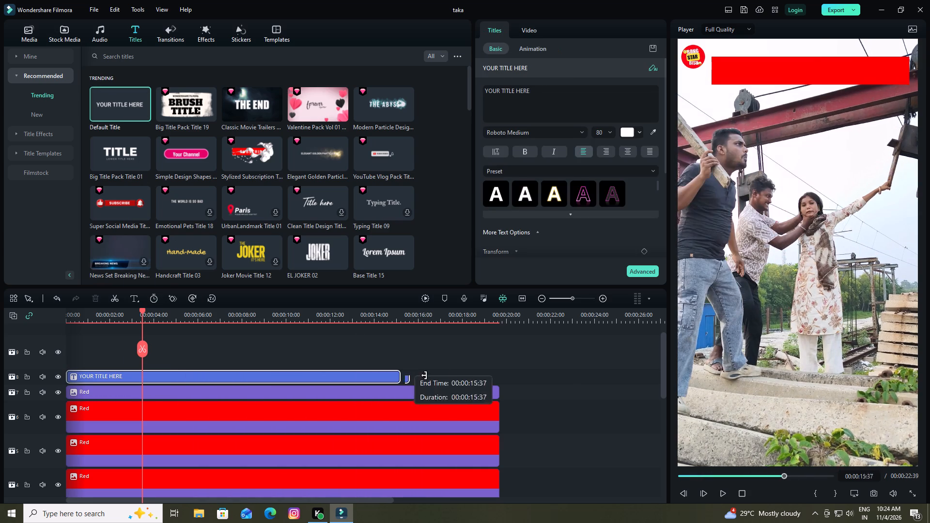
pyautogui.moveTo(424, 375); pyautogui.dragTo(497, 375)
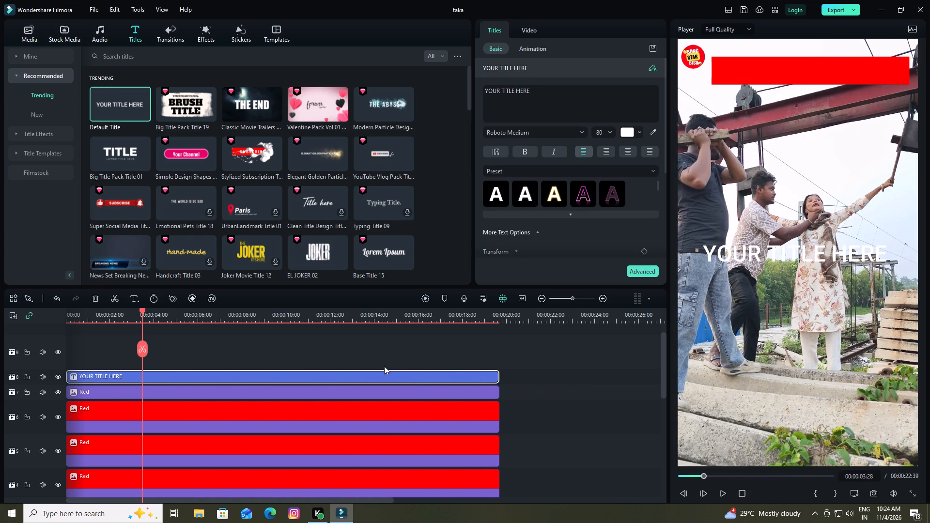
# Clear the placeholder text from the title on track 8.
pyautogui.click(540, 94)
pyautogui.press('BackSpace')
pyautogui.press('BackSpace')
pyautogui.press('BackSpace')
pyautogui.press('BackSpace')
pyautogui.press('BackSpace')
pyautogui.press('BackSpace')
pyautogui.press('BackSpace')
pyautogui.press('BackSpace')
pyautogui.press('BackSpace')
pyautogui.press('BackSpace')
pyautogui.press('BackSpace')
pyautogui.press('BackSpace')
pyautogui.press('BackSpace')
pyautogui.press('BackSpace')
pyautogui.press('BackSpace')
pyautogui.press('BackSpace')
pyautogui.press('BackSpace')
pyautogui.press('BackSpace')
pyautogui.press('BackSpace')
pyautogui.press('BackSpace')
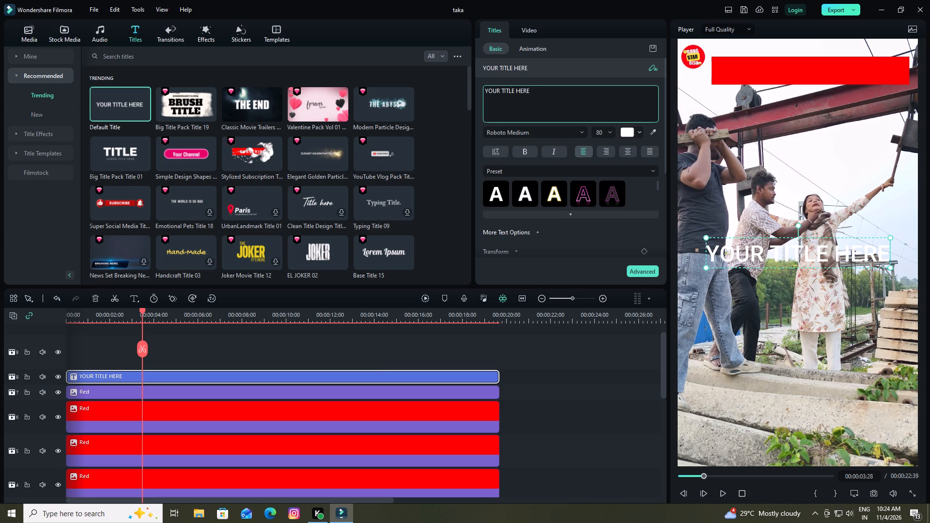
# Save the project.
pyautogui.click(745, 12)
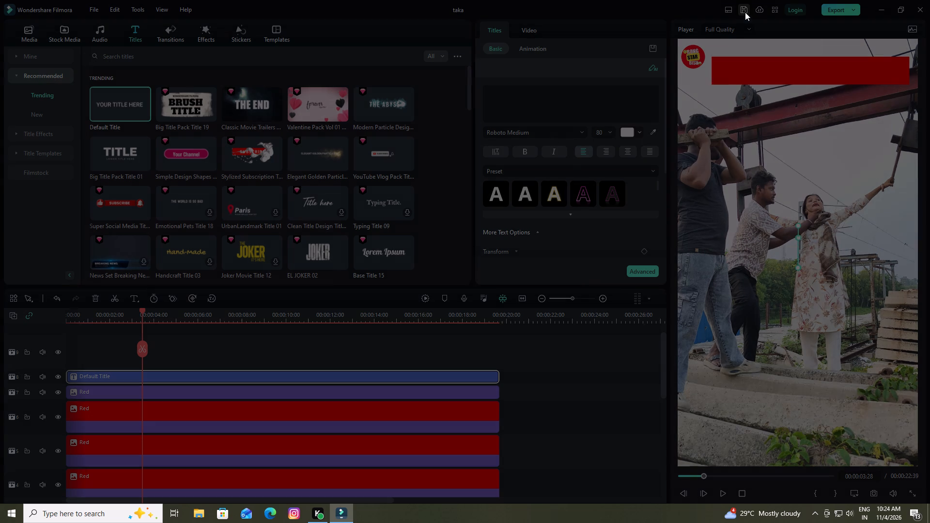
# Enter KRRISH in capitals as the text of the title on track 8.
pyautogui.click(497, 93)
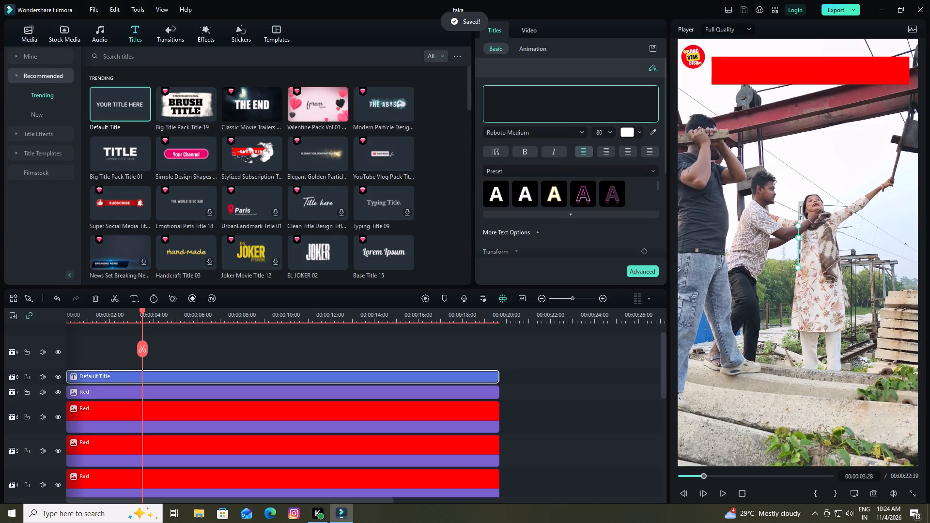
pyautogui.press('k')
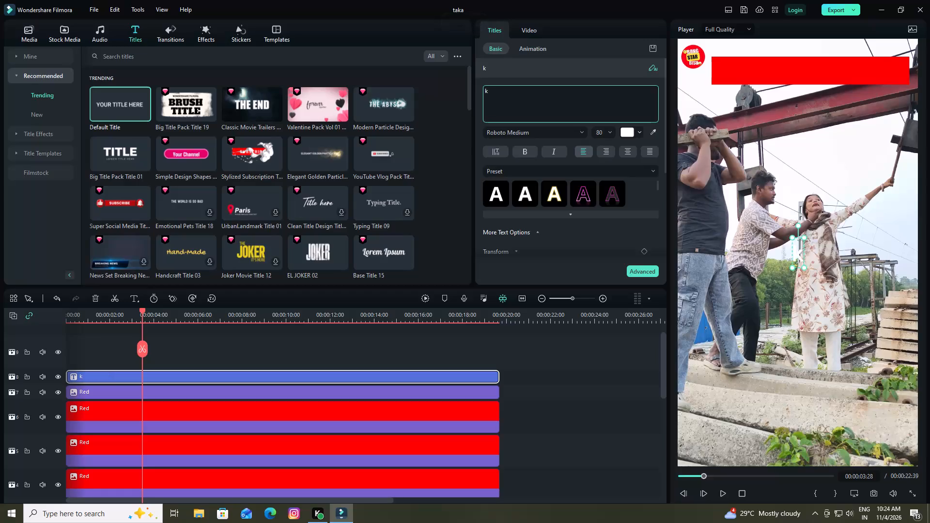
pyautogui.press('BackSpace')
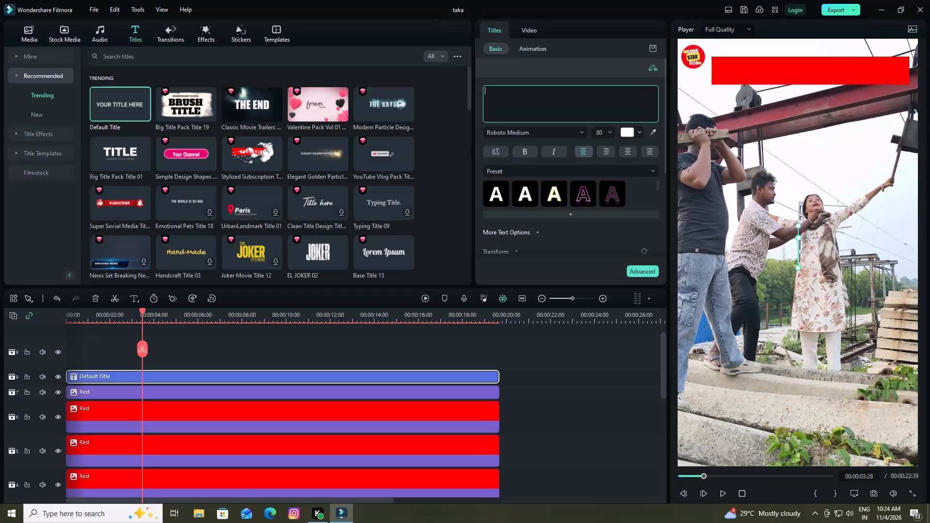
pyautogui.hotkey('shift', 'k')
pyautogui.write('RR')
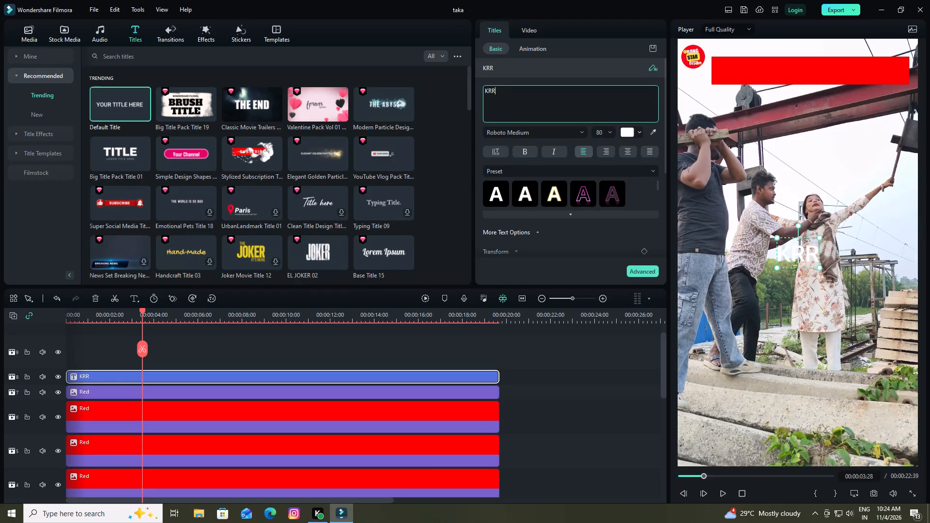
pyautogui.hotkey('shift', 'i')
pyautogui.hotkey('shift', 's')
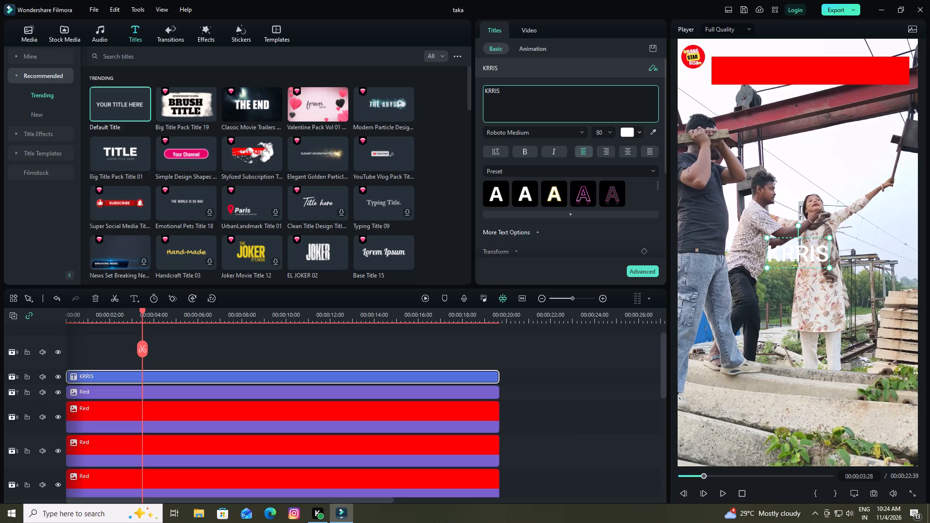
pyautogui.hotkey('shift', 'h')
pyautogui.press('space')
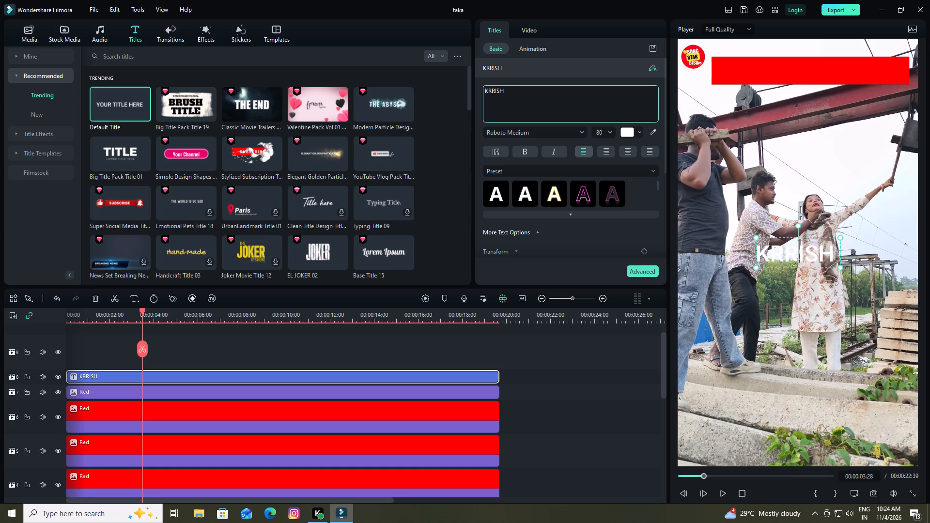
pyautogui.press('b')
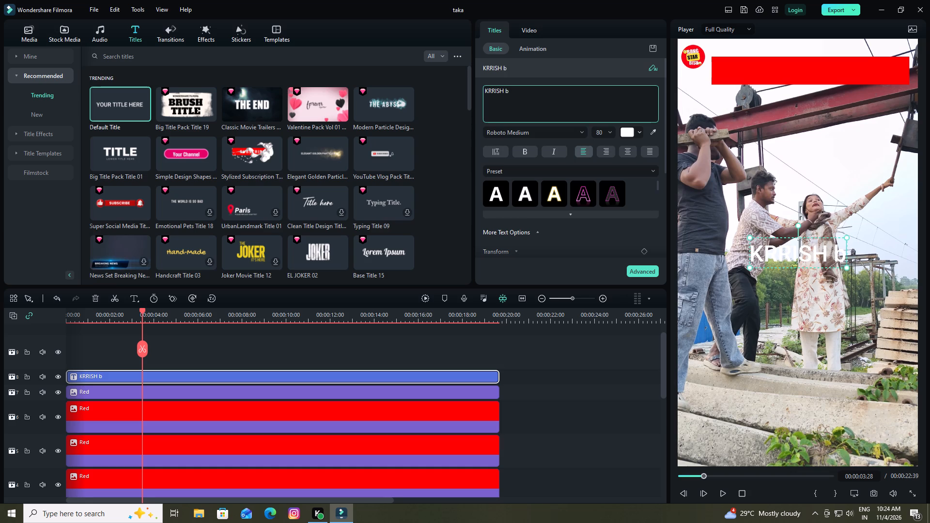
pyautogui.press('BackSpace')
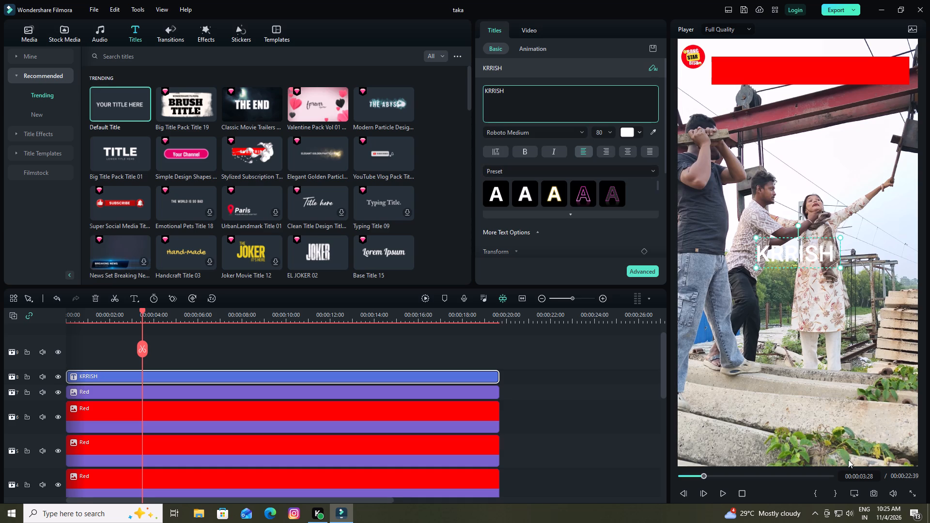
# Switch the input language to Bangla Phonetic and add এর after KRRISH in the title text on track 8.
pyautogui.click(862, 518)
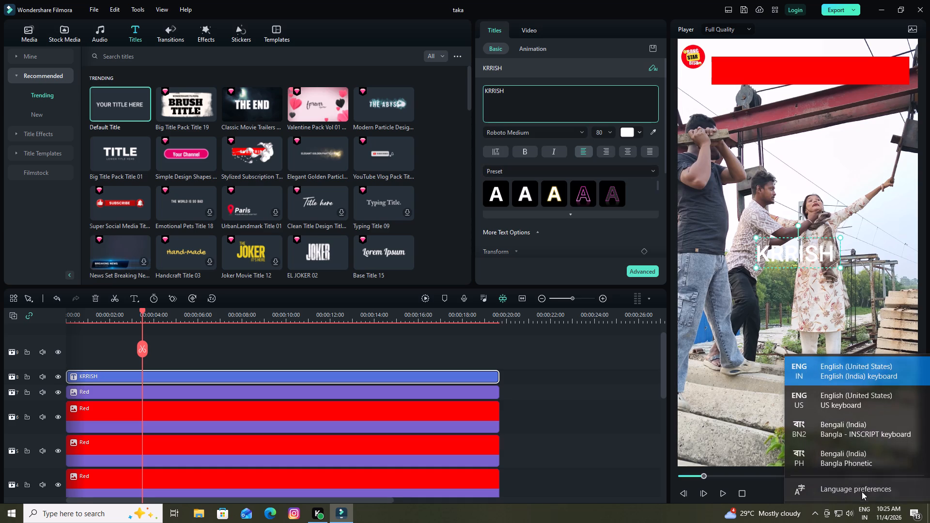
pyautogui.click(848, 461)
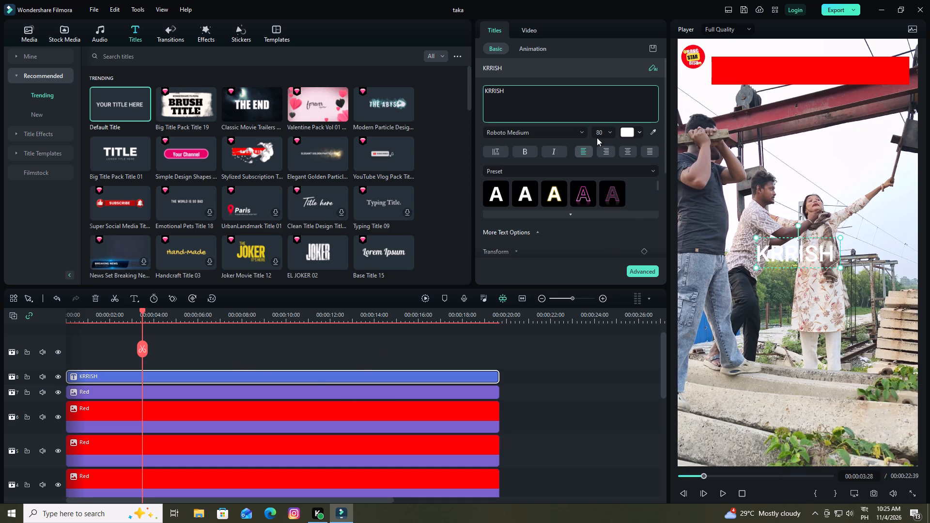
pyautogui.write('er')
pyautogui.click(521, 103)
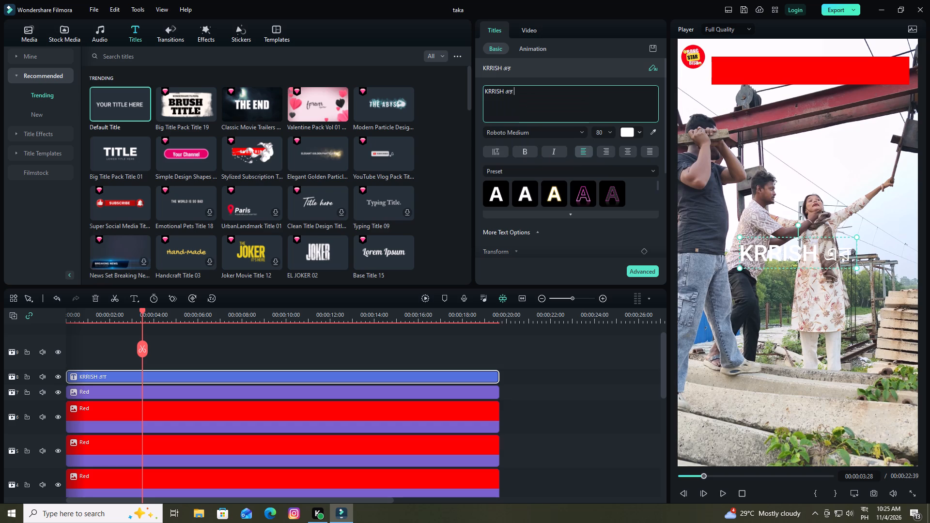
# Add the Bengali word বাল after এর so that the title reads KRRISH এর বাল.
pyautogui.write('ba')
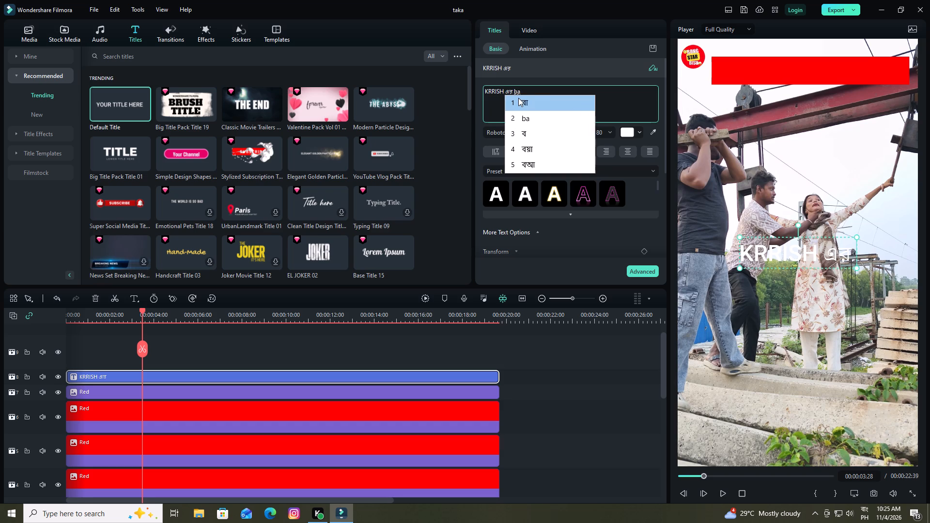
pyautogui.press('l')
pyautogui.press('BackSpace')
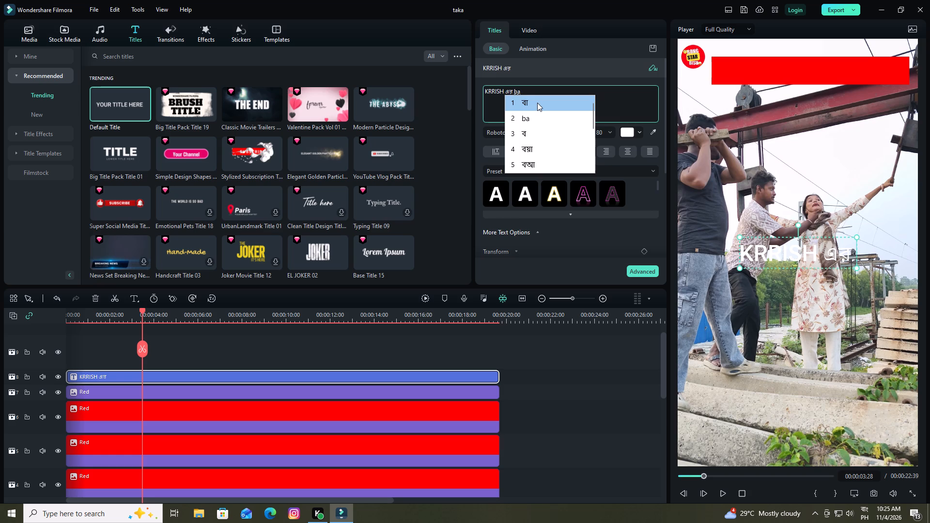
pyautogui.press('BackSpace')
pyautogui.write('el')
pyautogui.press('BackSpace')
pyautogui.press('BackSpace')
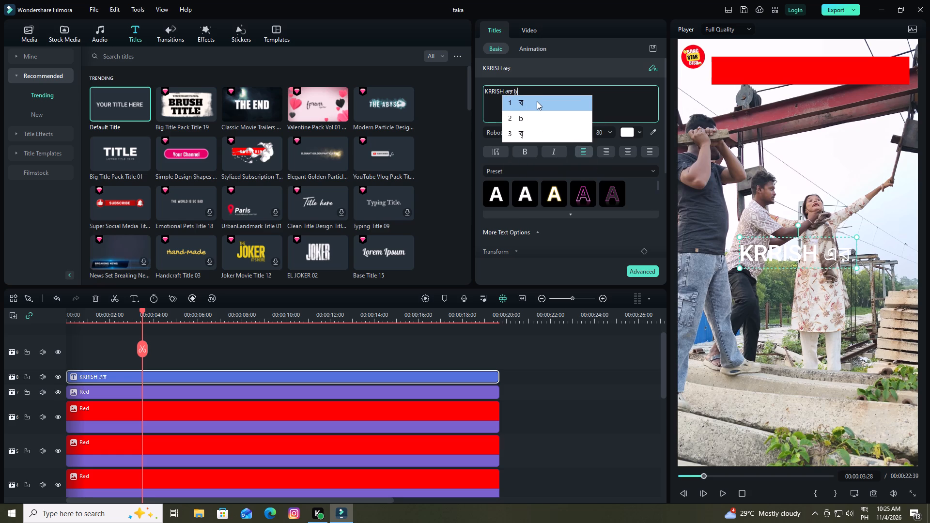
pyautogui.press('a')
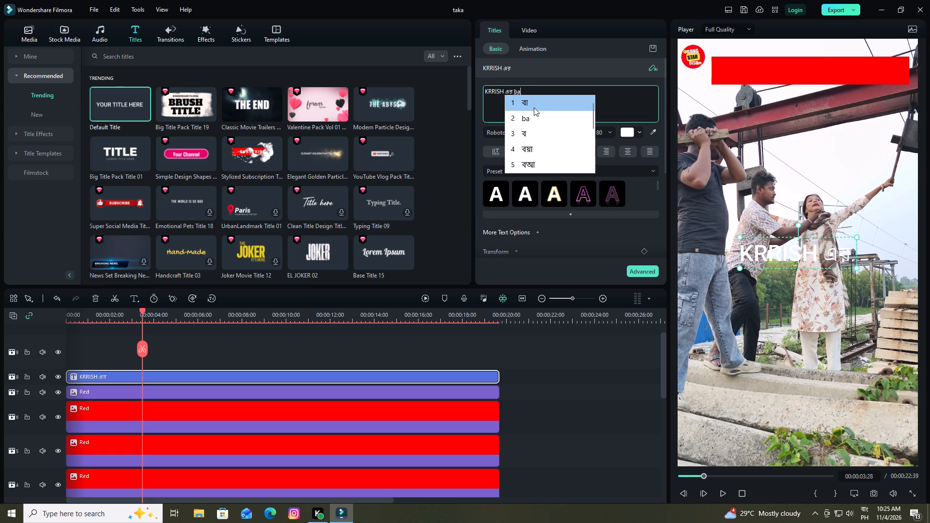
pyautogui.press('l')
pyautogui.press('BackSpace')
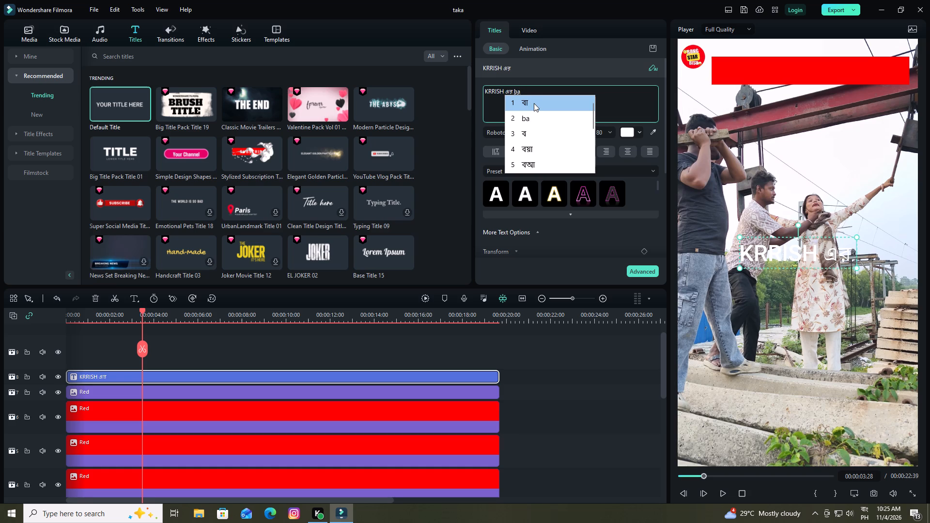
pyautogui.press('e')
pyautogui.press('l')
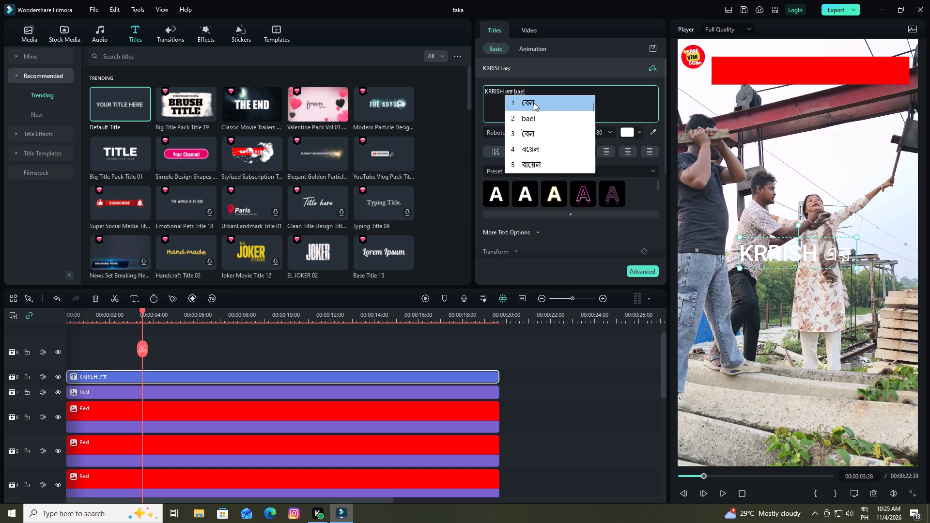
pyautogui.press('BackSpace')
pyautogui.press('BackSpace')
pyautogui.press('l')
pyautogui.press('r')
pyautogui.press('e')
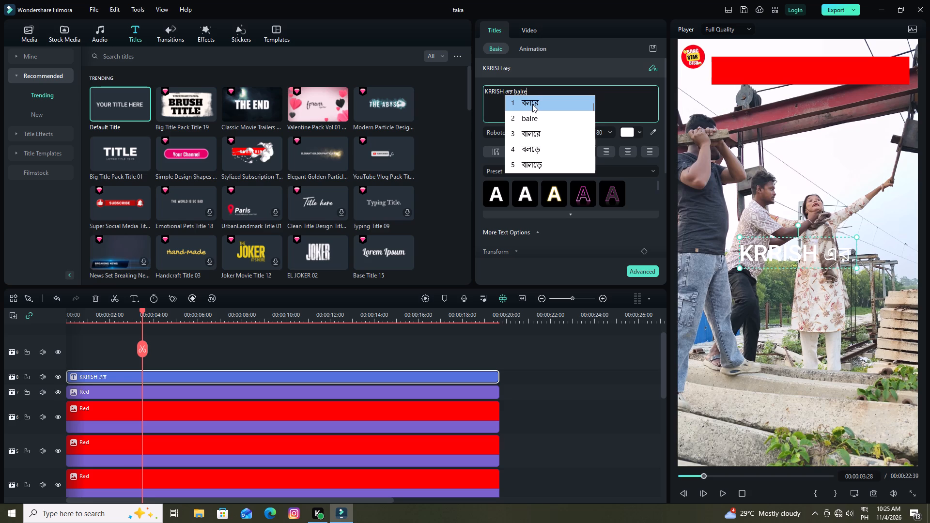
pyautogui.click(542, 167)
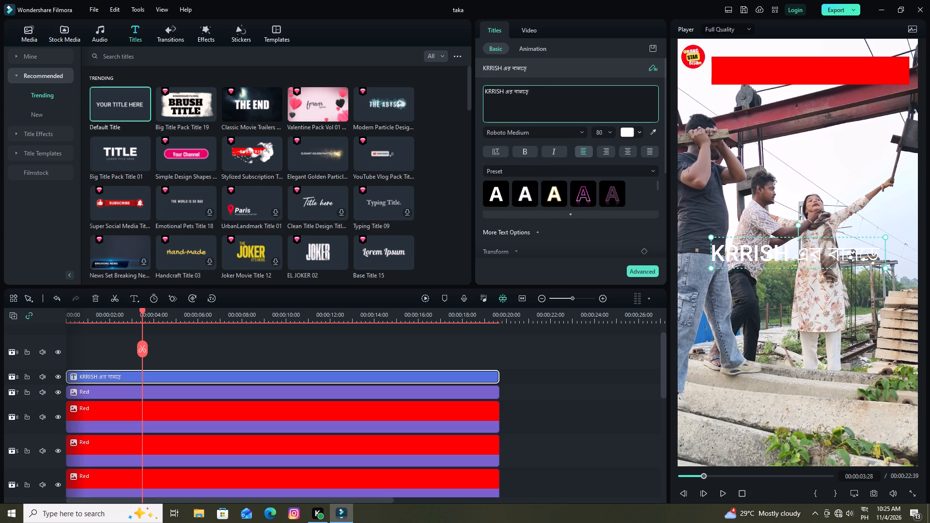
pyautogui.press('BackSpace')
pyautogui.press('BackSpace')
pyautogui.press('BackSpace')
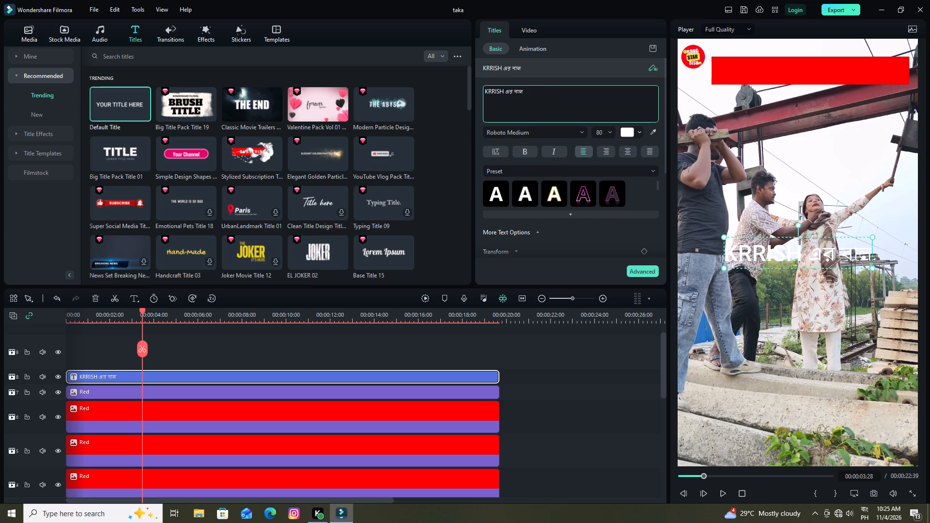
# Move the KRRISH এর বাল title in the preview up onto the red bar beside the logo.
pyautogui.click(549, 428)
pyautogui.click(764, 256)
pyautogui.moveTo(764, 256); pyautogui.dragTo(764, 190)
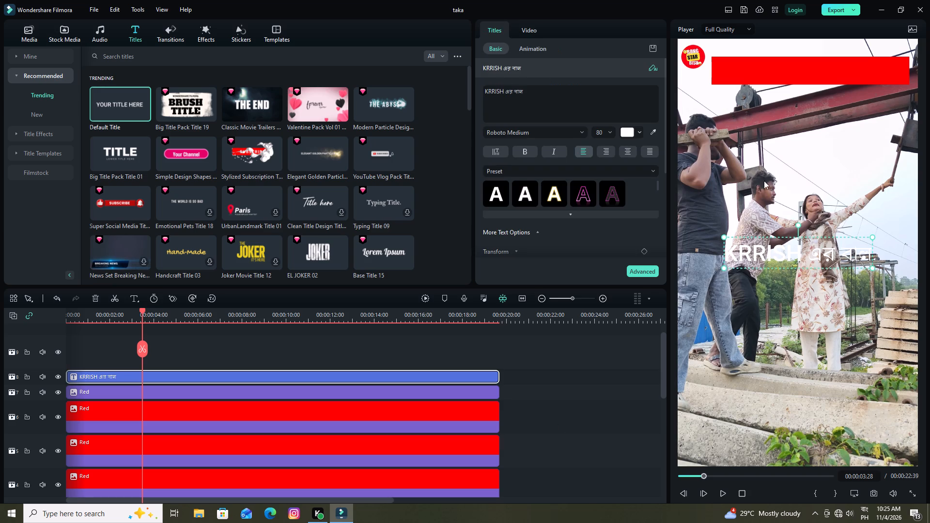
pyautogui.click(774, 258)
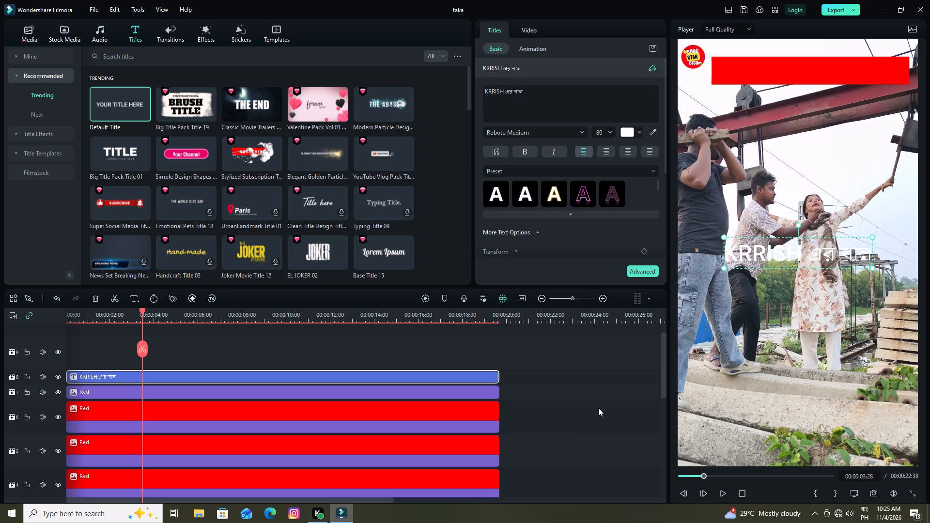
pyautogui.click(598, 408)
pyautogui.click(804, 249)
pyautogui.moveTo(794, 255); pyautogui.dragTo(796, 203)
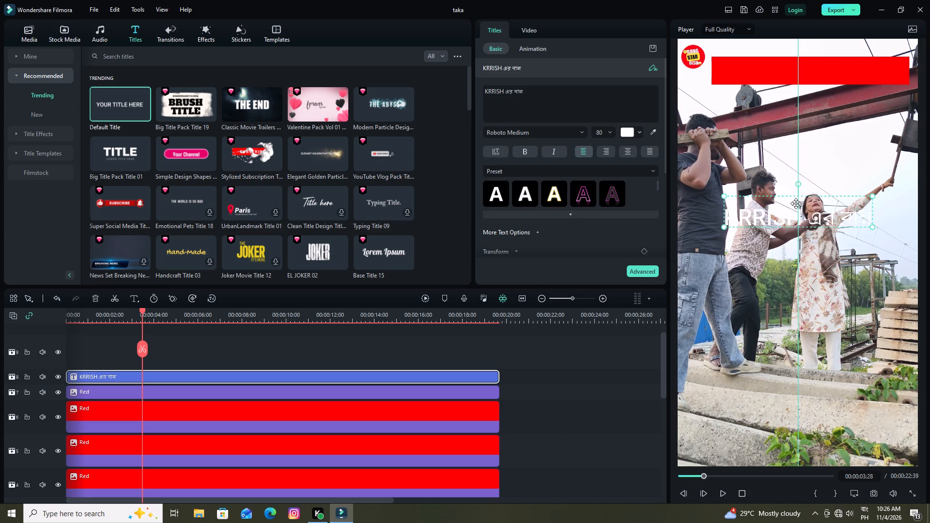
pyautogui.moveTo(796, 203); pyautogui.dragTo(815, 68)
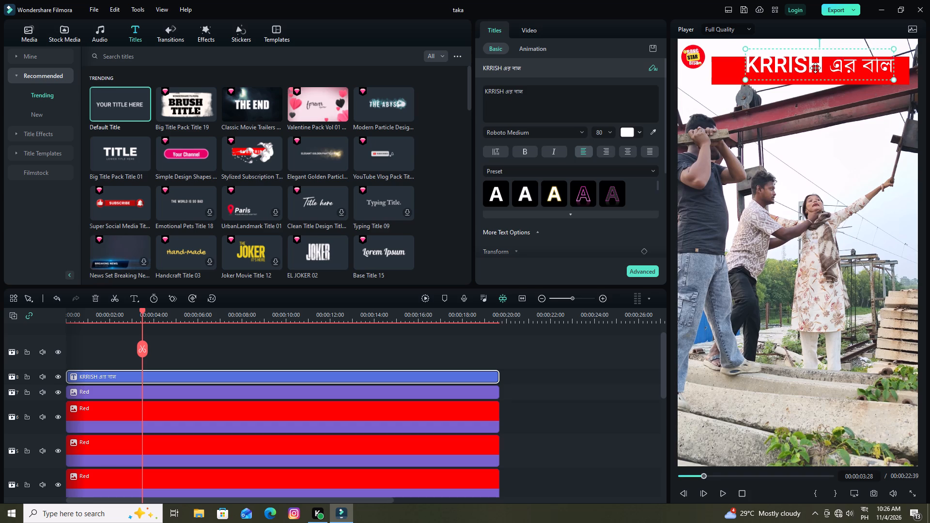
pyautogui.moveTo(815, 68); pyautogui.dragTo(812, 73)
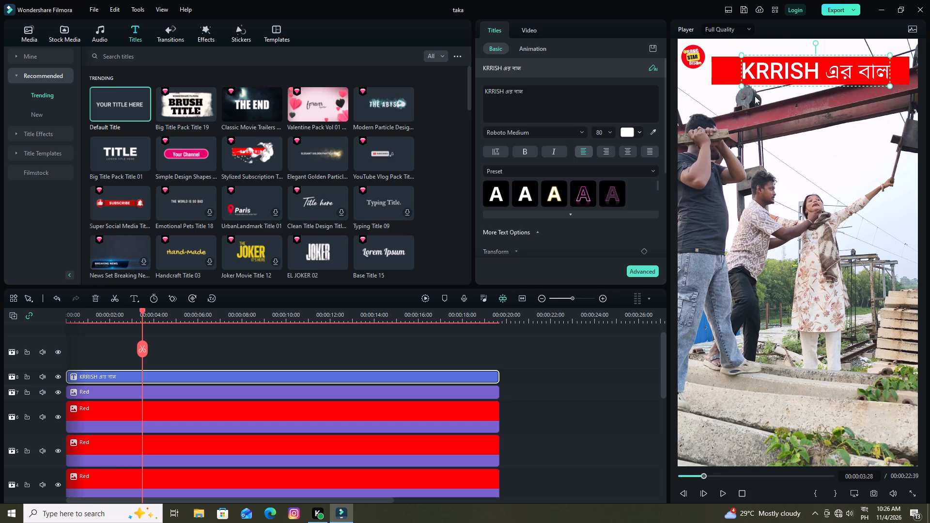
# Enlarge the title to about font size 92 and align it within the height of the red bar.
pyautogui.moveTo(742, 88); pyautogui.dragTo(734, 90)
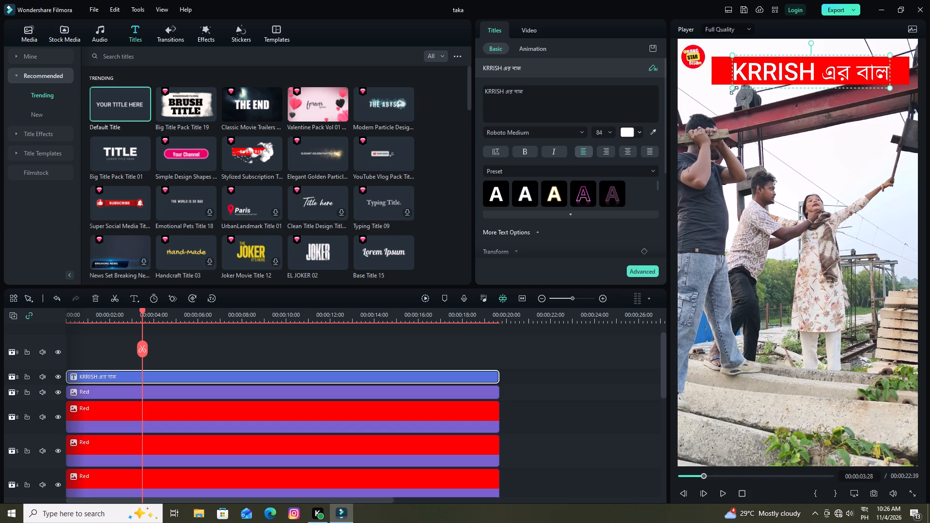
pyautogui.moveTo(734, 90); pyautogui.dragTo(725, 92)
pyautogui.moveTo(826, 81); pyautogui.dragTo(828, 78)
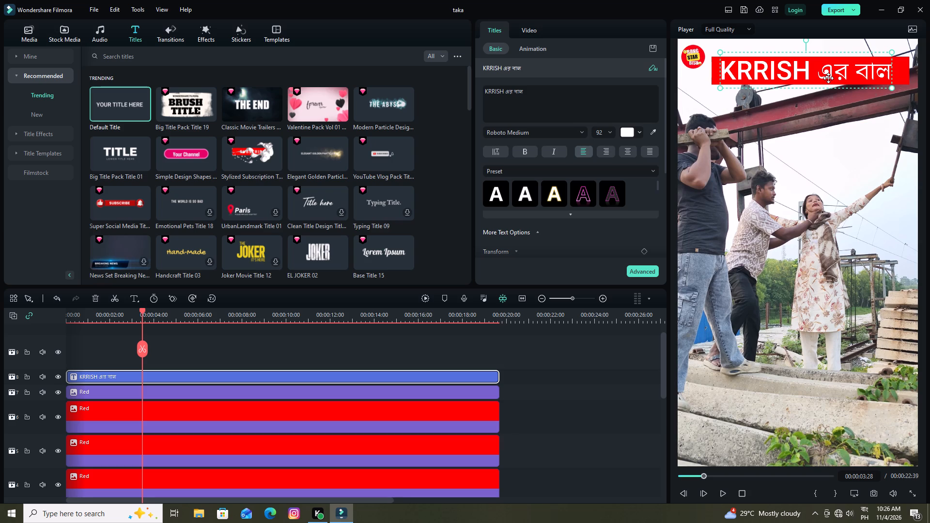
pyautogui.moveTo(828, 78); pyautogui.dragTo(831, 77)
pyautogui.moveTo(831, 77); pyautogui.dragTo(820, 80)
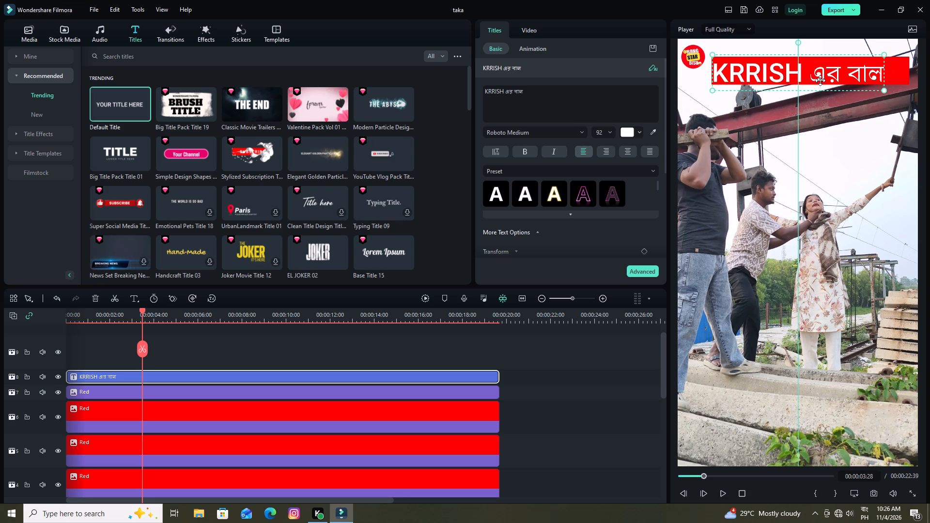
pyautogui.moveTo(820, 80); pyautogui.dragTo(825, 79)
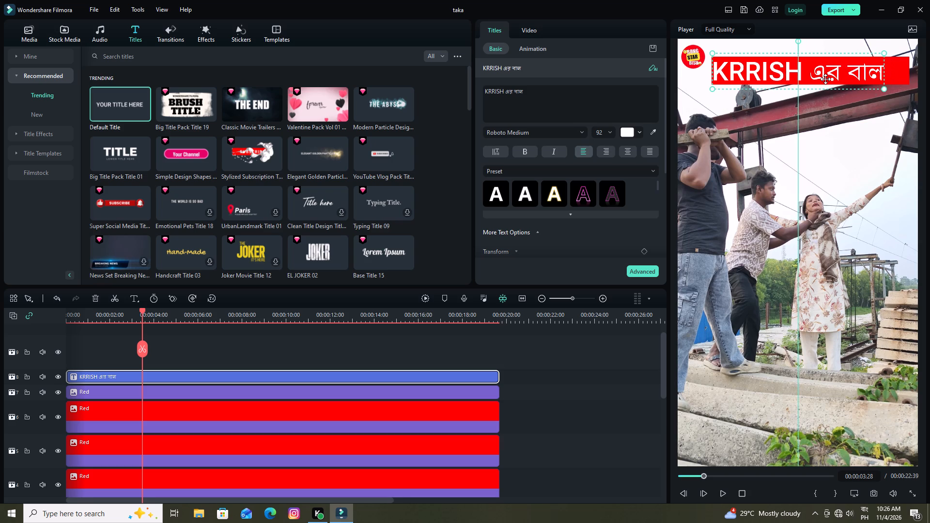
pyautogui.moveTo(825, 79); pyautogui.dragTo(827, 79)
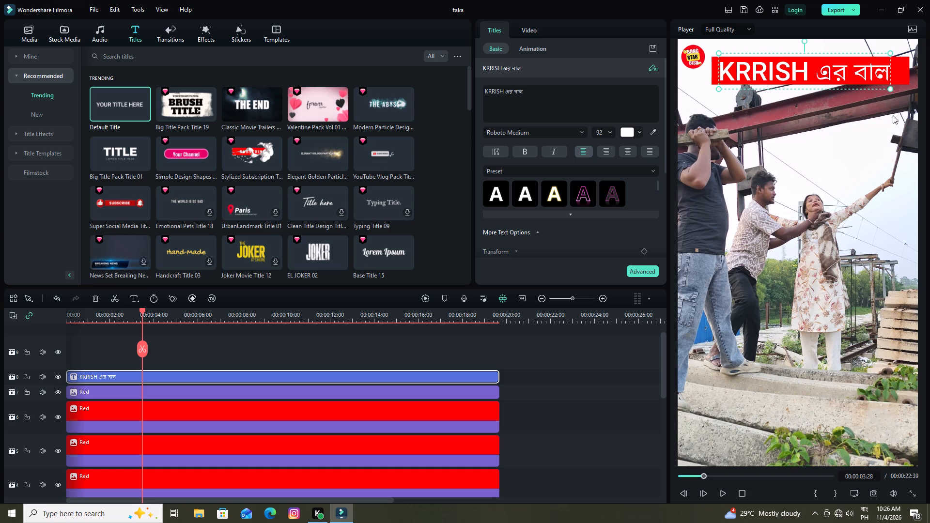
# Enlarge the title to about font size 101 and shift it so that it fits centred across the red bar.
pyautogui.moveTo(890, 88); pyautogui.dragTo(890, 86)
pyautogui.moveTo(890, 86); pyautogui.dragTo(899, 86)
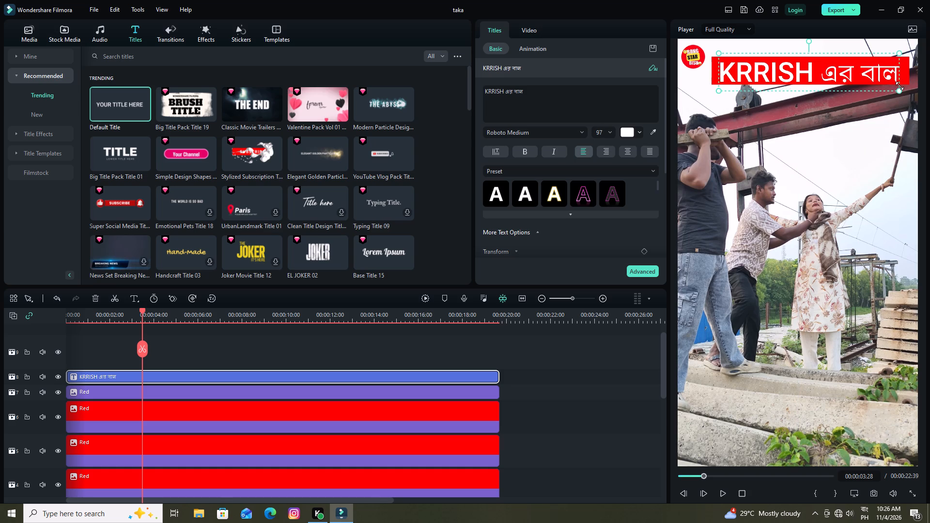
pyautogui.moveTo(899, 86); pyautogui.dragTo(906, 83)
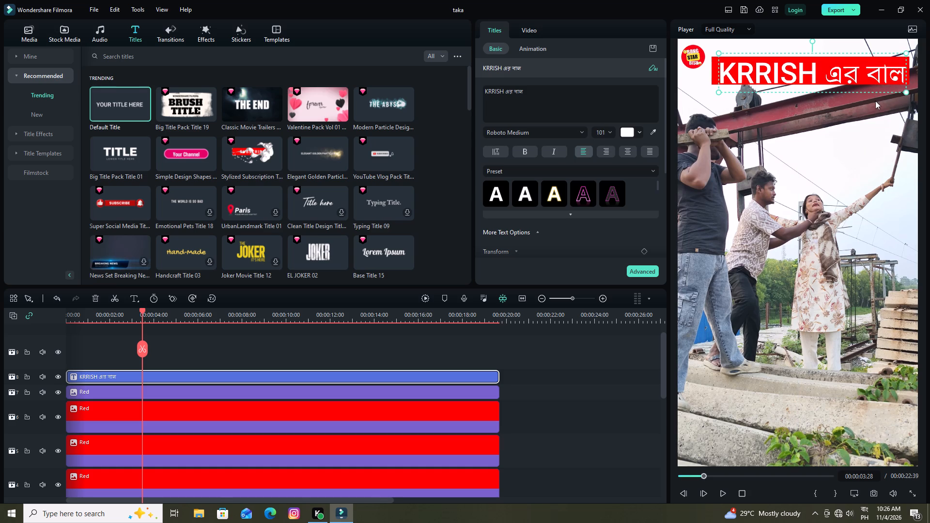
pyautogui.click(802, 77)
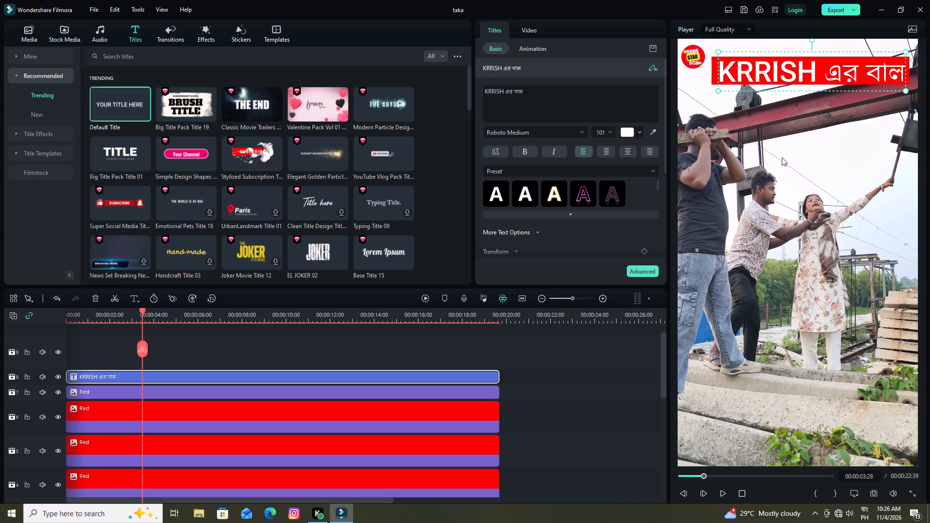
pyautogui.click(806, 77)
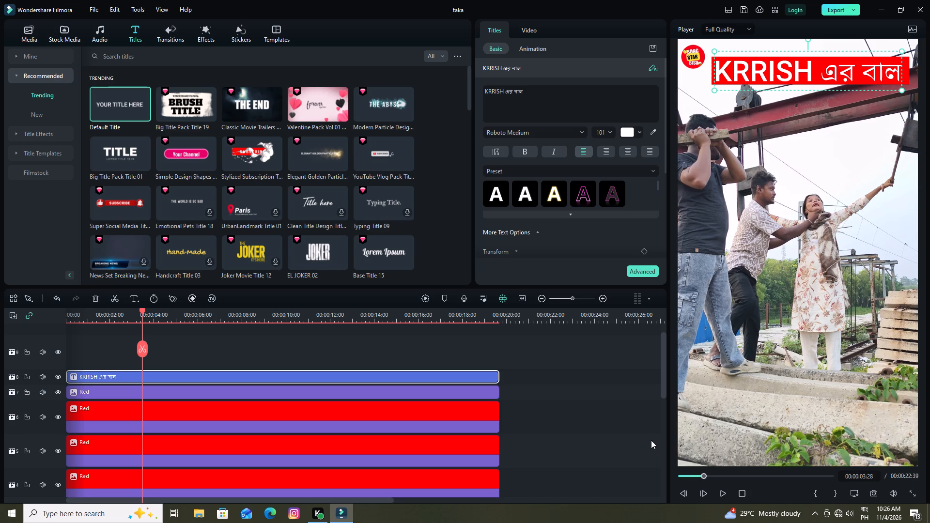
pyautogui.click(600, 446)
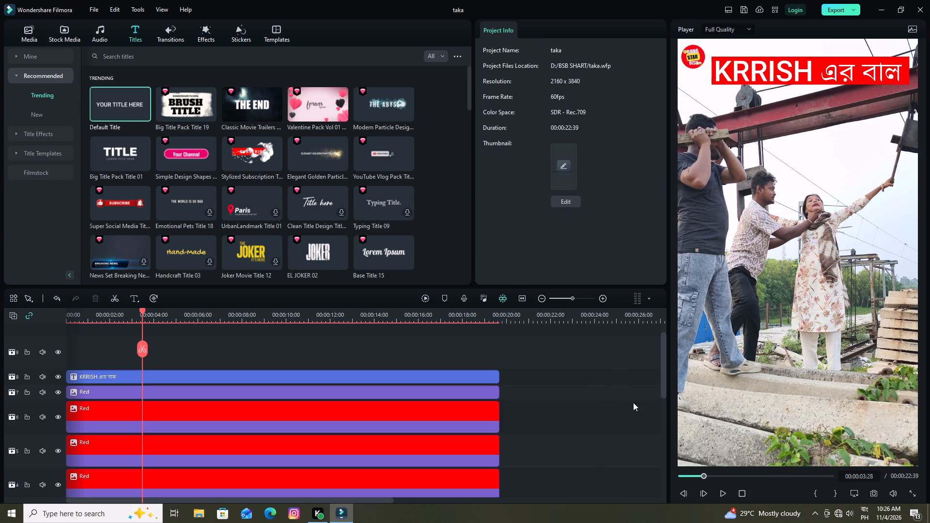
pyautogui.click(746, 371)
pyautogui.click(635, 392)
# Colour the Bengali words এর বাল in the KRRISH title black, leaving KRRISH white.
pyautogui.click(438, 380)
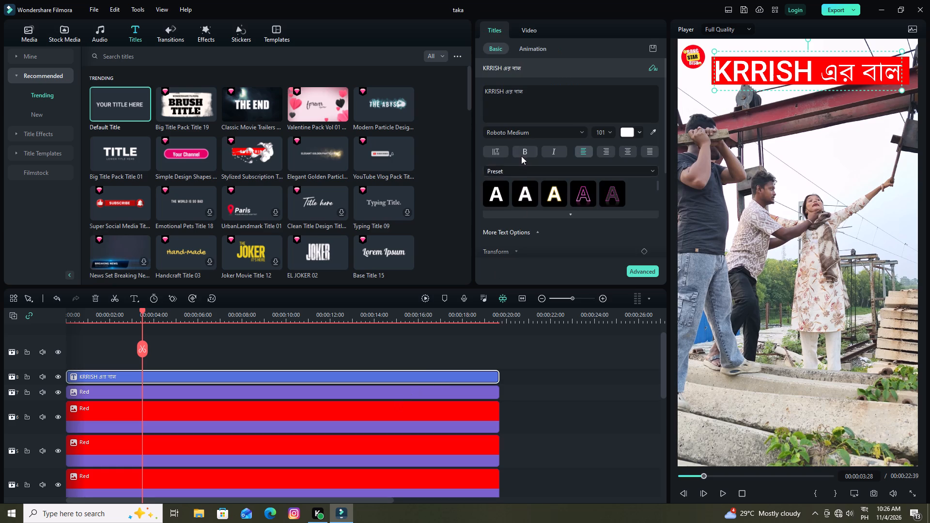
pyautogui.moveTo(526, 93); pyautogui.dragTo(477, 98)
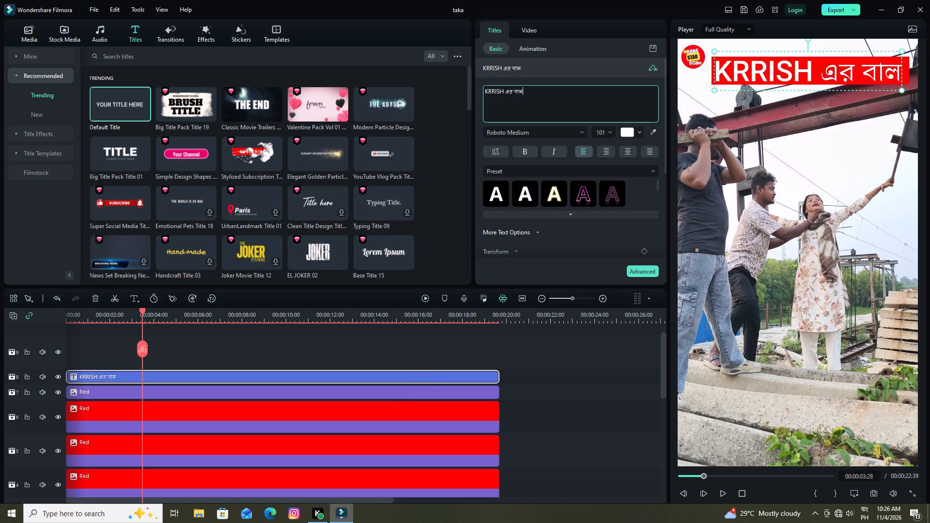
pyautogui.moveTo(525, 93); pyautogui.dragTo(506, 92)
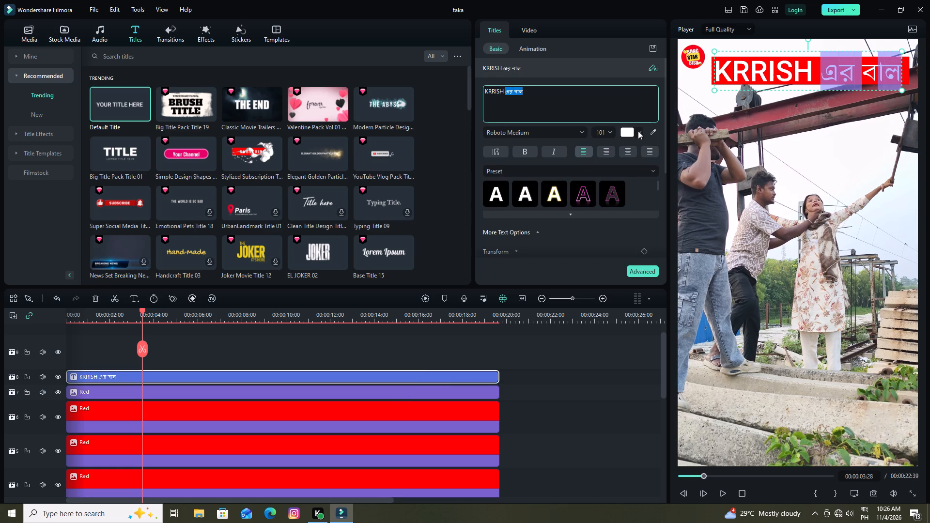
pyautogui.click(638, 131)
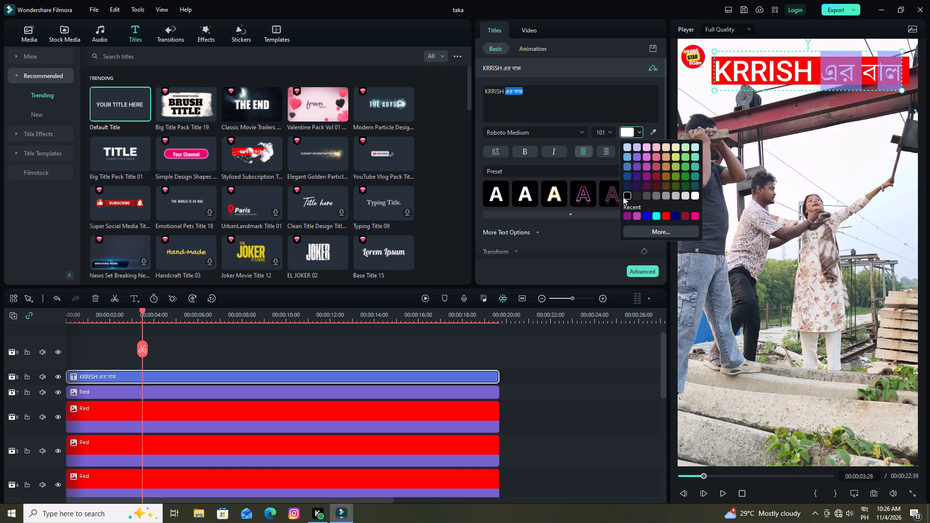
pyautogui.click(627, 197)
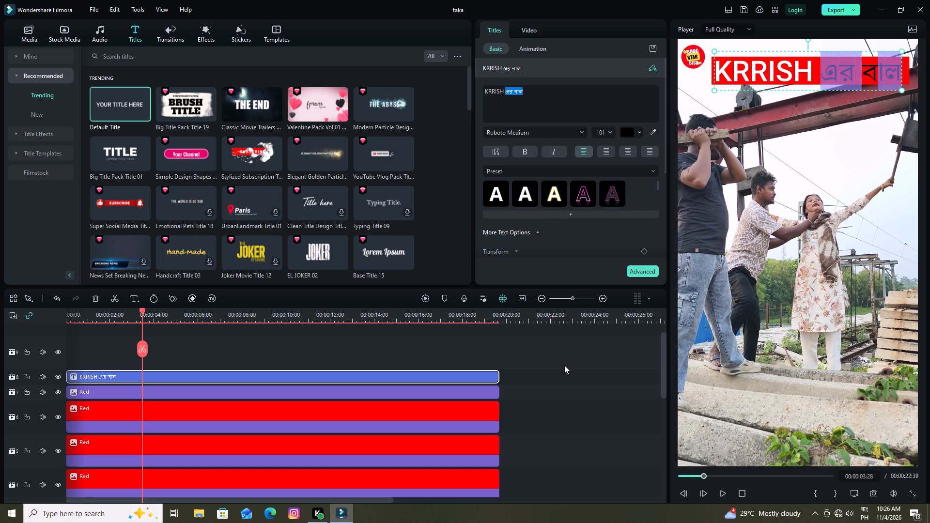
pyautogui.click(564, 365)
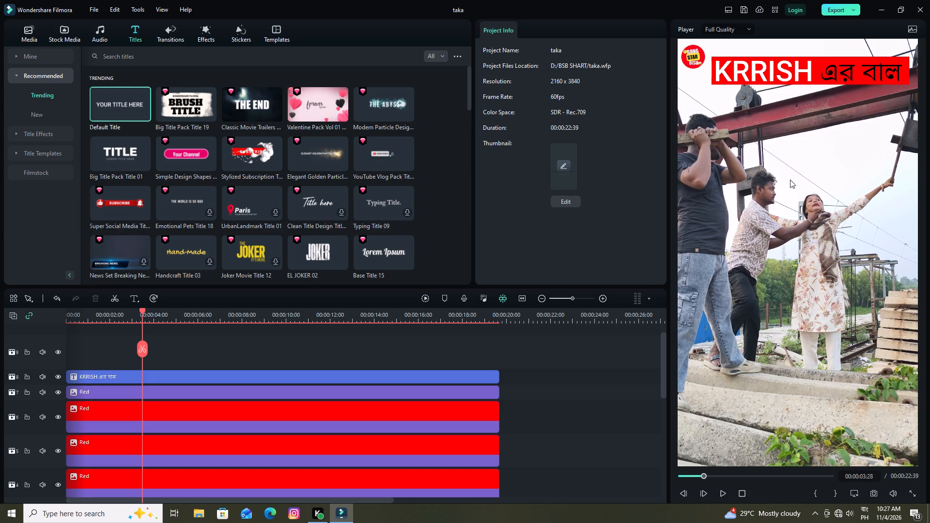
# Save the taka project.
pyautogui.scroll(-1, 419, 389)
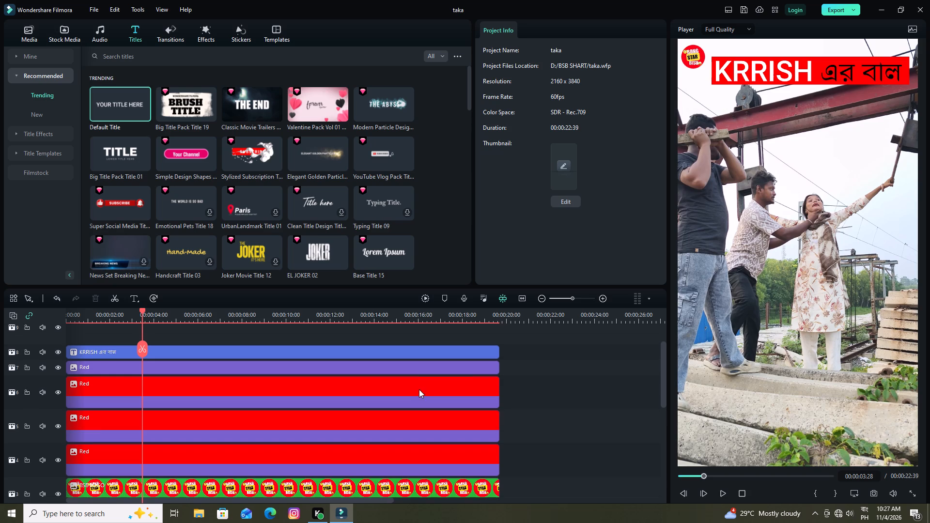
pyautogui.click(739, 7)
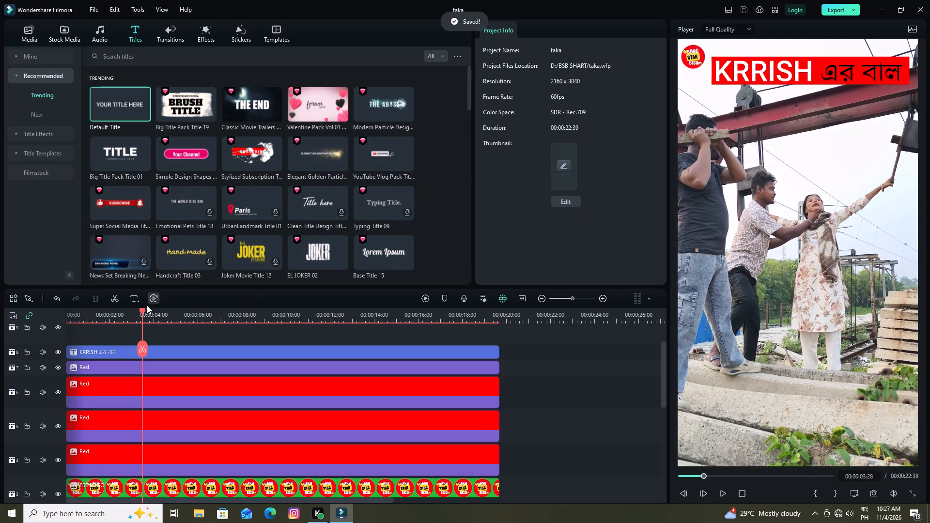
# Play the video from the start to about 16 seconds to review the edit with the new title.
pyautogui.moveTo(140, 312); pyautogui.dragTo(30, 327)
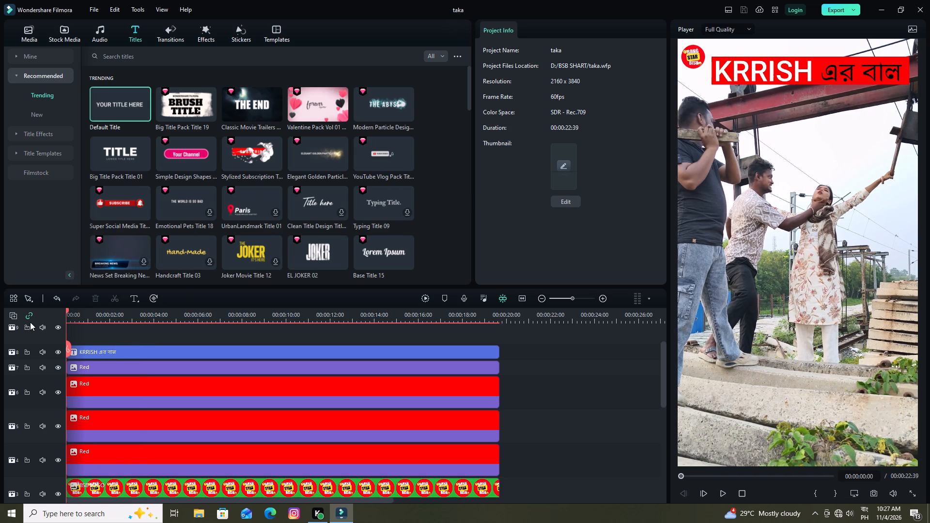
pyautogui.press('space')
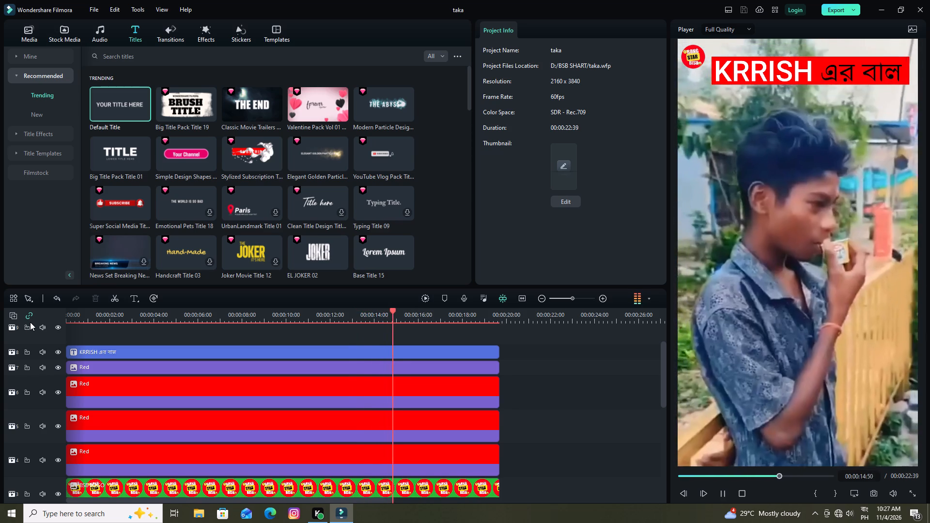
pyautogui.press('space')
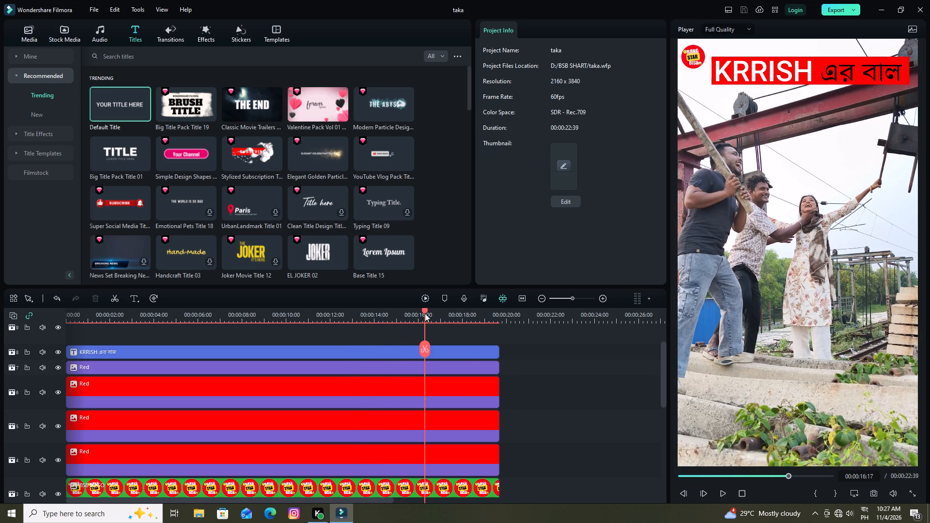
# Set the playhead to 00:00:11:30, on the shot of the caped figure on the pillar, and open the sticker library.
pyautogui.moveTo(425, 311); pyautogui.dragTo(328, 317)
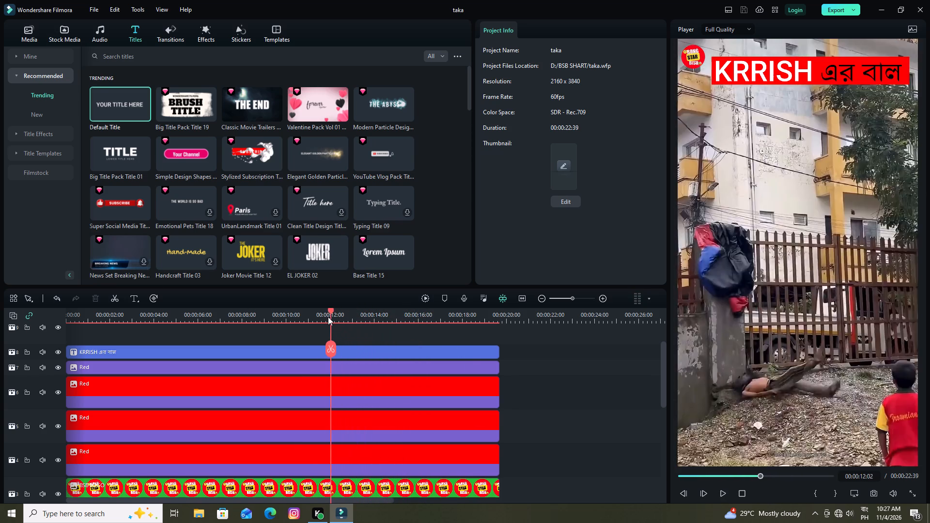
pyautogui.moveTo(328, 317); pyautogui.dragTo(319, 317)
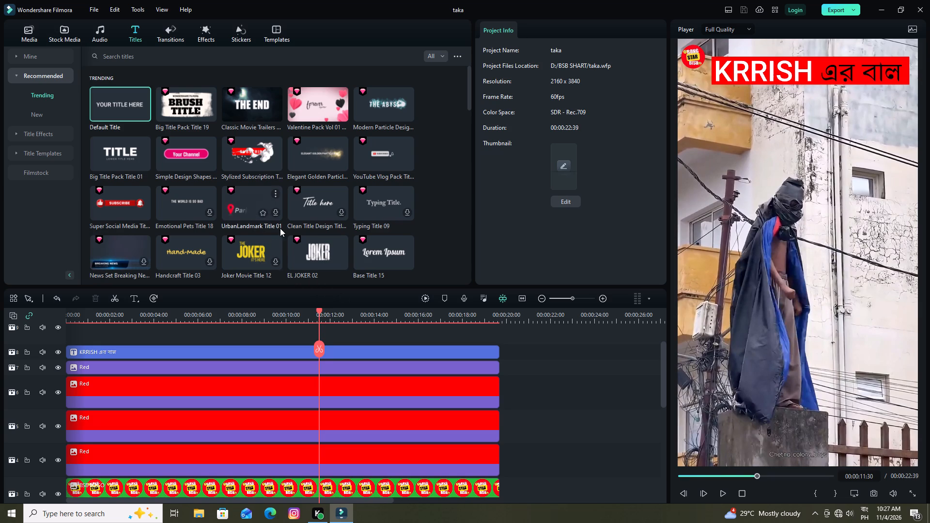
pyautogui.click(246, 32)
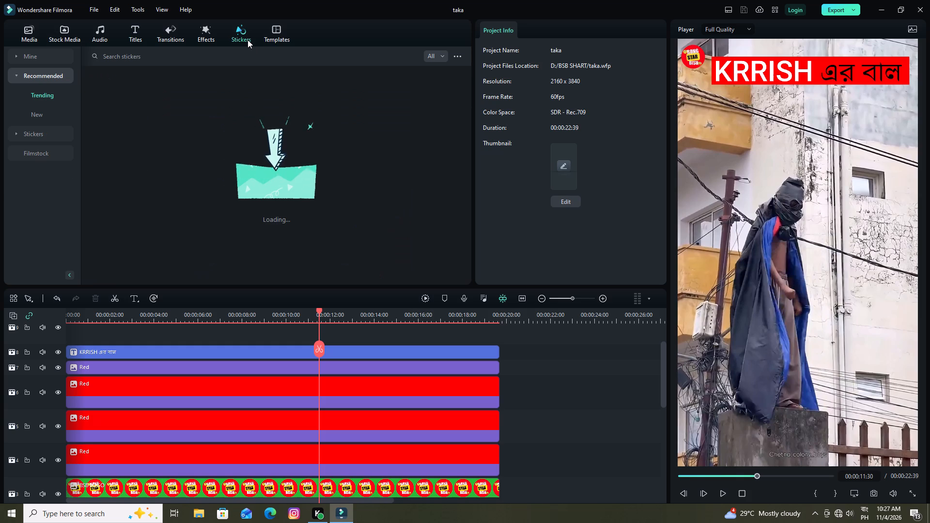
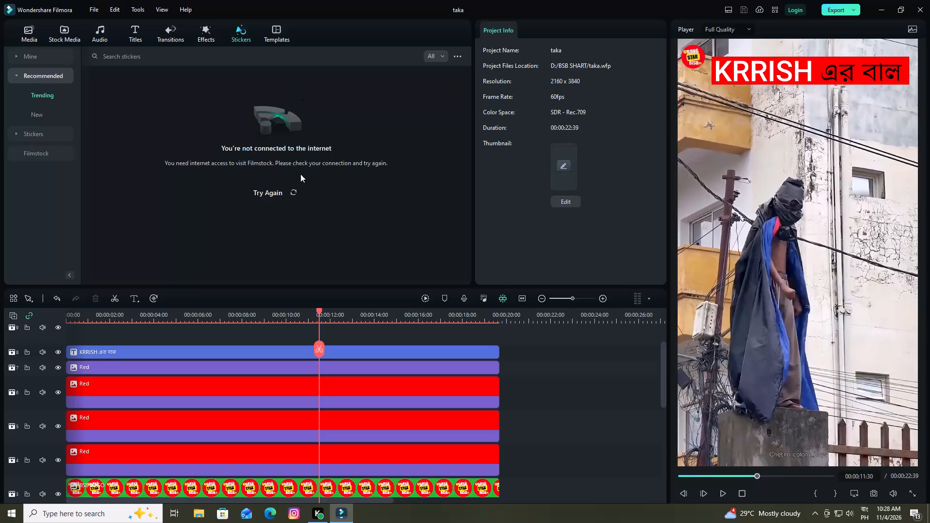
# Reload the sticker library and add the Element 20 FOLLOW sticker on a new track above the title, starting at about 8 seconds.
pyautogui.click(268, 194)
pyautogui.click(294, 192)
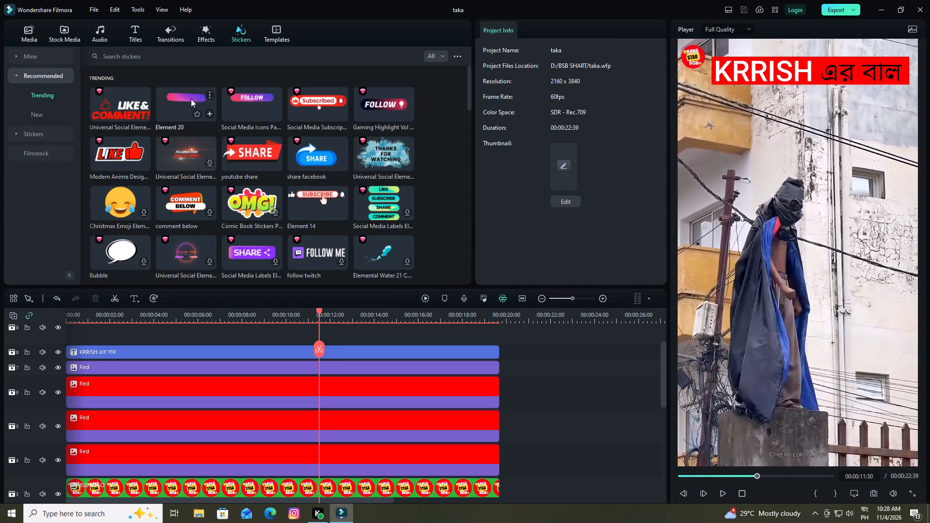
pyautogui.moveTo(191, 99); pyautogui.dragTo(773, 460)
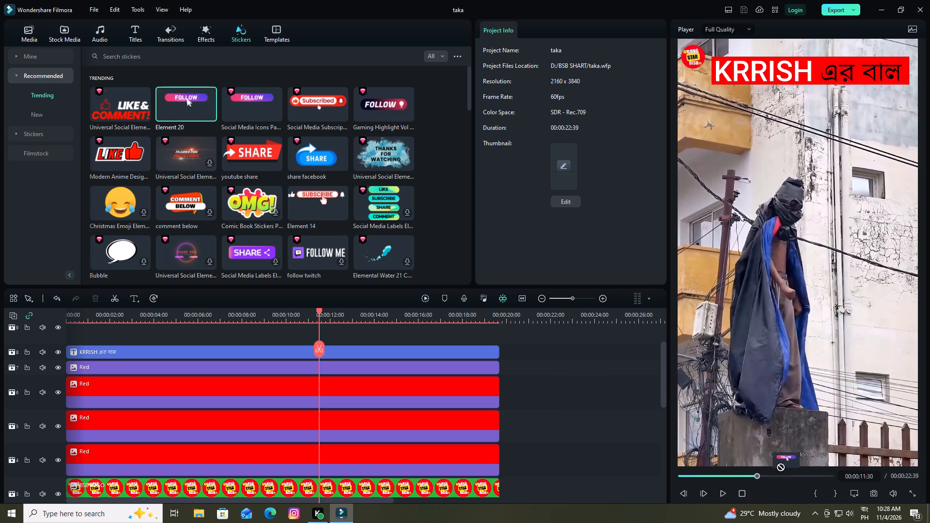
pyautogui.moveTo(773, 460); pyautogui.dragTo(204, 348)
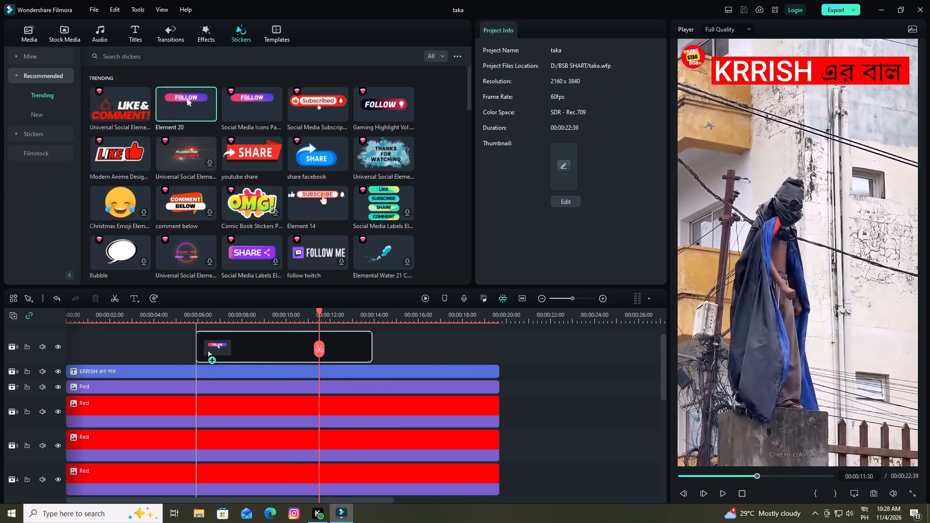
pyautogui.moveTo(204, 348); pyautogui.dragTo(247, 354)
# Move the FOLLOW sticker clip on its track so that it starts at about 9 seconds, just before the caped-figure shot.
pyautogui.scroll(-2, 374, 449)
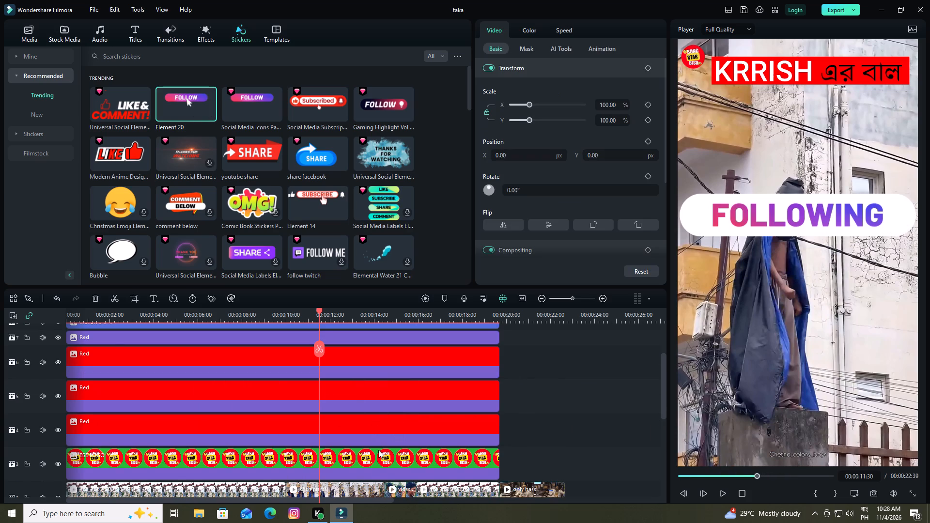
pyautogui.scroll(1, 376, 447)
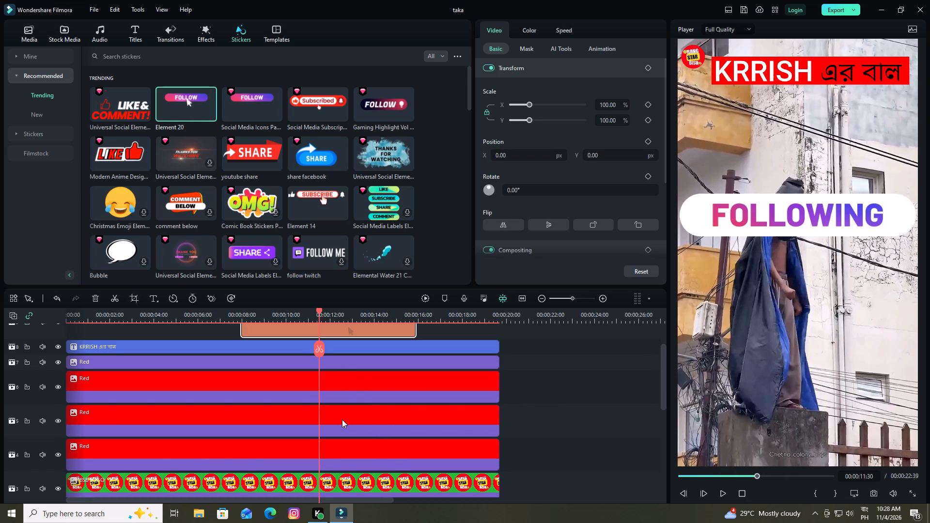
pyautogui.scroll(-2, 346, 417)
pyautogui.scroll(1, 346, 417)
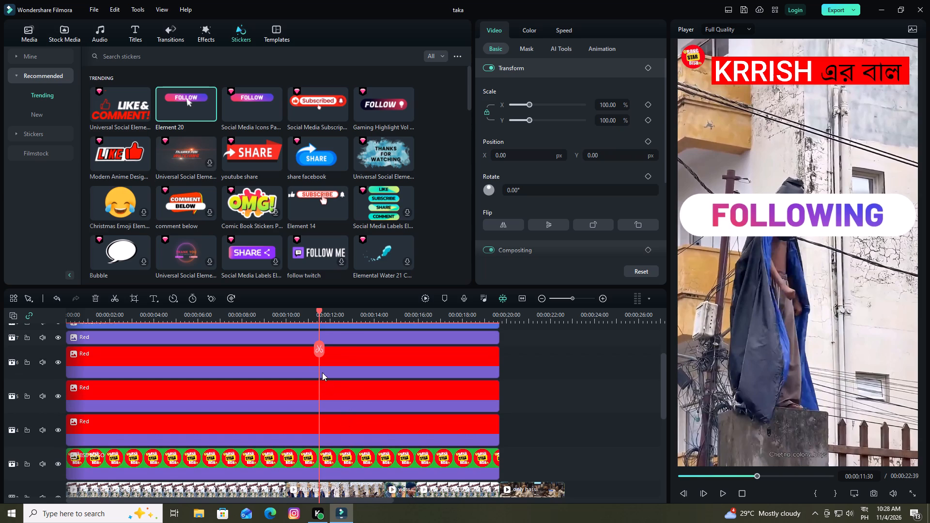
pyautogui.moveTo(318, 310); pyautogui.dragTo(279, 318)
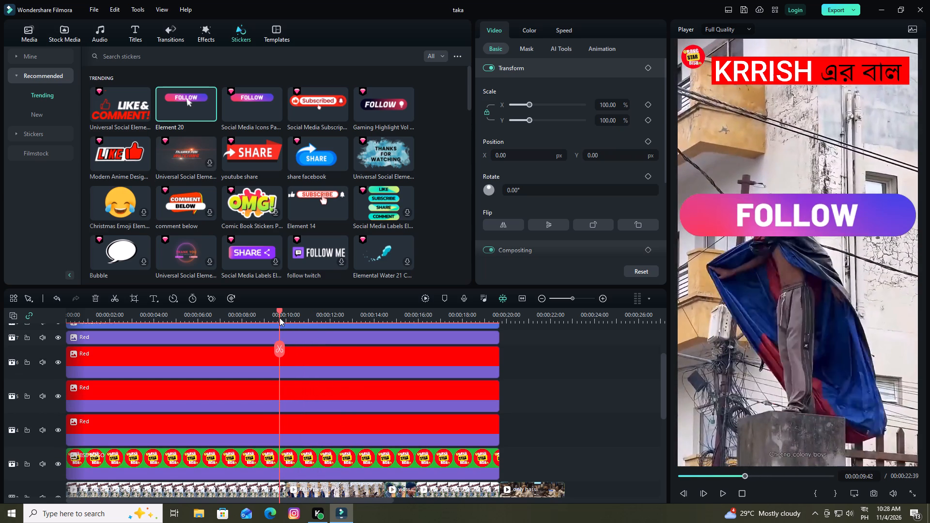
pyautogui.moveTo(279, 318); pyautogui.dragTo(278, 318)
pyautogui.scroll(2, 335, 357)
pyautogui.moveTo(293, 342); pyautogui.dragTo(302, 348)
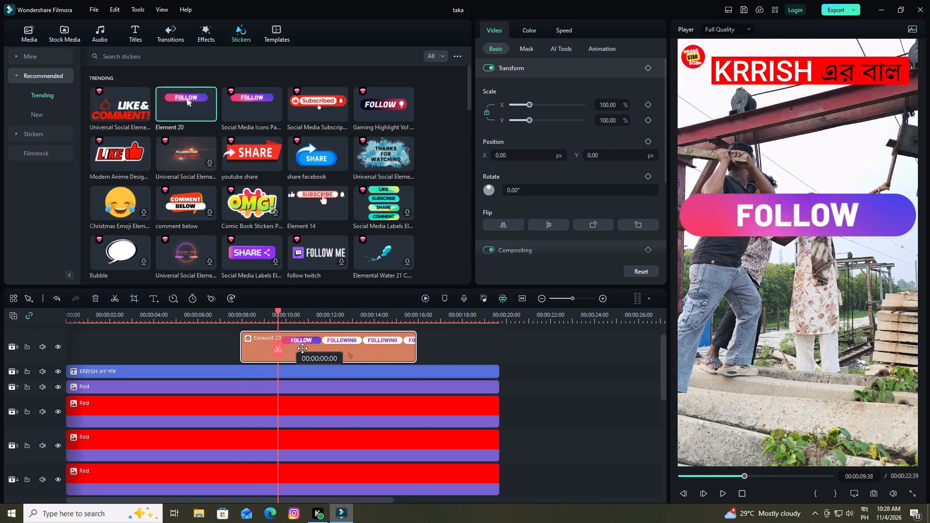
pyautogui.moveTo(302, 348); pyautogui.dragTo(324, 354)
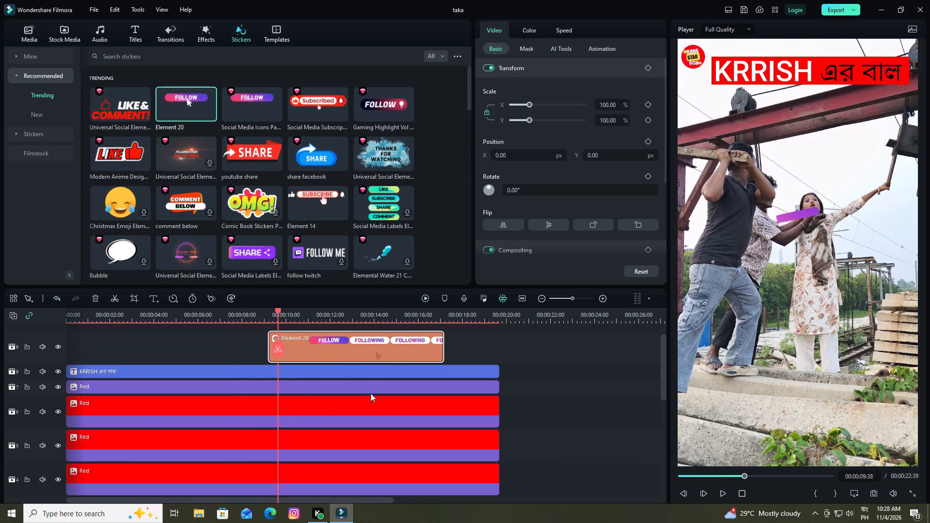
# Scale the FOLLOW sticker to 50% and place it at the bottom centre of the frame, at about X -13, Y -1969 px.
pyautogui.press('space')
pyautogui.press('space')
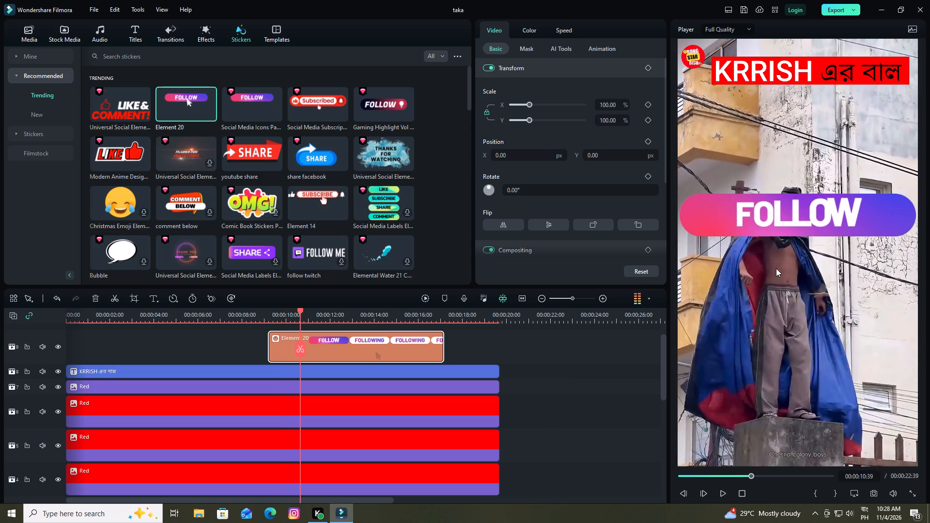
pyautogui.click(786, 224)
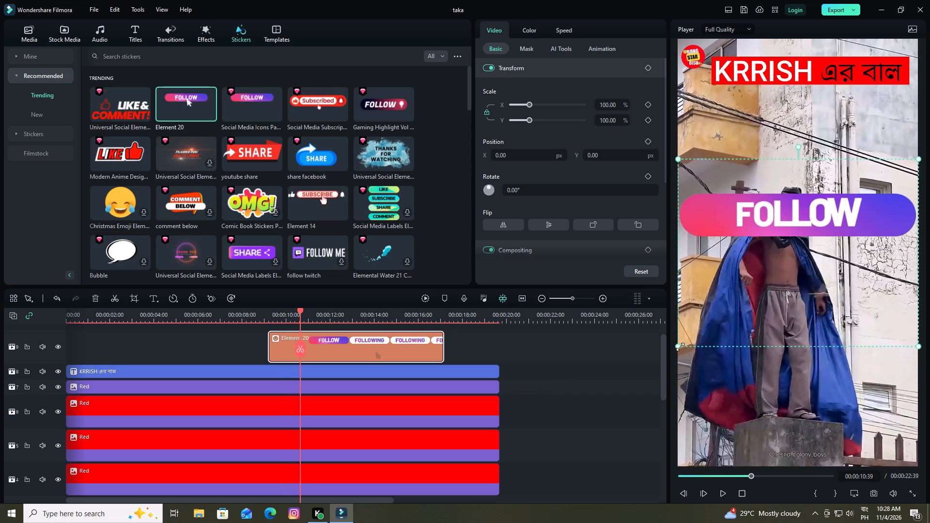
pyautogui.moveTo(678, 348); pyautogui.dragTo(790, 287)
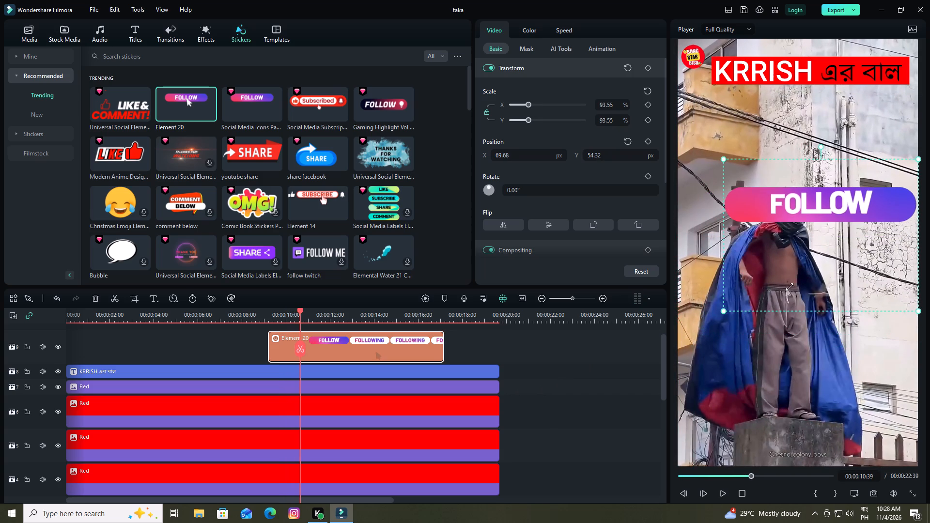
pyautogui.moveTo(790, 287); pyautogui.dragTo(838, 256)
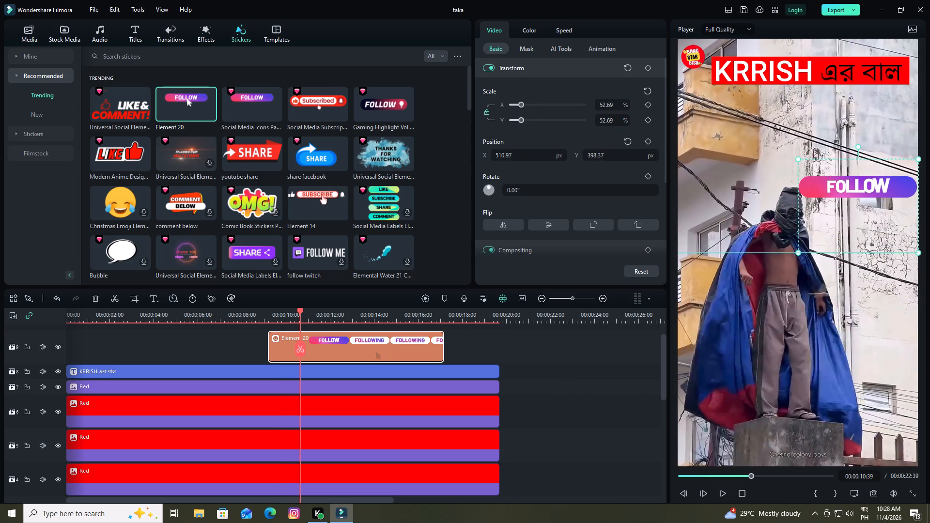
pyautogui.moveTo(838, 256); pyautogui.dragTo(839, 255)
pyautogui.moveTo(865, 195); pyautogui.dragTo(813, 427)
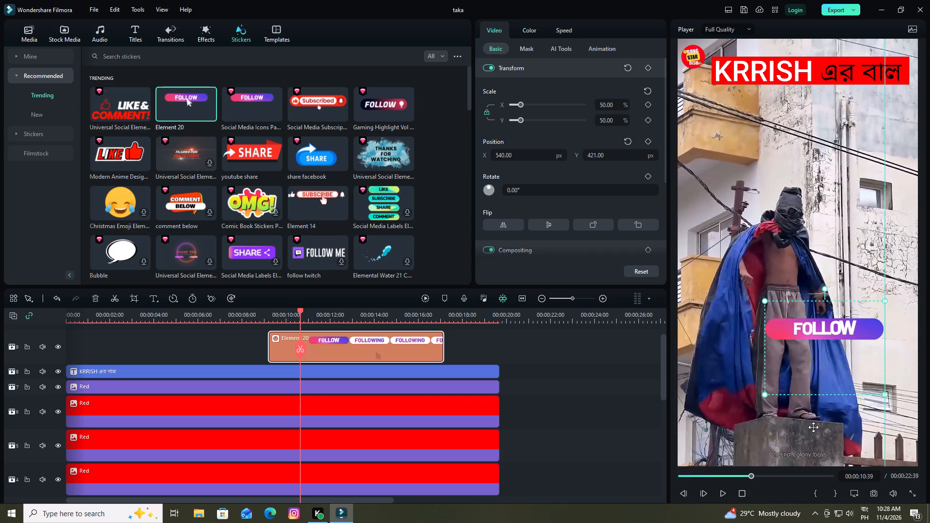
pyautogui.moveTo(813, 427); pyautogui.dragTo(805, 467)
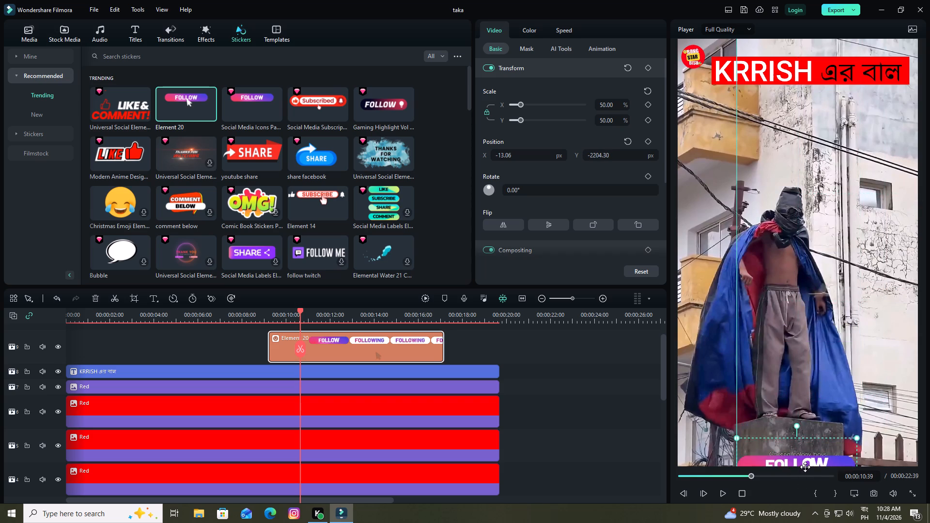
pyautogui.moveTo(805, 467); pyautogui.dragTo(805, 461)
# Split the FOLLOW sticker clip at 00:00:14:32, where the shot of the boy begins, and delete the part after the cut.
pyautogui.press('space')
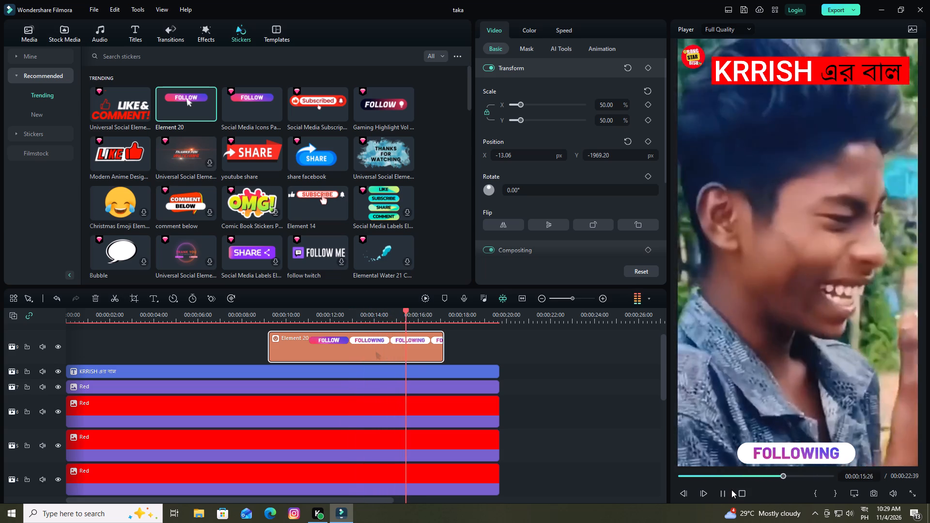
pyautogui.press('space')
pyautogui.scroll(-1, 475, 369)
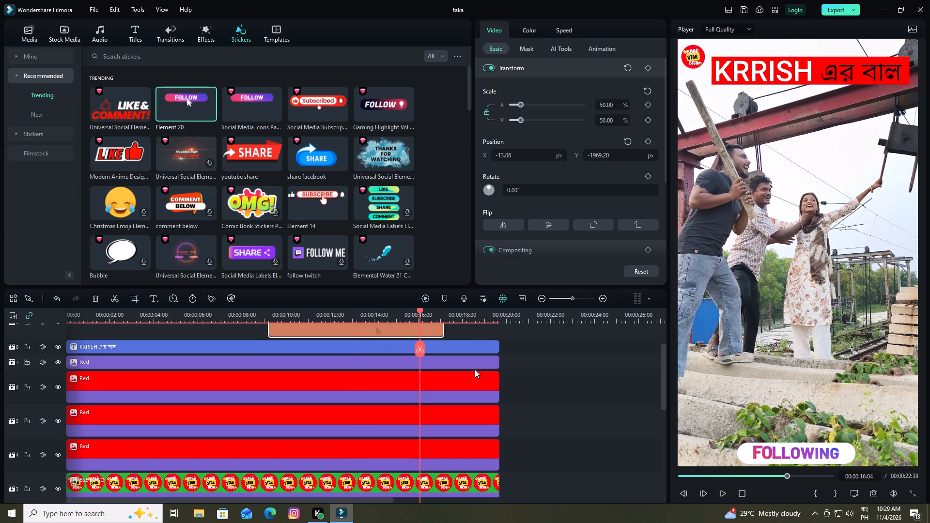
pyautogui.moveTo(419, 310); pyautogui.dragTo(406, 314)
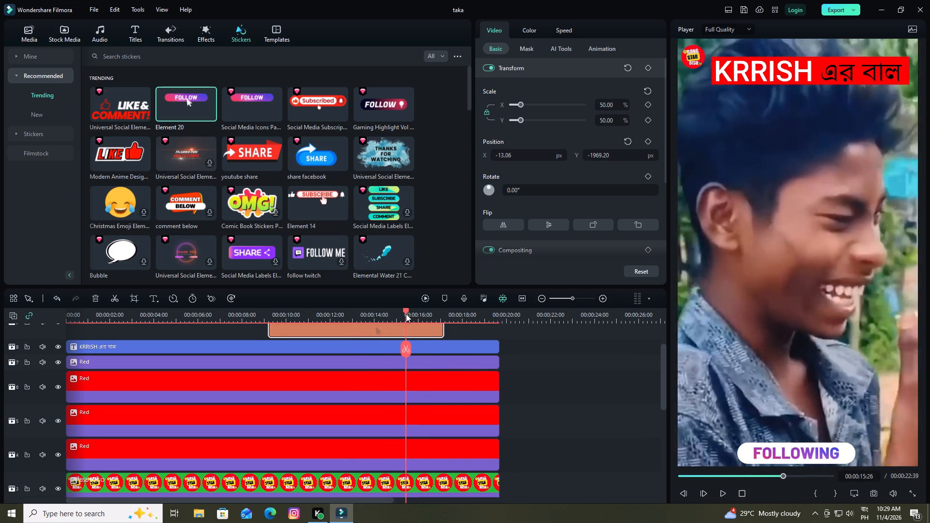
pyautogui.moveTo(406, 314); pyautogui.dragTo(374, 320)
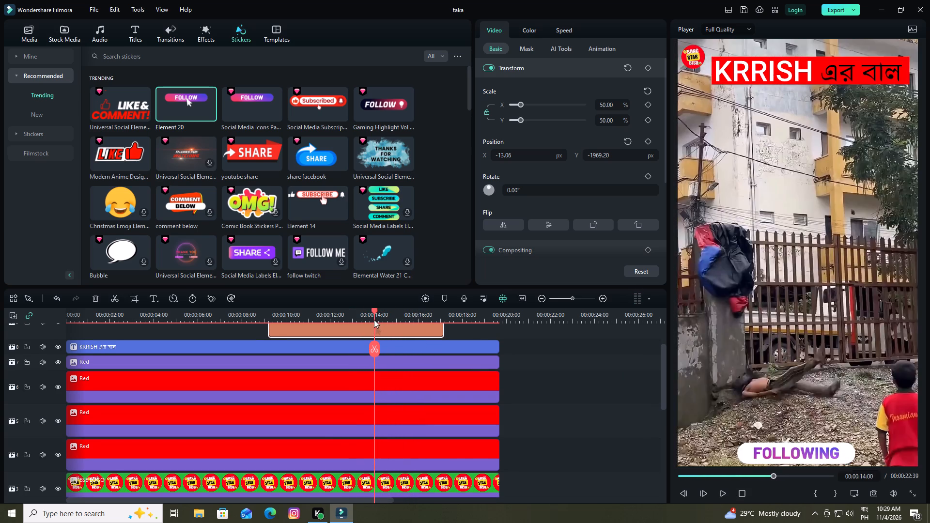
pyautogui.moveTo(374, 320); pyautogui.dragTo(379, 320)
pyautogui.scroll(1, 420, 363)
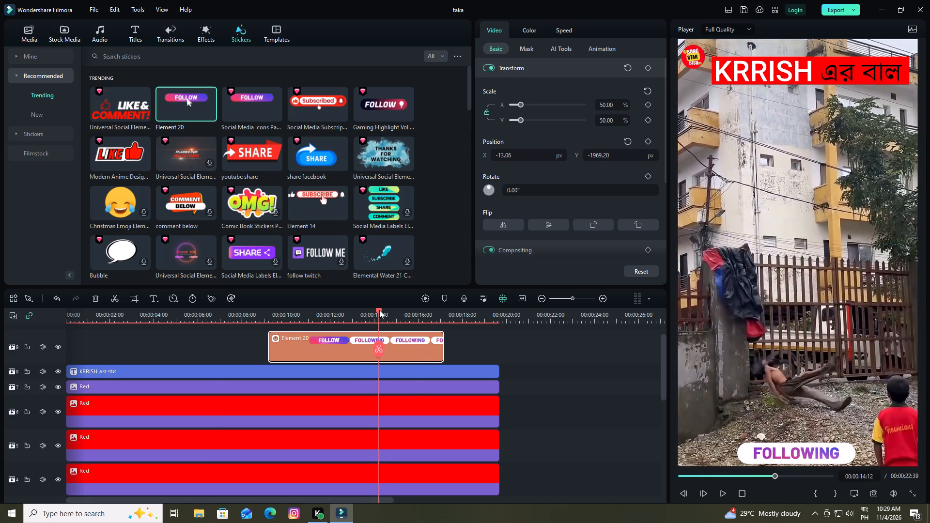
pyautogui.moveTo(379, 310); pyautogui.dragTo(386, 311)
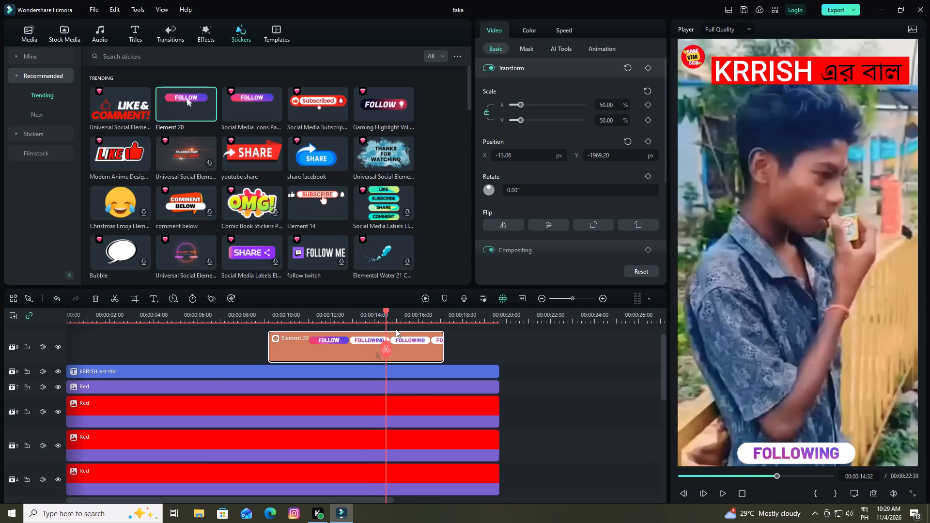
pyautogui.click(403, 347)
pyautogui.click(385, 310)
pyautogui.click(385, 346)
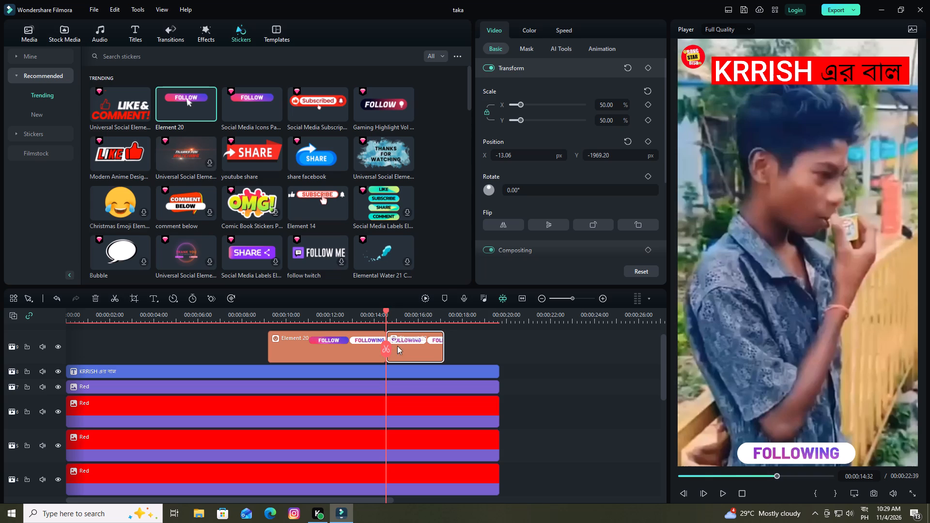
pyautogui.click(94, 296)
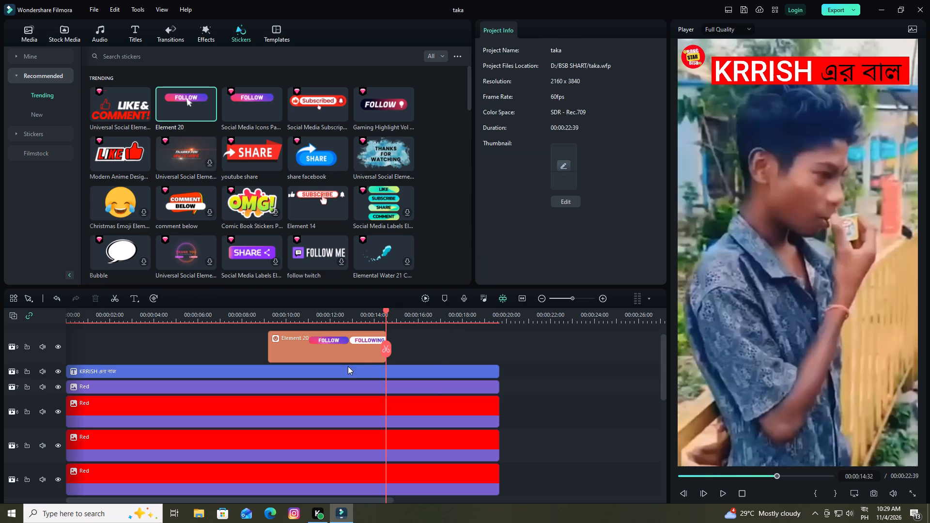
# Play the video from 00:00:07:09 to the end to review the trimmed sticker and the sound.
pyautogui.moveTo(386, 309); pyautogui.dragTo(223, 338)
pyautogui.scroll(-2, 409, 382)
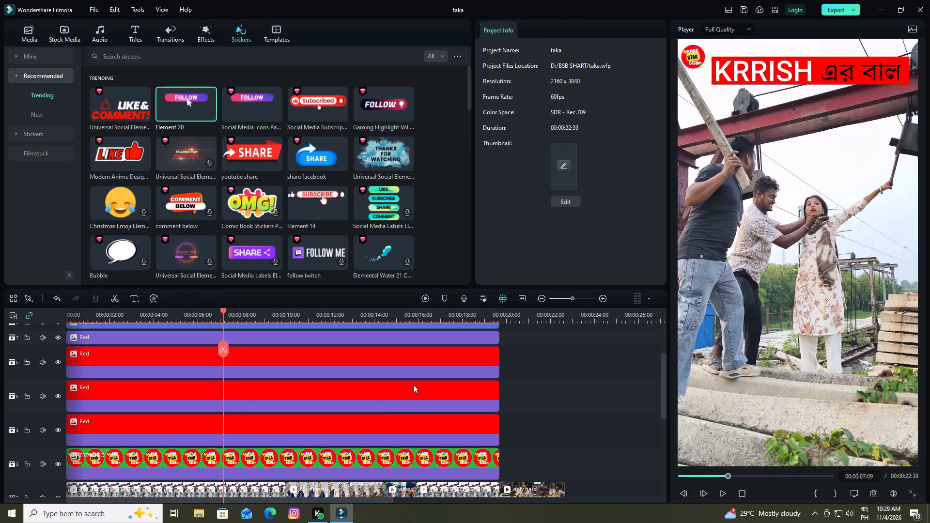
pyautogui.press('space')
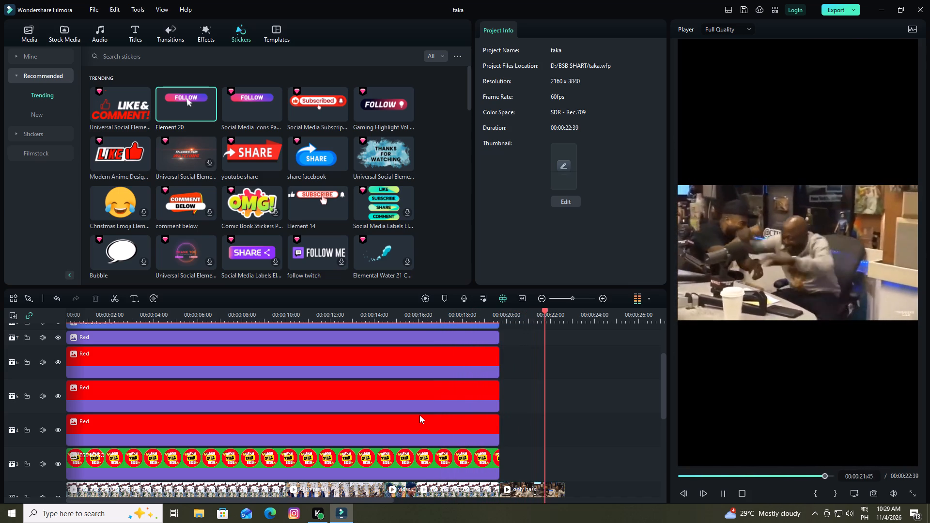
# Delete the jonaki sound clip from audio track 3.
pyautogui.scroll(-2, 560, 446)
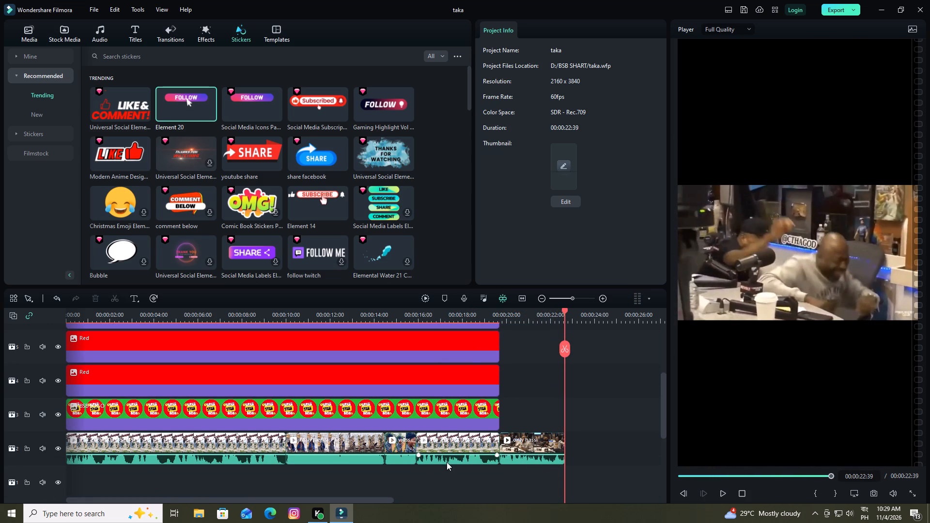
pyautogui.scroll(-2, 447, 463)
pyautogui.scroll(-2, 397, 466)
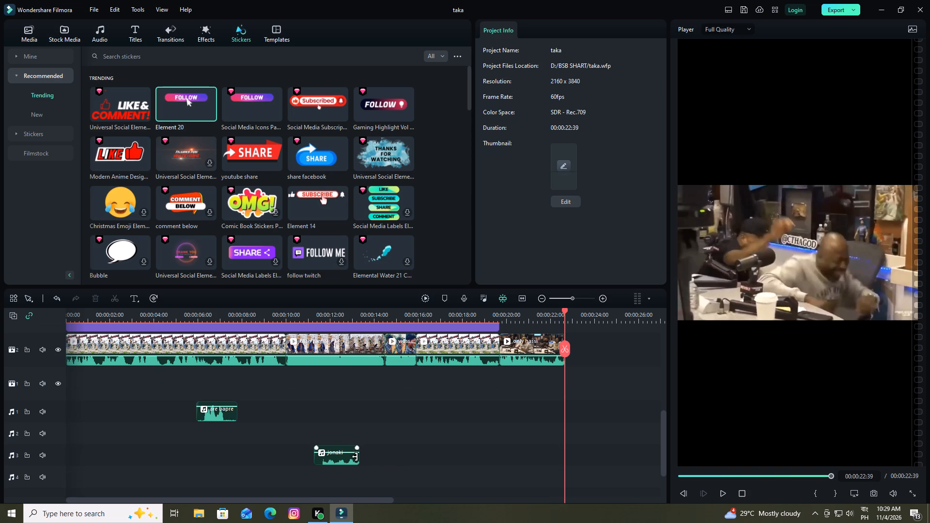
pyautogui.click(349, 456)
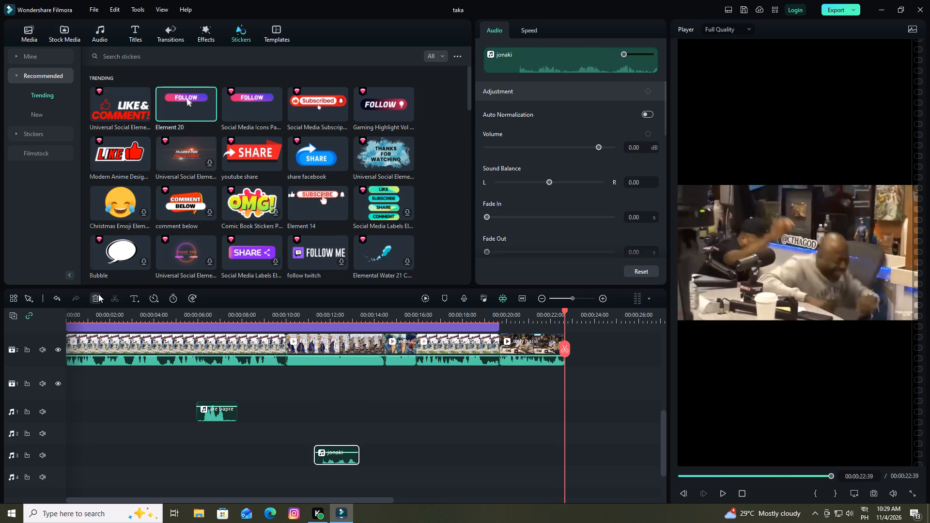
pyautogui.click(94, 294)
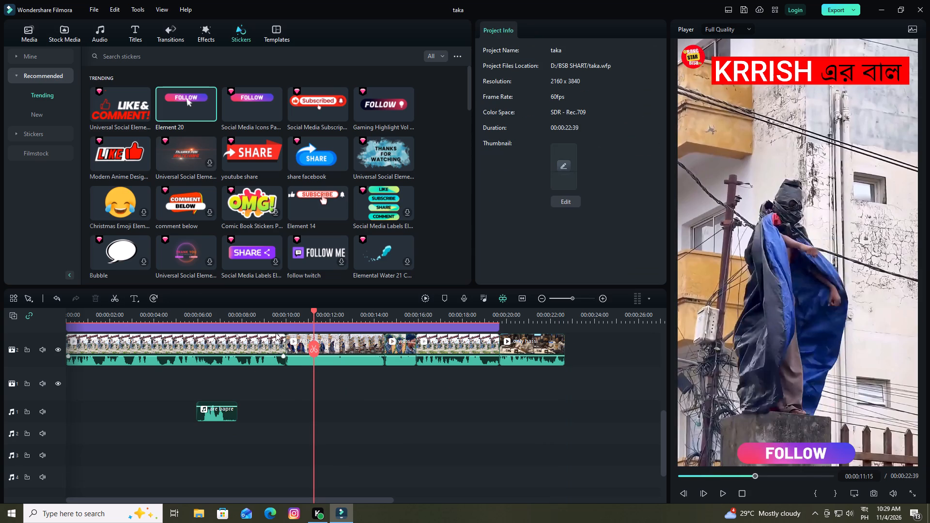
# Play the video from 00:00:03:47 to the end to review the edit without the jonaki sound.
pyautogui.moveTo(314, 310); pyautogui.dragTo(149, 328)
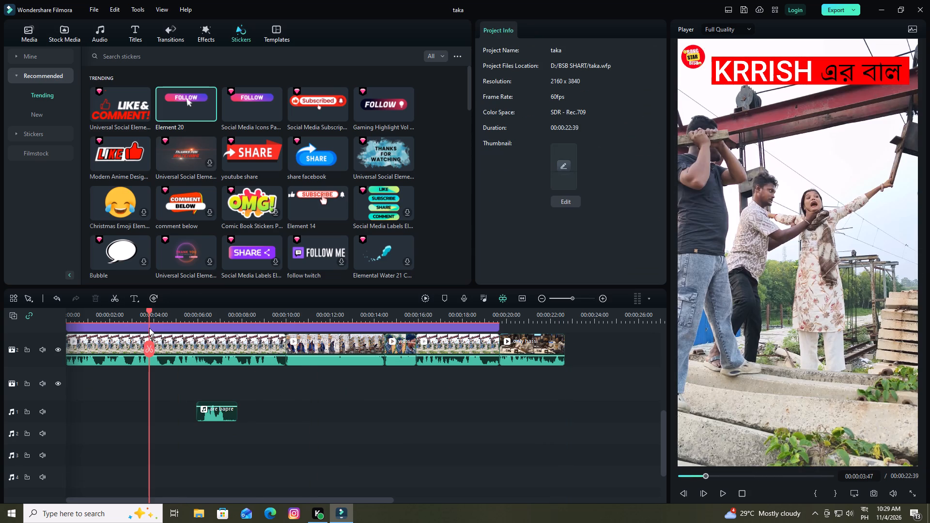
pyautogui.press('space')
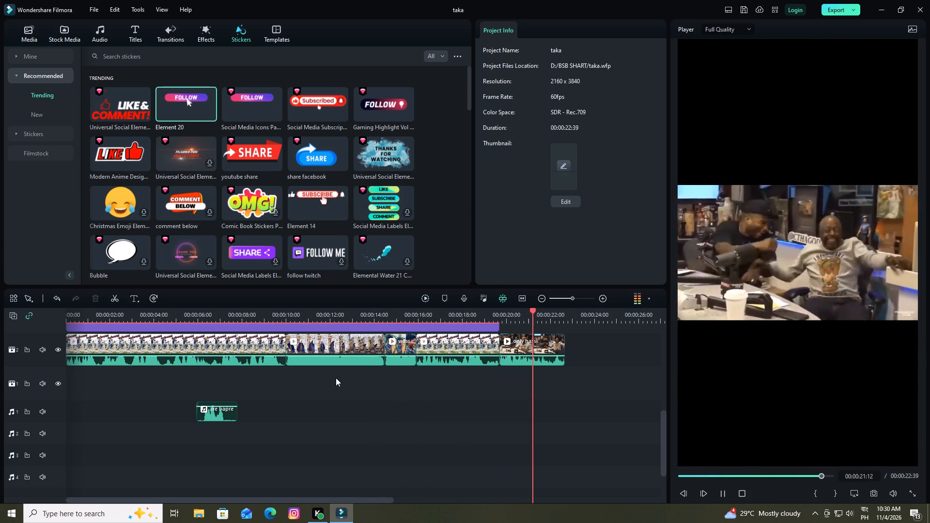
pyautogui.press('space')
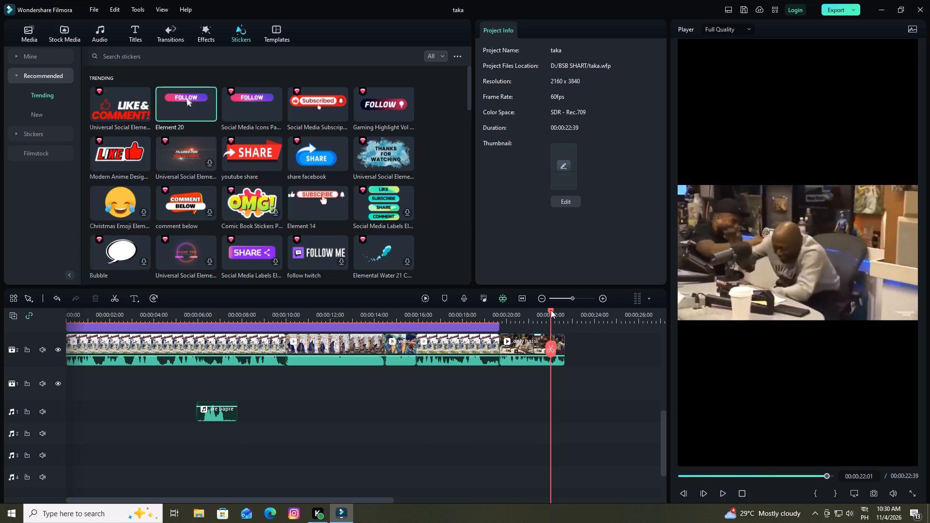
pyautogui.press('space')
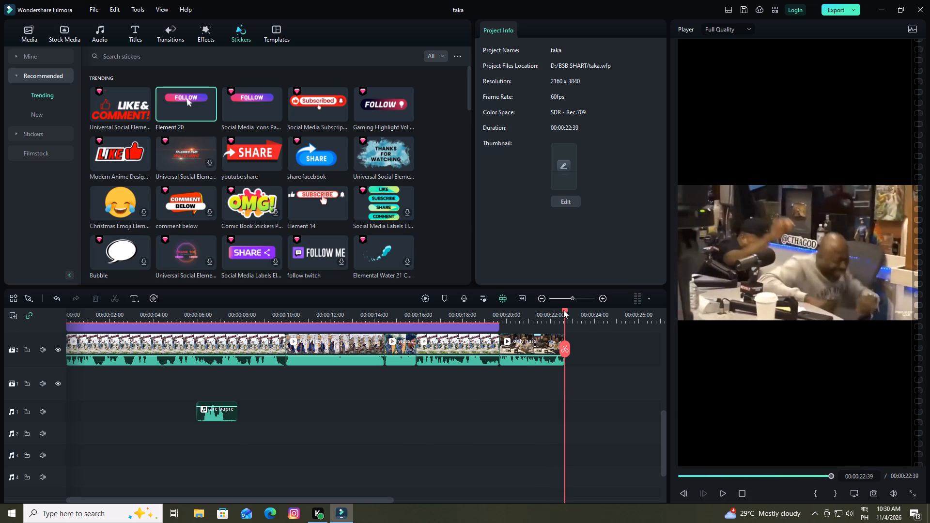
# Place the playhead at 00:00:19:46, just inside the closing laughing meme clip, and save the project.
pyautogui.moveTo(564, 310); pyautogui.dragTo(495, 323)
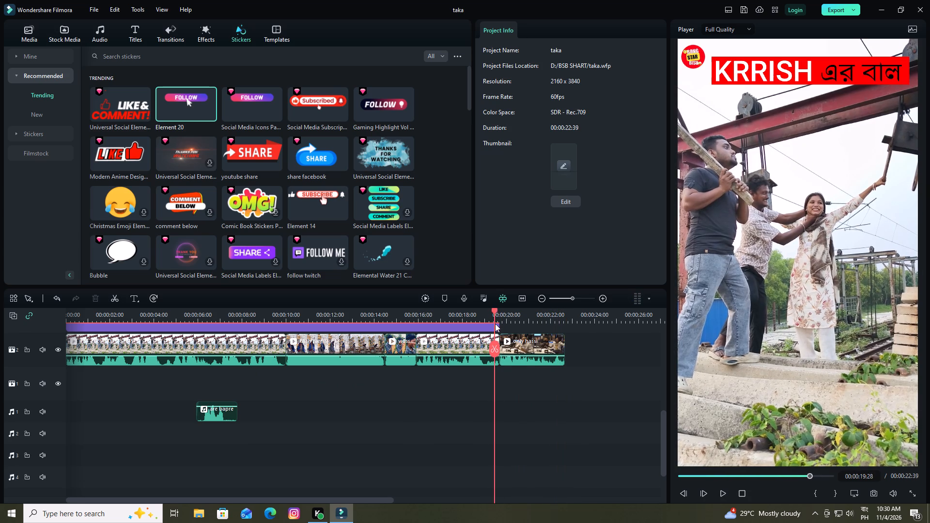
pyautogui.moveTo(495, 323); pyautogui.dragTo(501, 323)
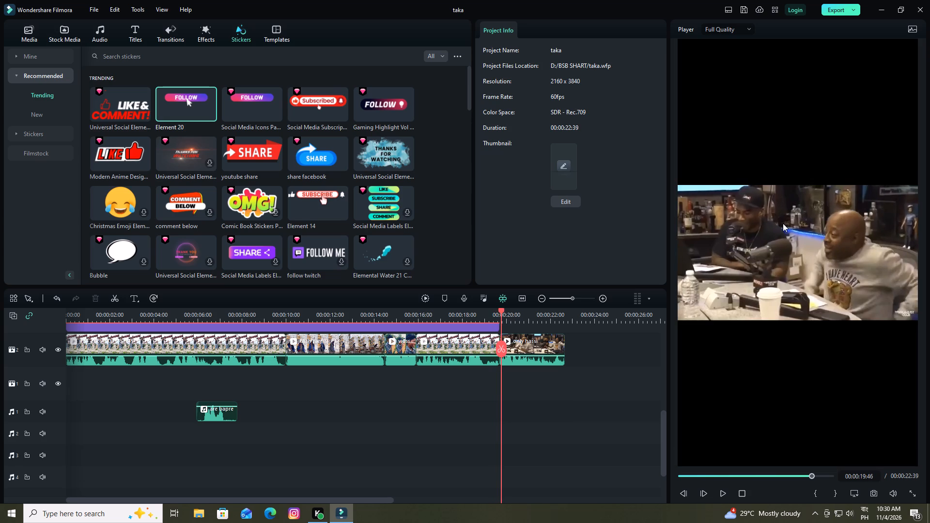
pyautogui.click(744, 9)
# Open the local export settings for the video and replace the output file name with ক্রিস.
pyautogui.scroll(4, 334, 431)
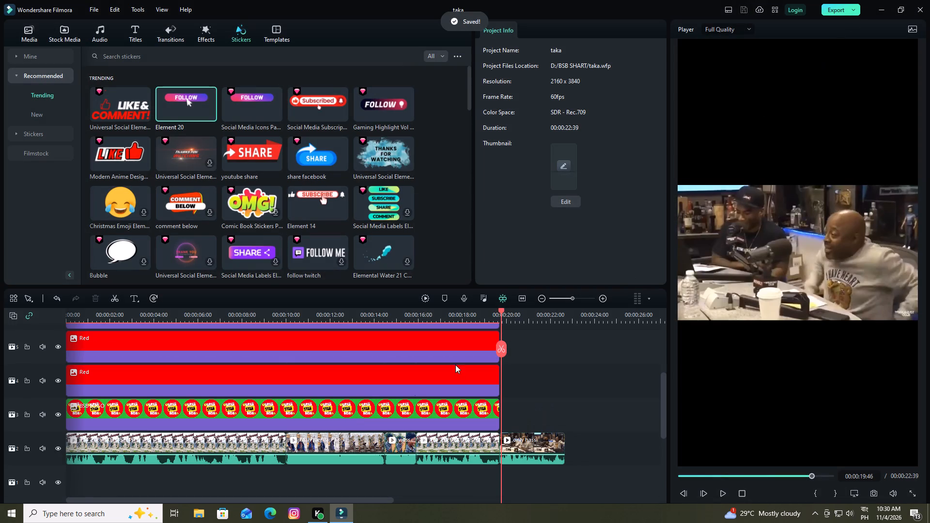
pyautogui.click(853, 5)
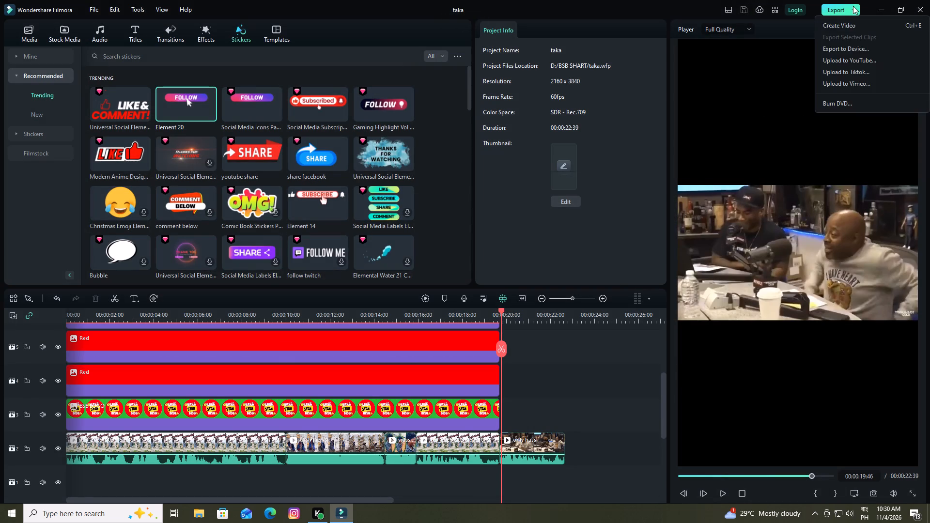
pyautogui.click(826, 5)
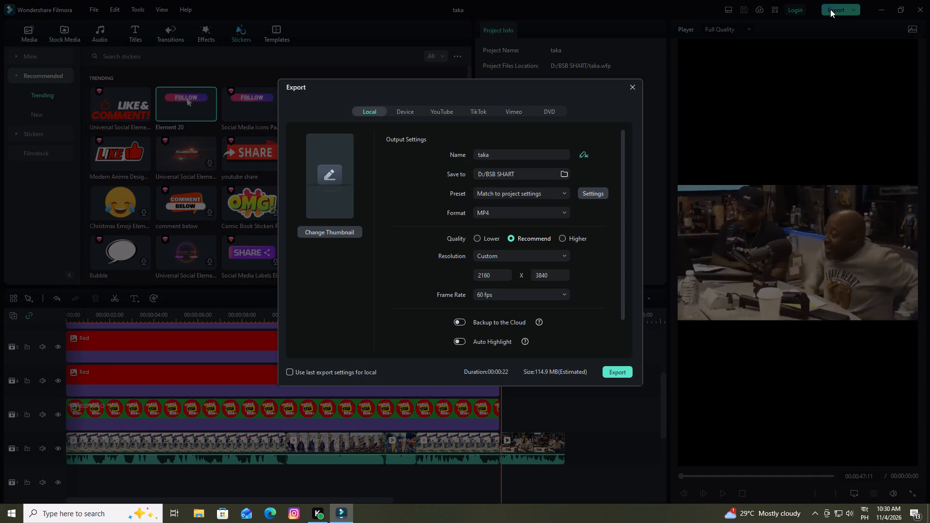
pyautogui.click(830, 9)
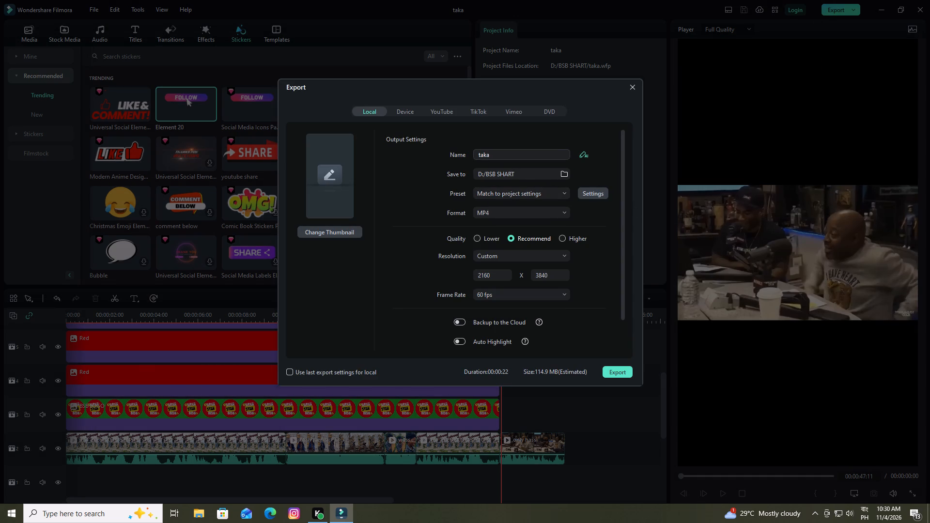
pyautogui.click(501, 156)
pyautogui.press('BackSpace')
pyautogui.press('BackSpace')
pyautogui.press('BackSpace')
pyautogui.press('BackSpace')
pyautogui.press('BackSpace')
pyautogui.press('BackSpace')
pyautogui.press('BackSpace')
pyautogui.press('BackSpace')
pyautogui.press('BackSpace')
pyautogui.press('BackSpace')
pyautogui.press('k')
pyautogui.write('ri')
pyautogui.press('s')
pyautogui.press('h')
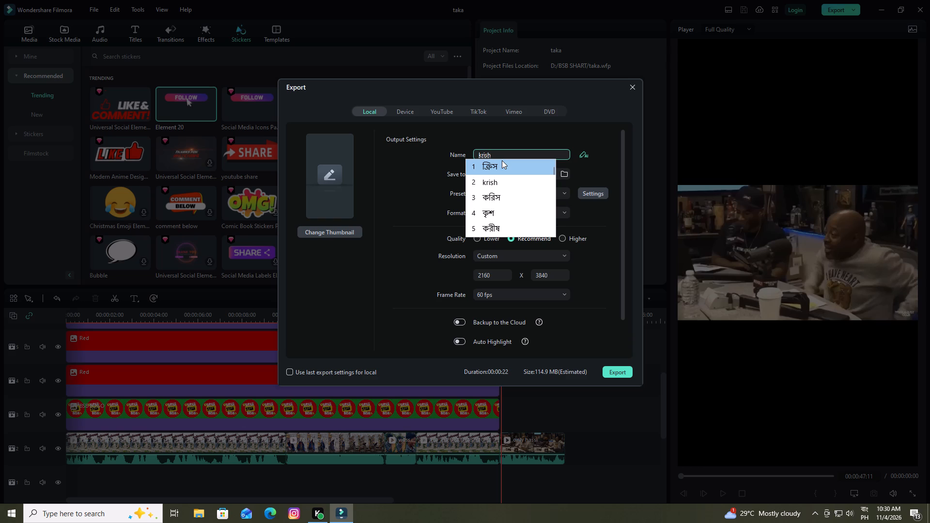
pyautogui.click(501, 165)
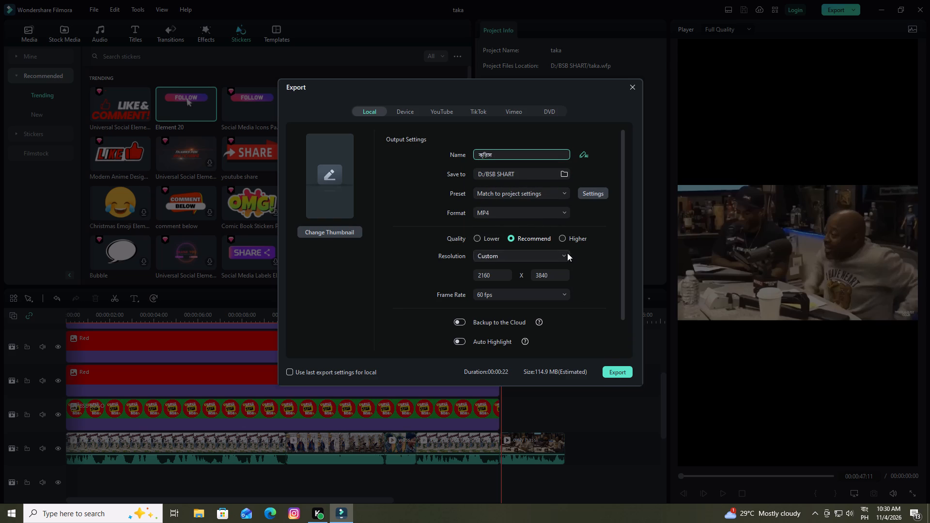
# Set the export quality to Higher, export the MP4 video to D:/BSB SHART, and close the export window when it finishes.
pyautogui.click(562, 237)
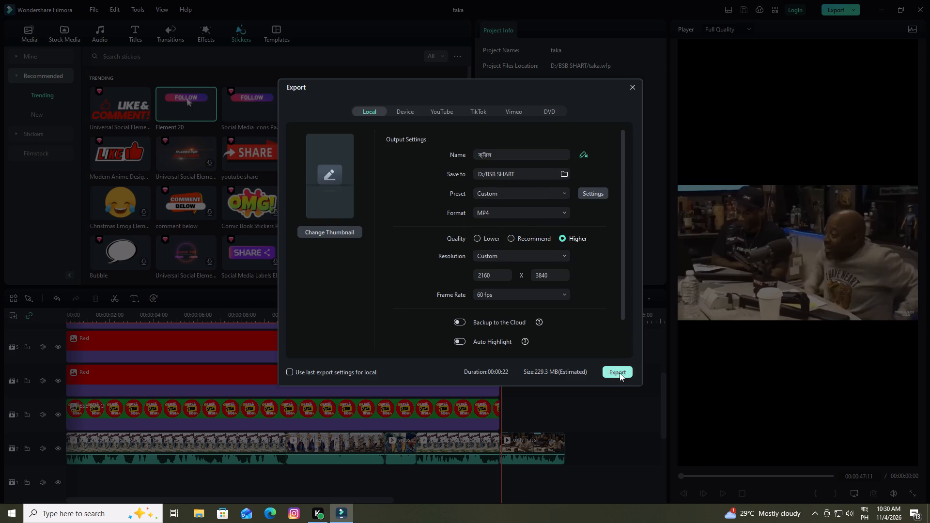
pyautogui.click(620, 373)
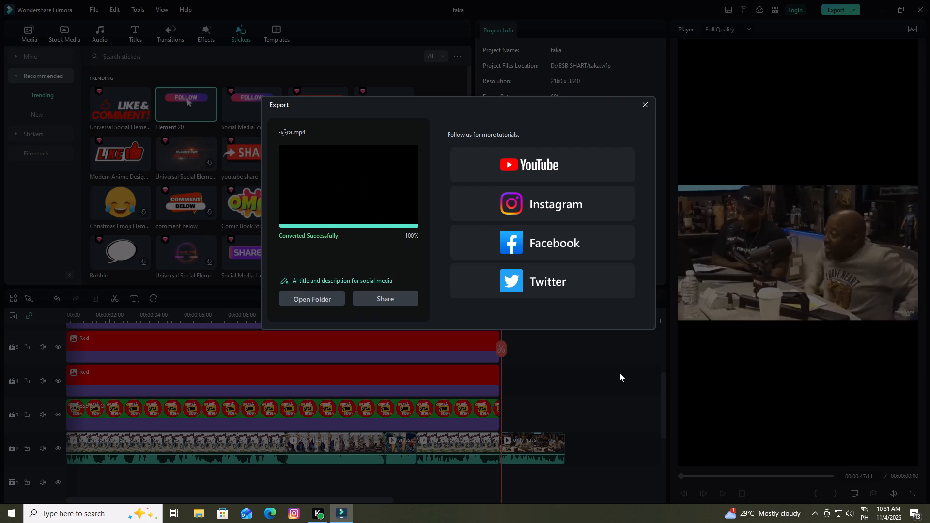
pyautogui.click(645, 105)
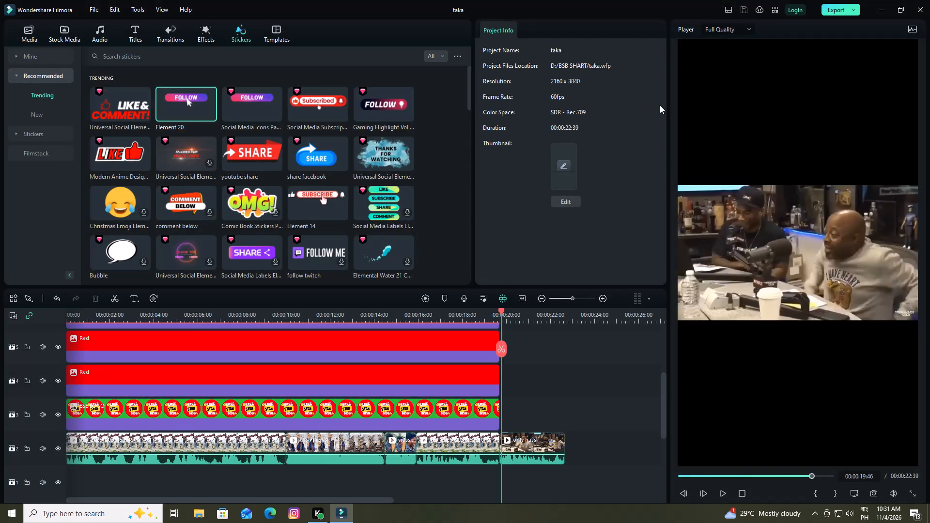
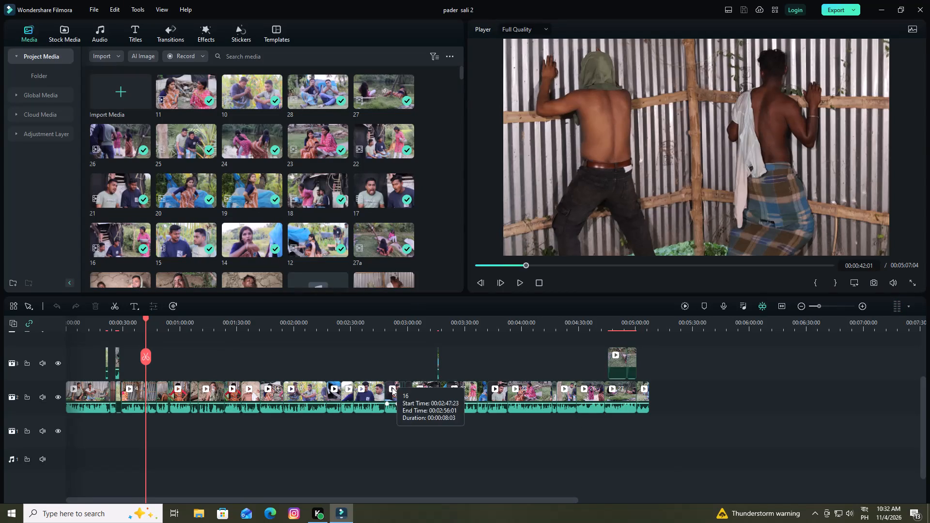
# Play the opening moment of the pader sali 2 edit from 00:00:00:00 and return the playhead to the start.
pyautogui.moveTo(146, 319); pyautogui.dragTo(4, 335)
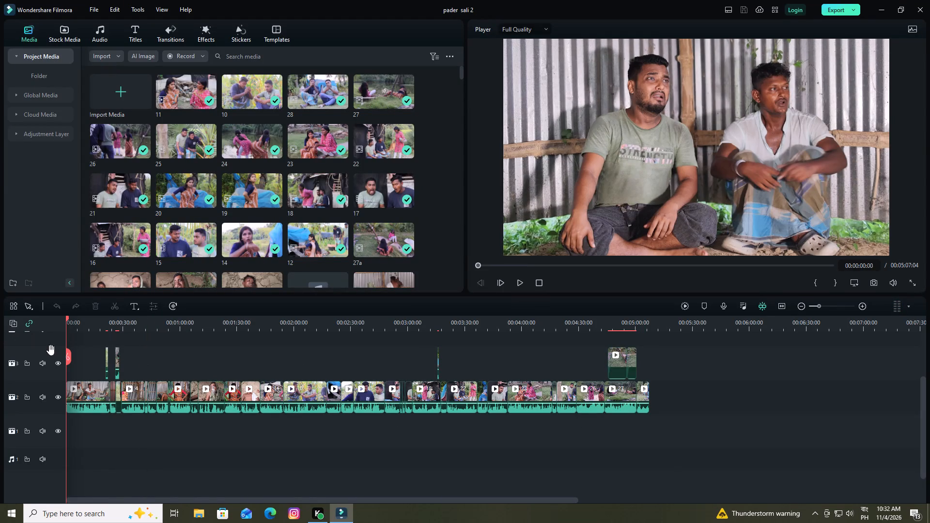
pyautogui.scroll(-1, 136, 419)
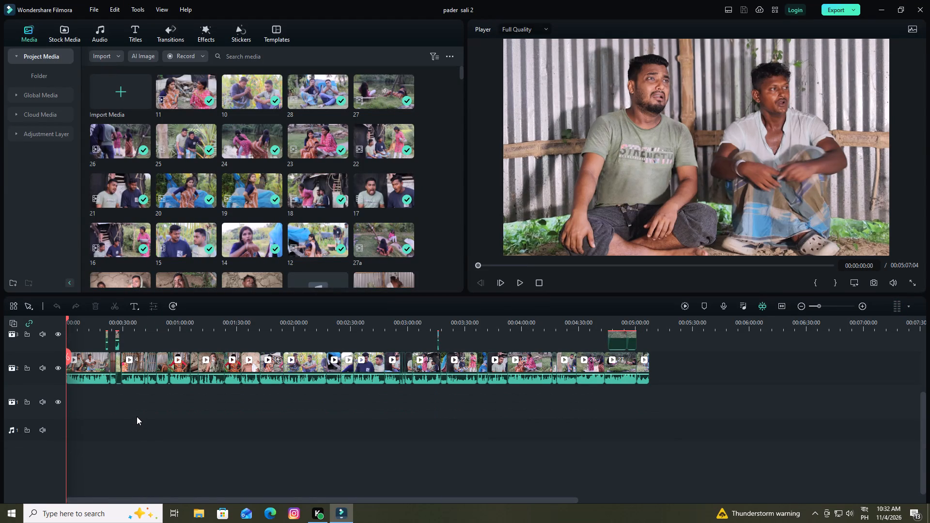
pyautogui.press('space')
pyautogui.press('space')
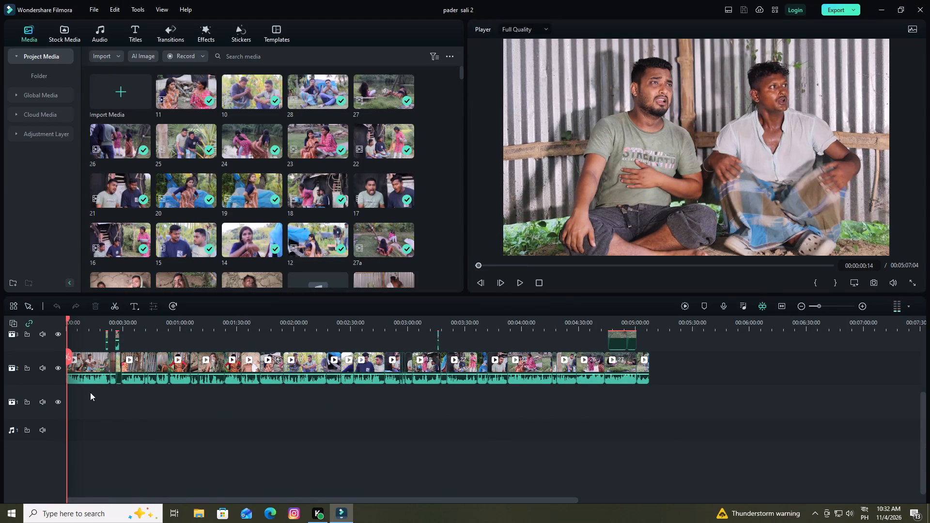
pyautogui.moveTo(67, 320); pyautogui.dragTo(58, 322)
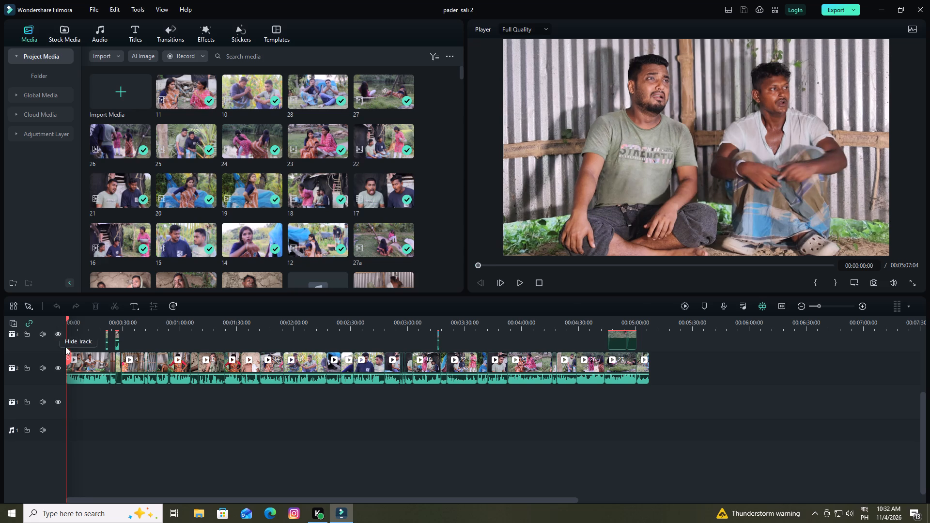
# Switch the input language to English (India), search the project media for "su", and place Suspense_Sound_Effects at the very start of the timeline.
pyautogui.click(245, 57)
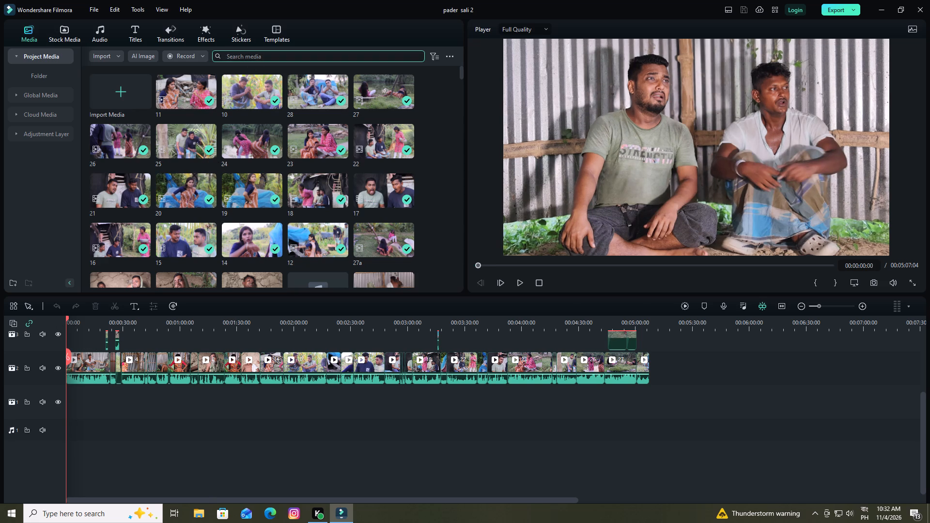
pyautogui.write('su')
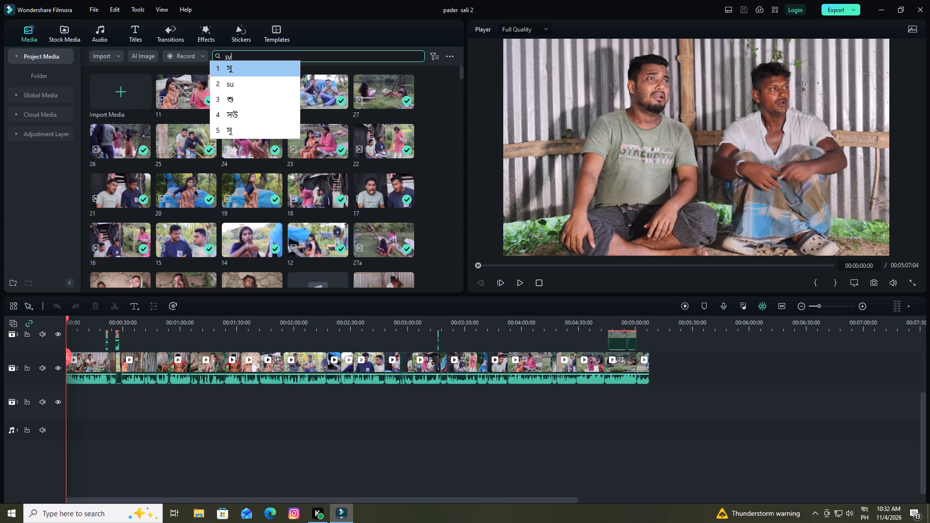
pyautogui.click(861, 511)
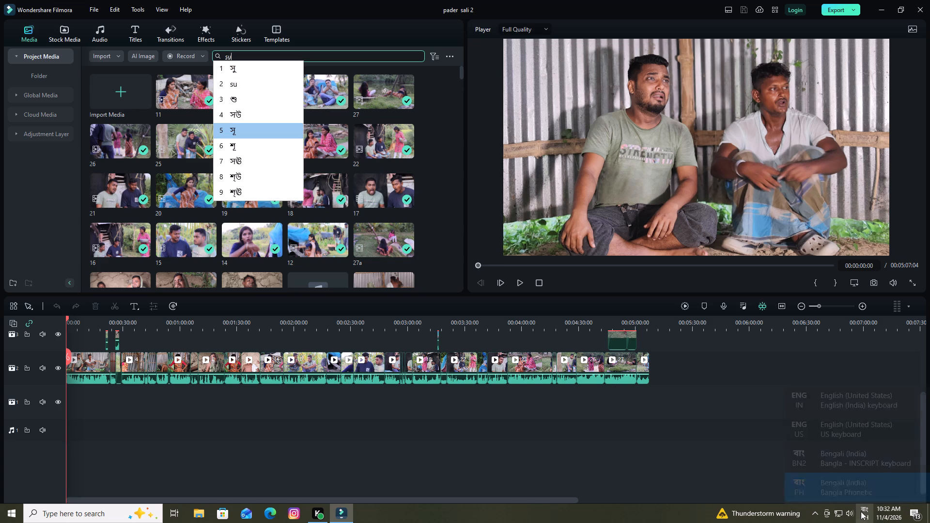
pyautogui.click(841, 373)
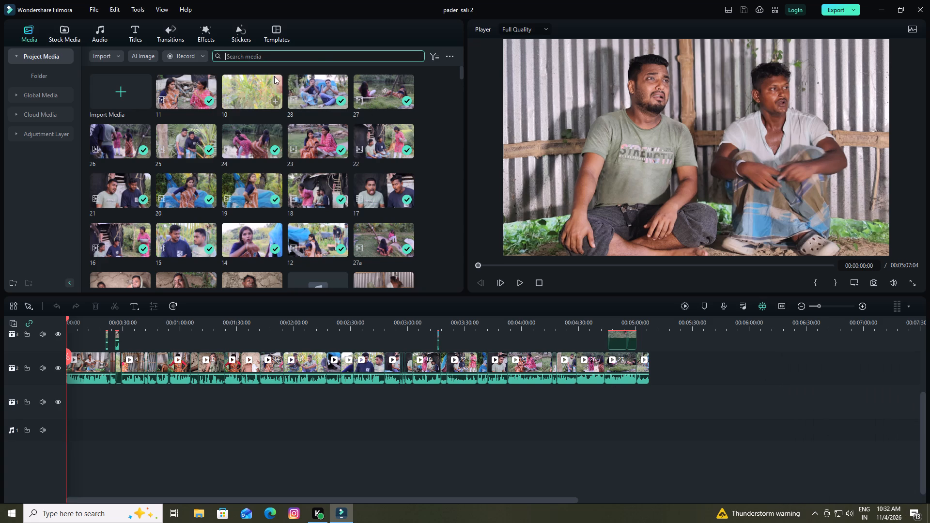
pyautogui.click(249, 55)
pyautogui.press('s')
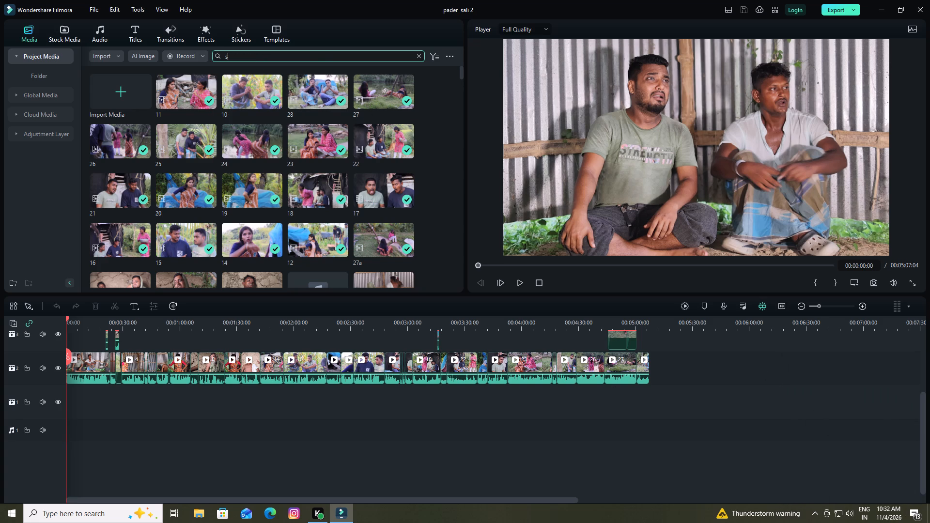
pyautogui.press('u')
pyautogui.press('Return')
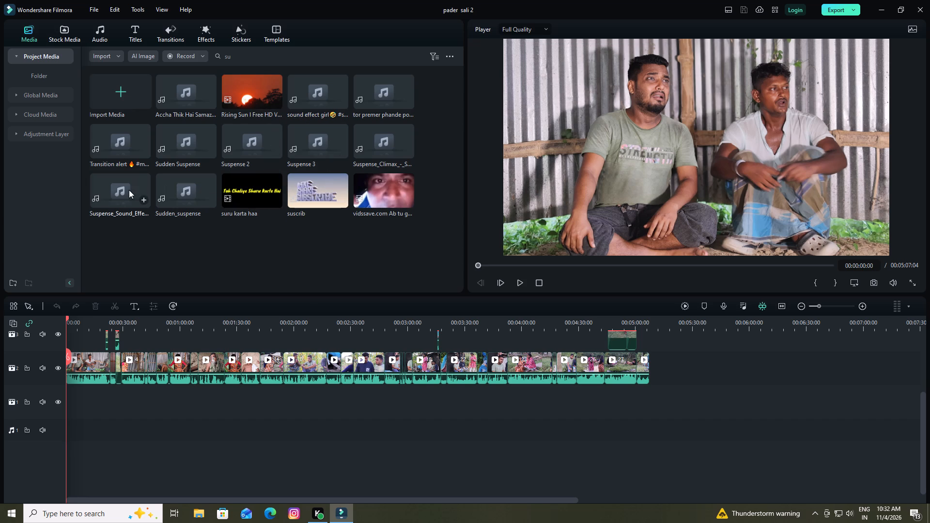
pyautogui.click(118, 197)
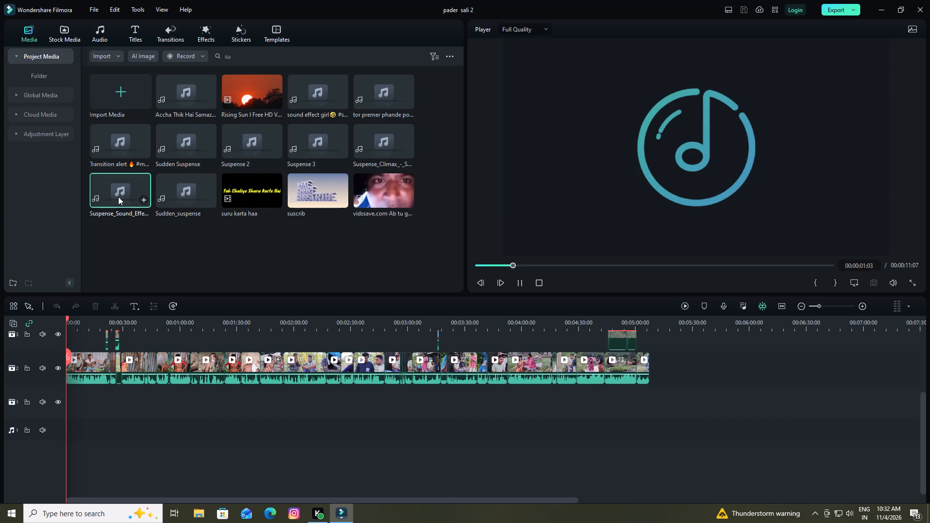
pyautogui.moveTo(117, 197); pyautogui.dragTo(63, 385)
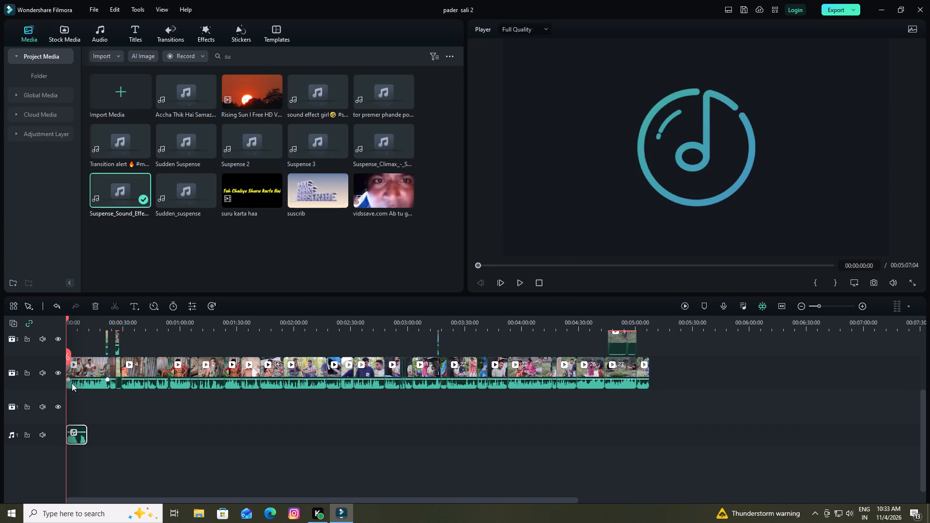
# Delete the empty tracks from the timeline.
pyautogui.rightClick(52, 400)
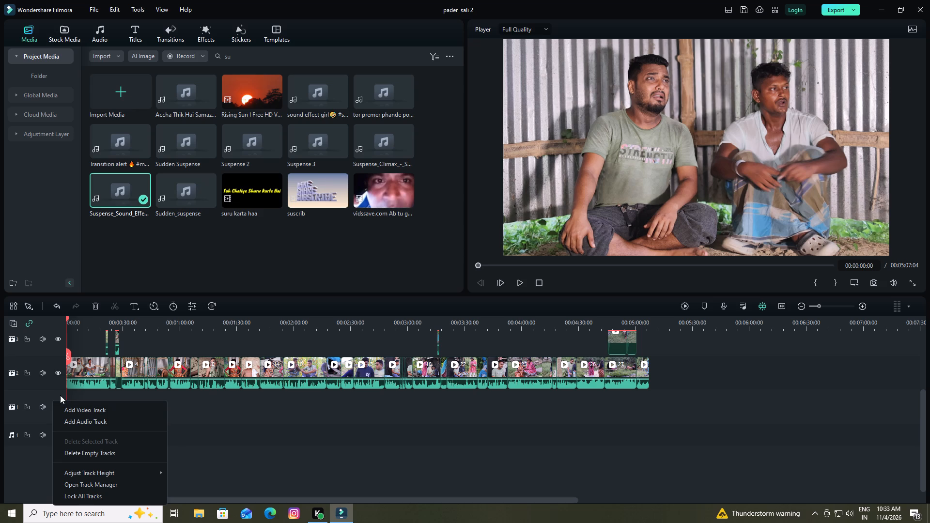
pyautogui.click(79, 454)
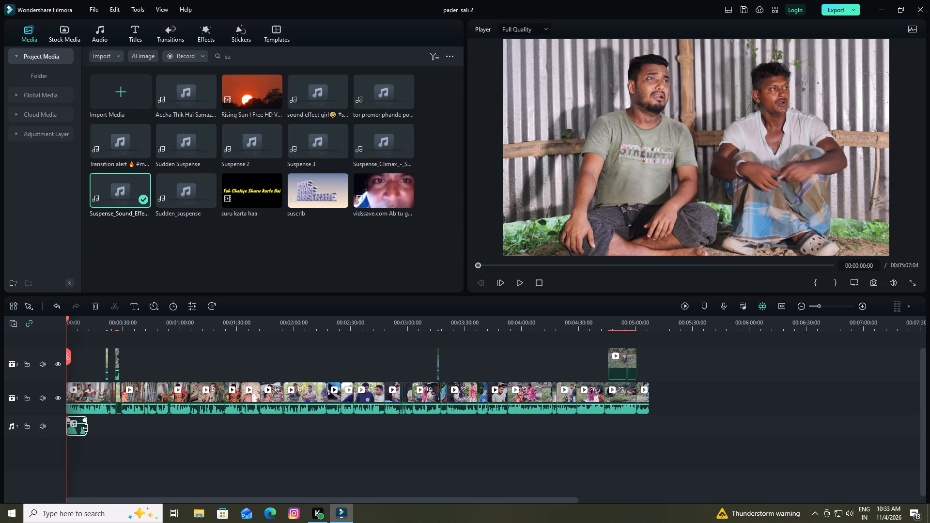
# Lower the opening suspense sound's volume to about -11.62 dB and play the edit up to 00:00:14:22.
pyautogui.click(86, 428)
pyautogui.click(75, 423)
pyautogui.moveTo(124, 326); pyautogui.dragTo(136, 325)
pyautogui.moveTo(136, 325); pyautogui.dragTo(271, 326)
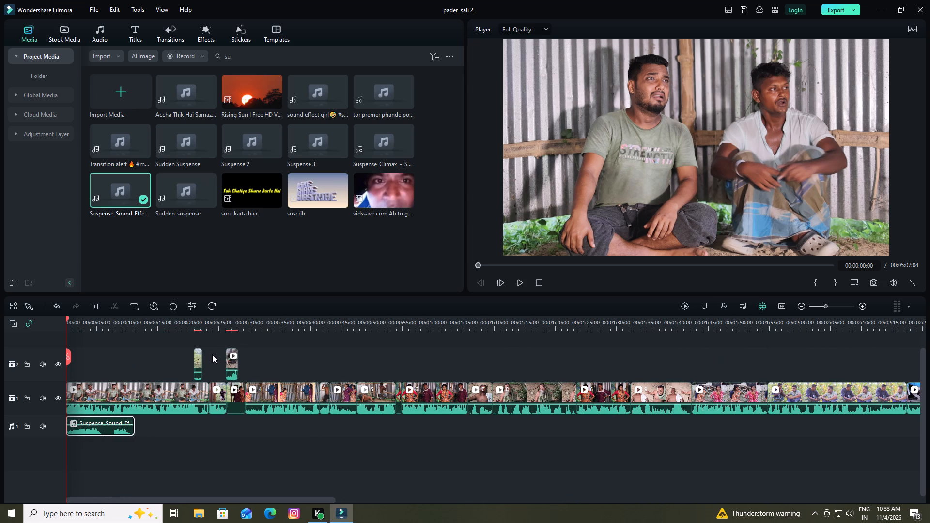
pyautogui.press('space')
pyautogui.press('space')
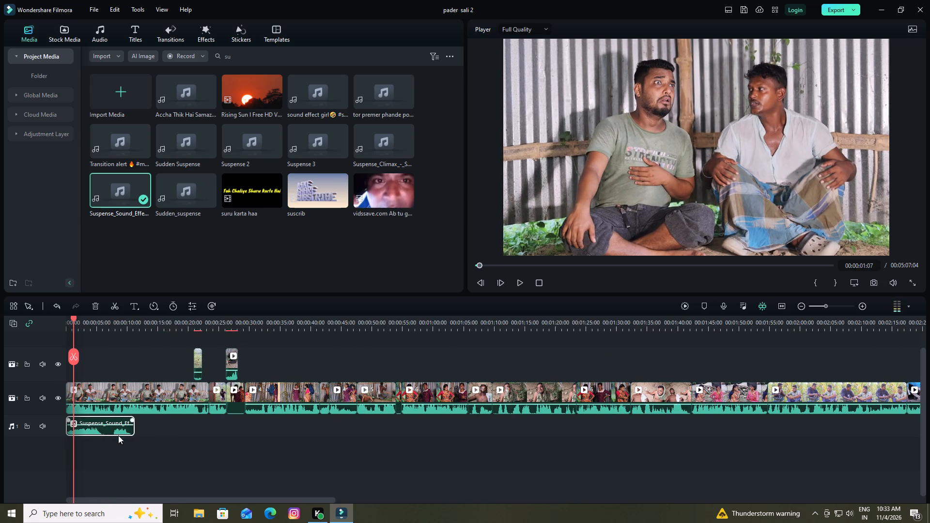
pyautogui.click(105, 425)
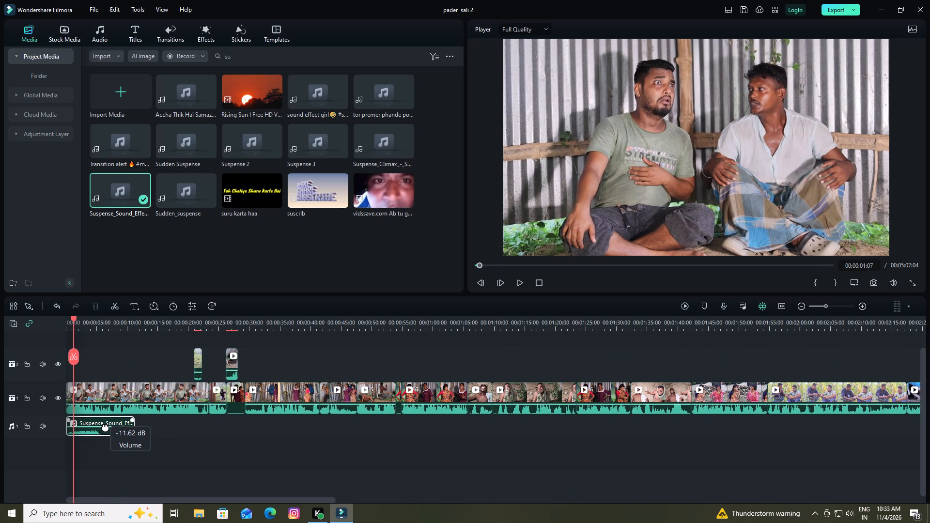
pyautogui.press('space')
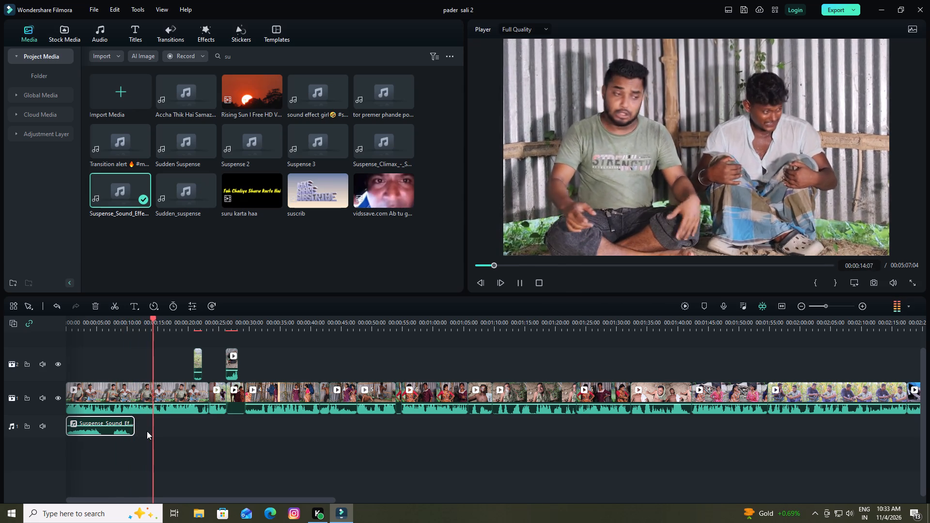
pyautogui.press('space')
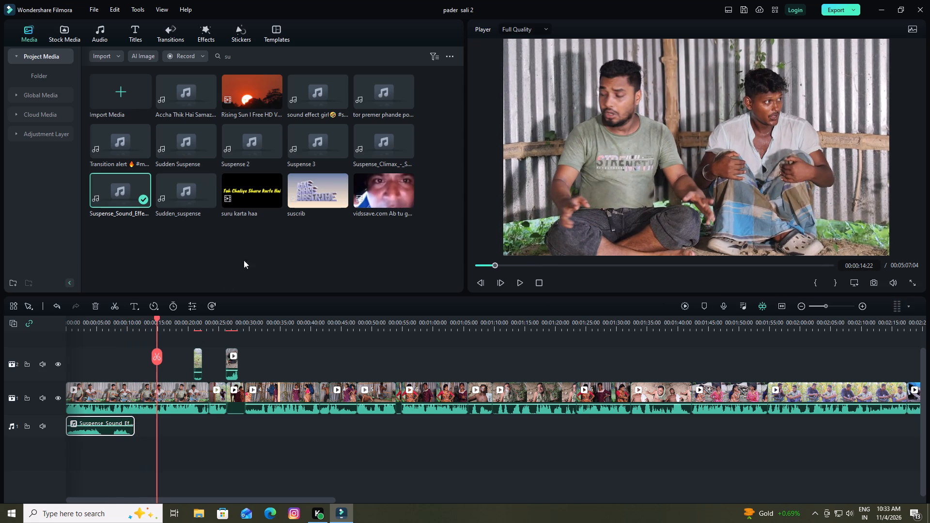
# Clear the "su" search from the project media.
pyautogui.click(252, 56)
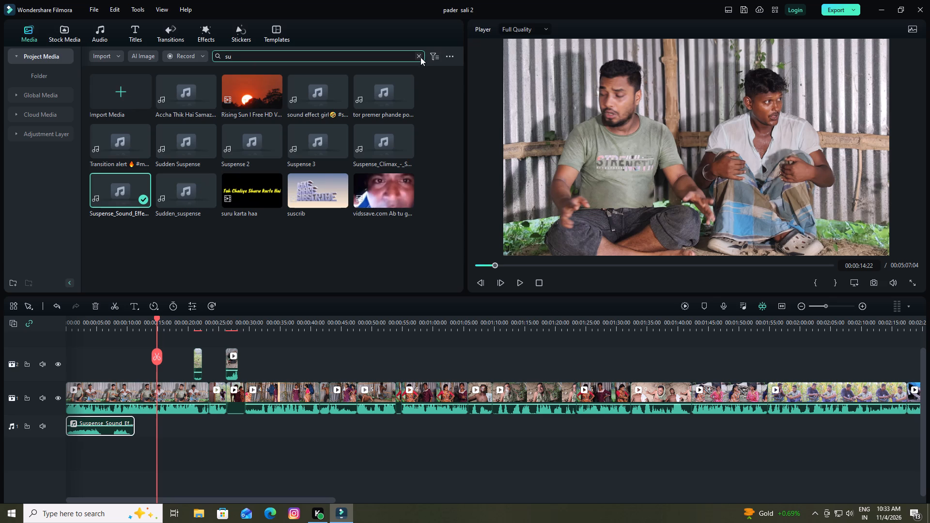
pyautogui.click(418, 57)
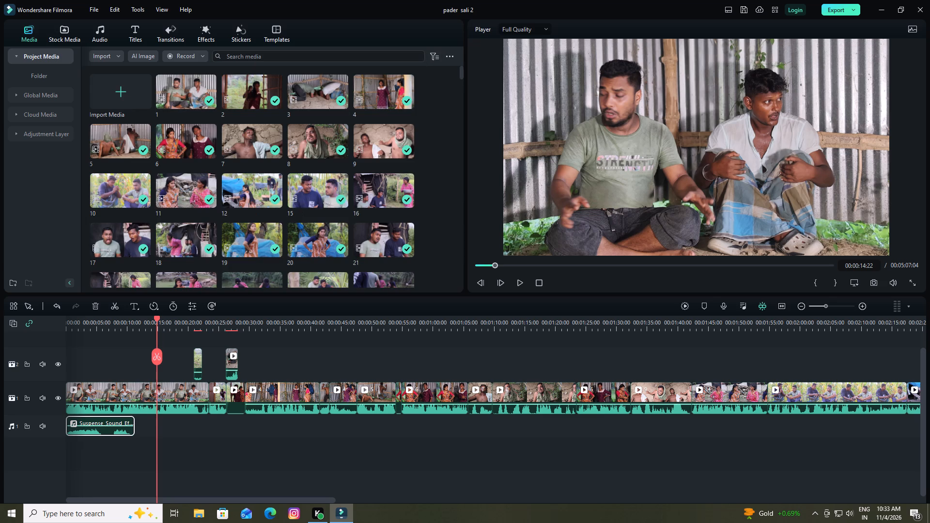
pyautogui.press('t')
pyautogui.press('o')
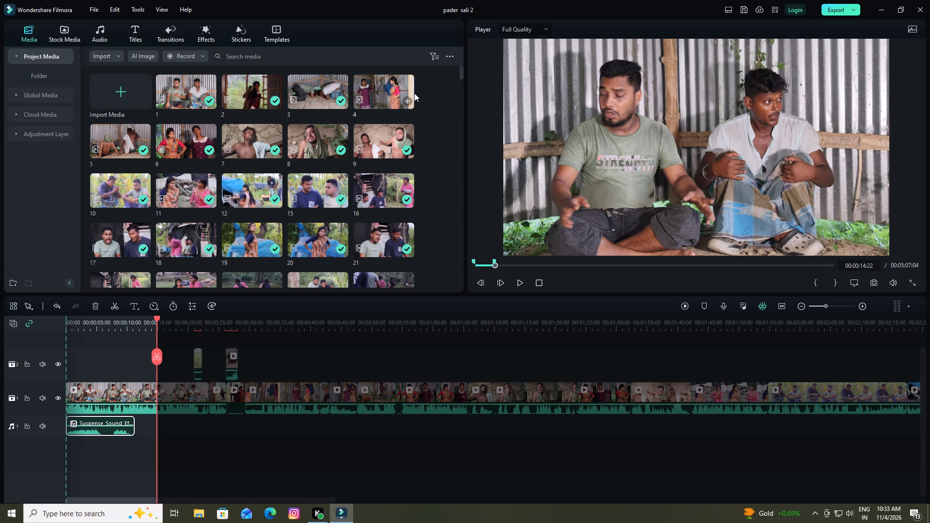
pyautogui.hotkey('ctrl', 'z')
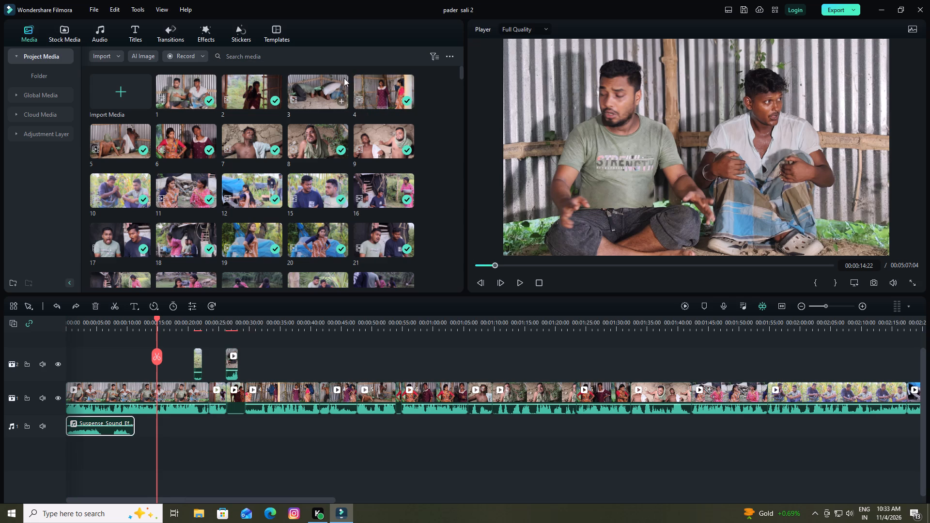
# Search the media for "to", audition TONE2 and Toy Duck, and place the touing(128k) sound on the audio track at 00:00:14:22.
pyautogui.click(267, 55)
pyautogui.write('to')
pyautogui.press('Return')
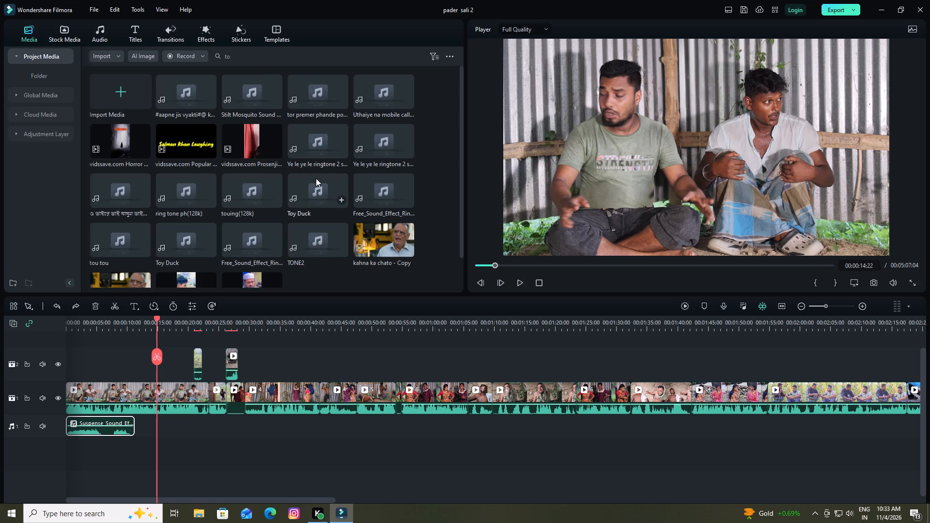
pyautogui.scroll(-2, 318, 179)
pyautogui.click(303, 201)
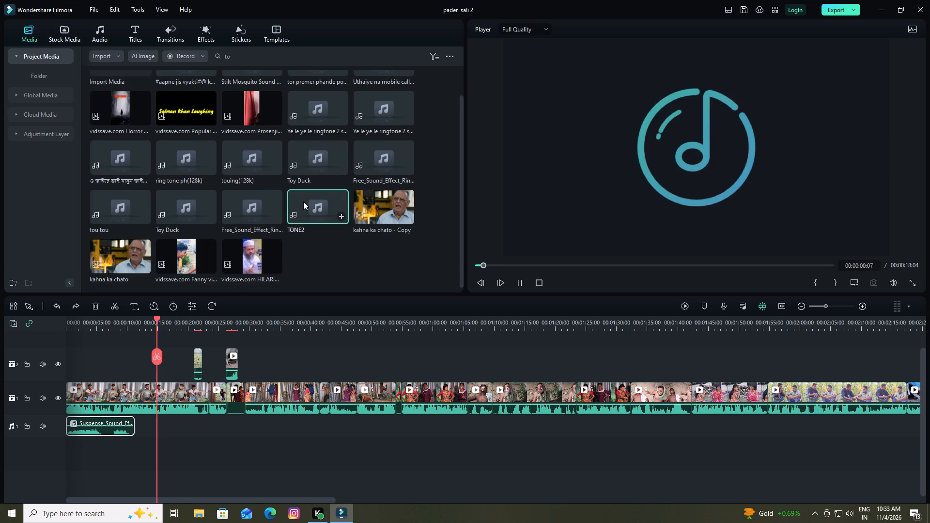
pyautogui.click(185, 212)
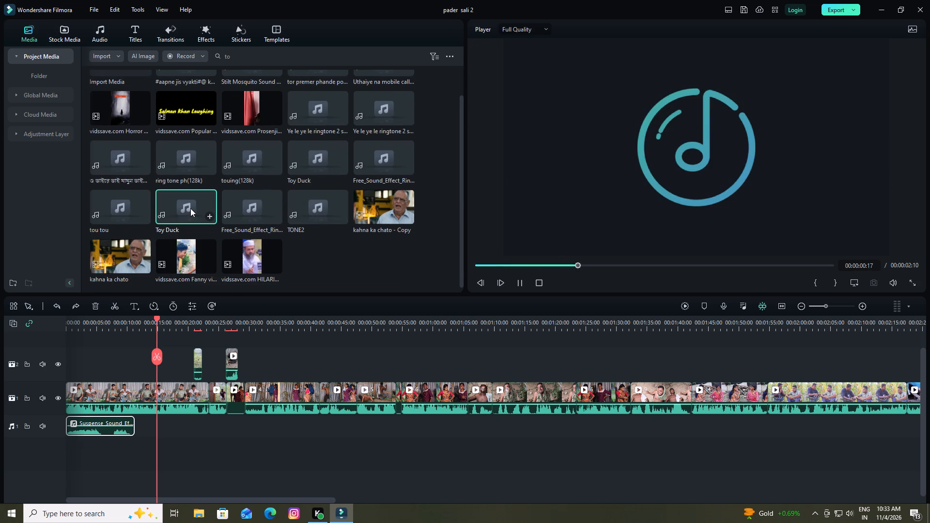
pyautogui.click(244, 169)
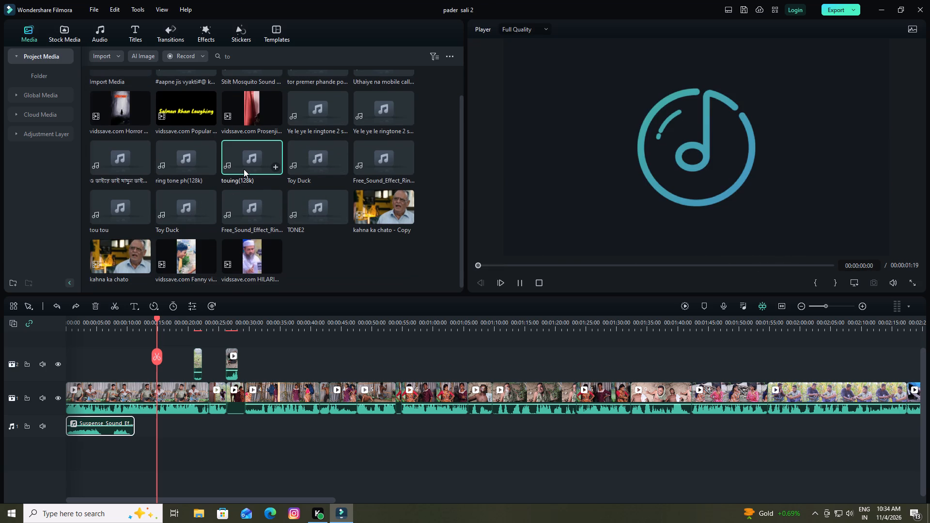
pyautogui.moveTo(244, 161); pyautogui.dragTo(184, 424)
pyautogui.moveTo(184, 424); pyautogui.dragTo(156, 420)
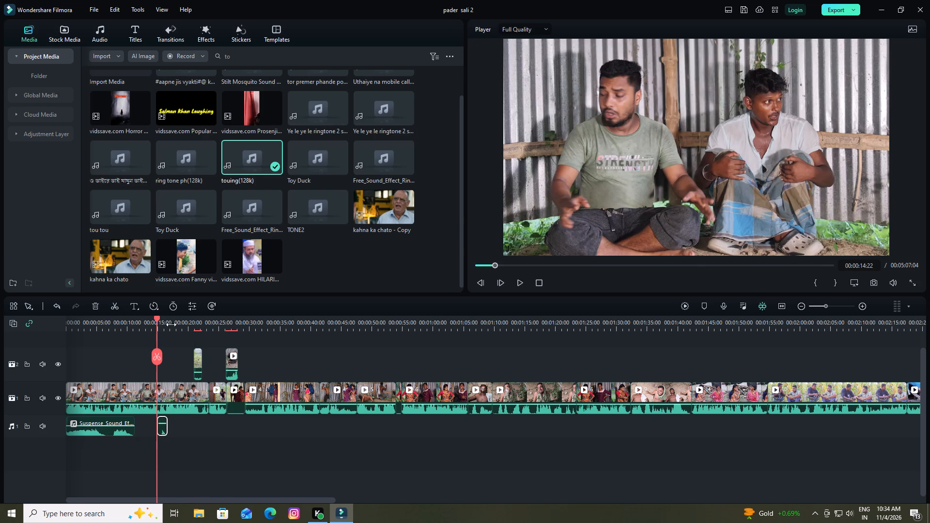
# Move the touing sound earlier on the audio track so it starts at 00:00:14:06.
pyautogui.moveTo(172, 323); pyautogui.dragTo(253, 322)
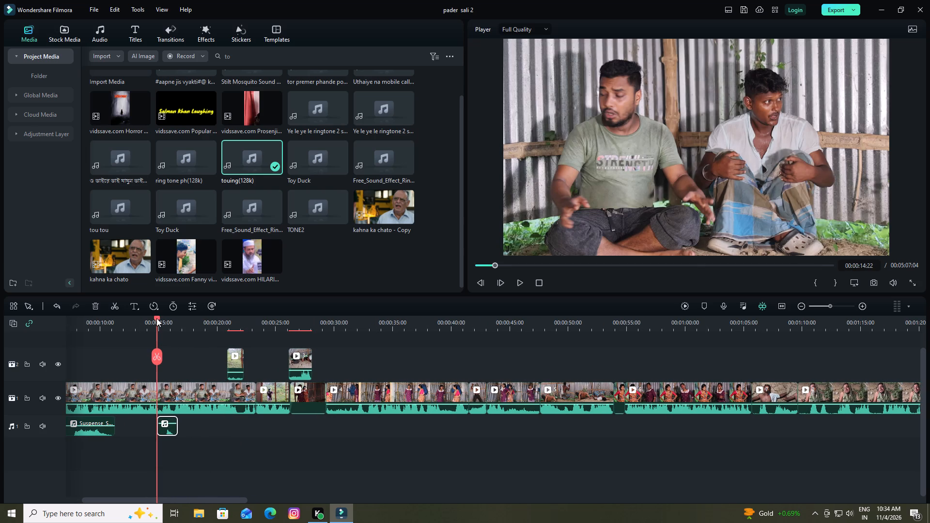
pyautogui.moveTo(156, 318); pyautogui.dragTo(150, 320)
pyautogui.moveTo(170, 434); pyautogui.dragTo(162, 434)
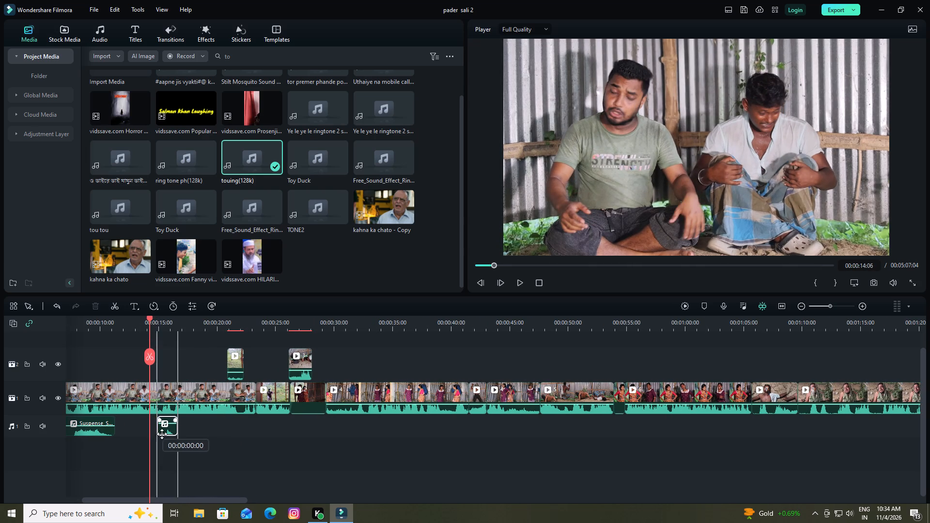
pyautogui.moveTo(162, 434); pyautogui.dragTo(155, 433)
# Raise the touing sound's volume to 12 dB and play the edit from 00:00:14:06.
pyautogui.moveTo(166, 424); pyautogui.dragTo(168, 411)
pyautogui.press('space')
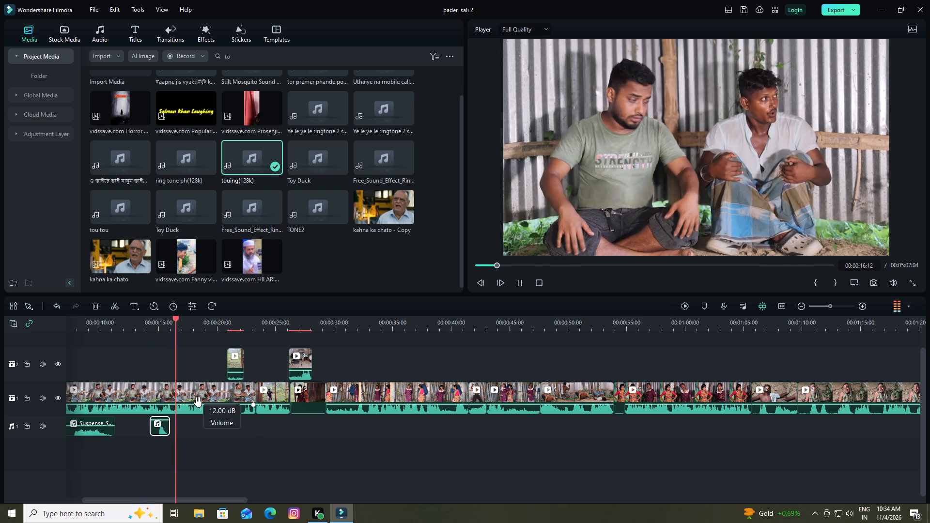
# Search the media for "su", audition the suspense sounds, and place Suspense 2 on the first audio track at 00:00:17:05.
pyautogui.press('space')
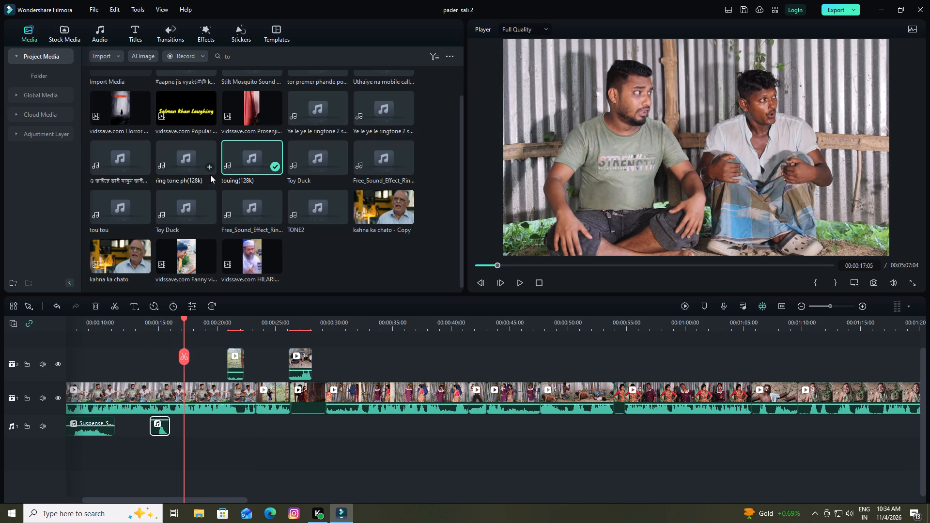
pyautogui.click(245, 56)
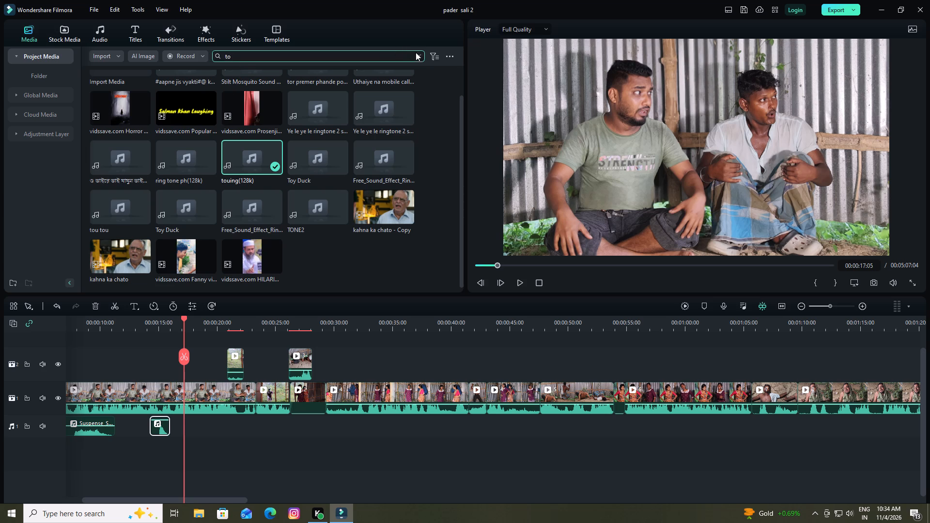
pyautogui.click(416, 55)
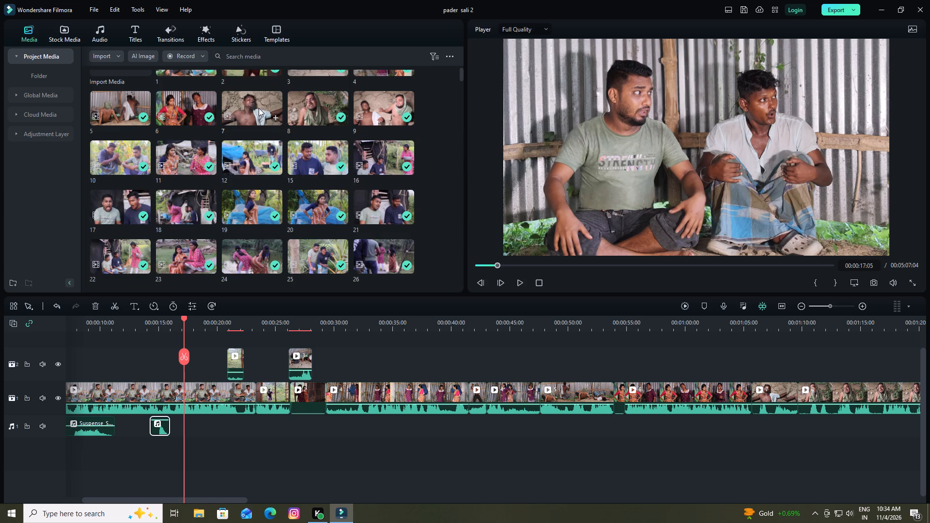
pyautogui.click(237, 59)
pyautogui.press('s')
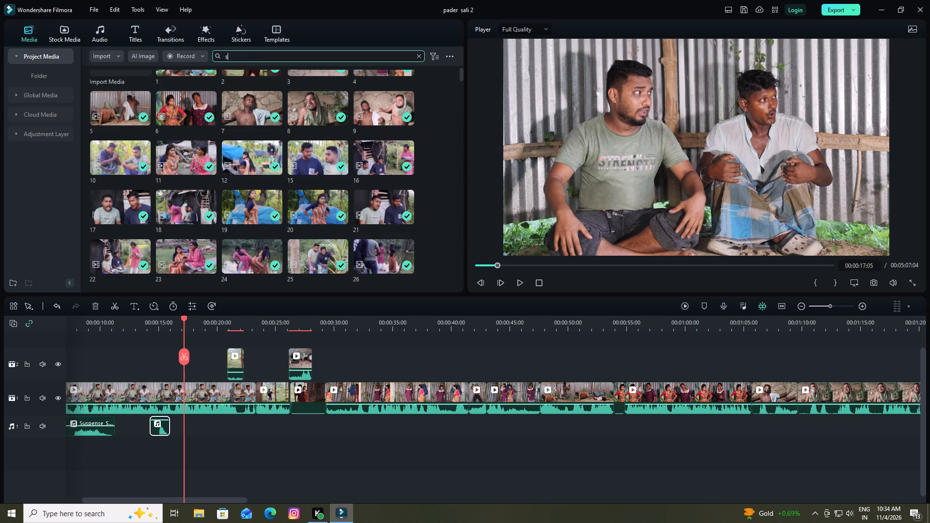
pyautogui.press('u')
pyautogui.press('Return')
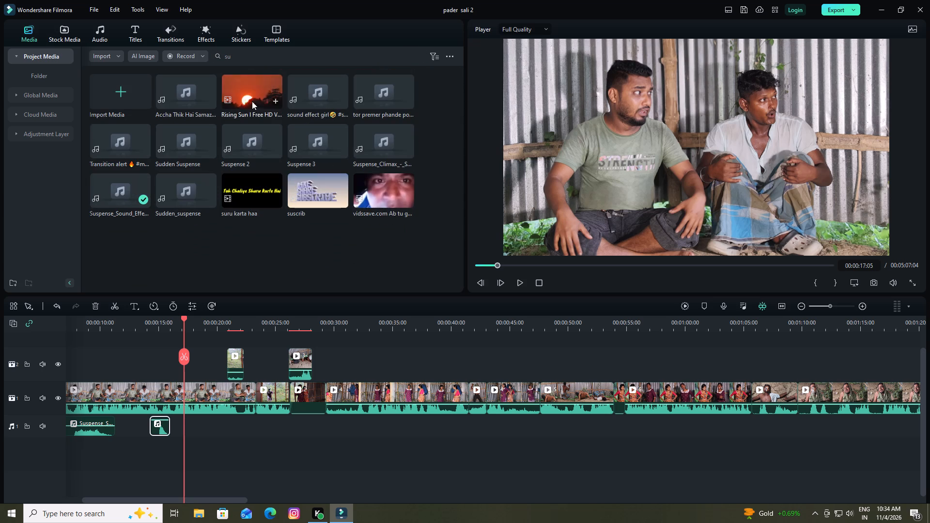
pyautogui.click(369, 149)
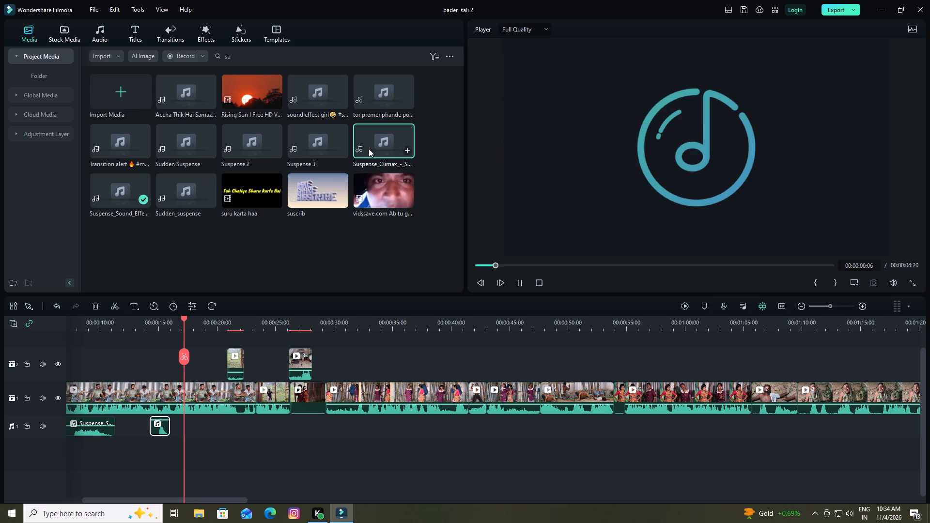
pyautogui.click(187, 144)
pyautogui.click(250, 142)
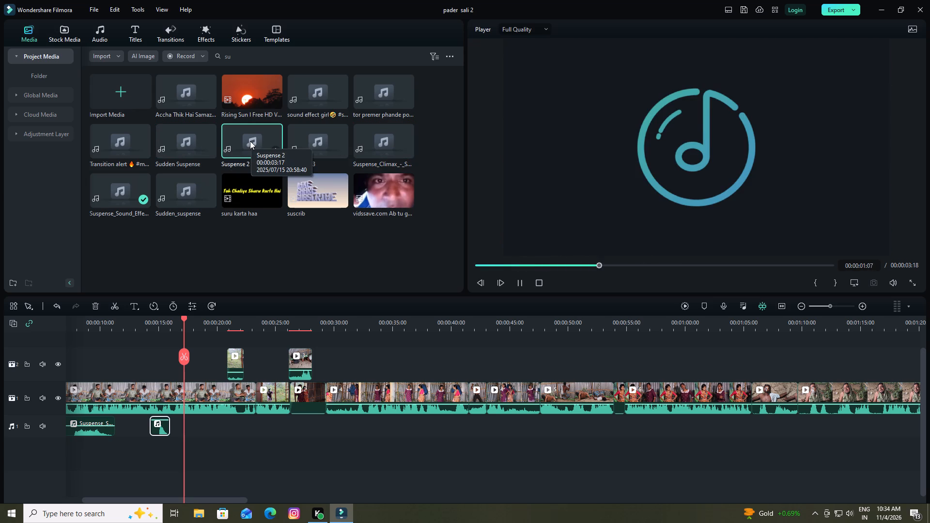
pyautogui.moveTo(250, 141); pyautogui.dragTo(207, 384)
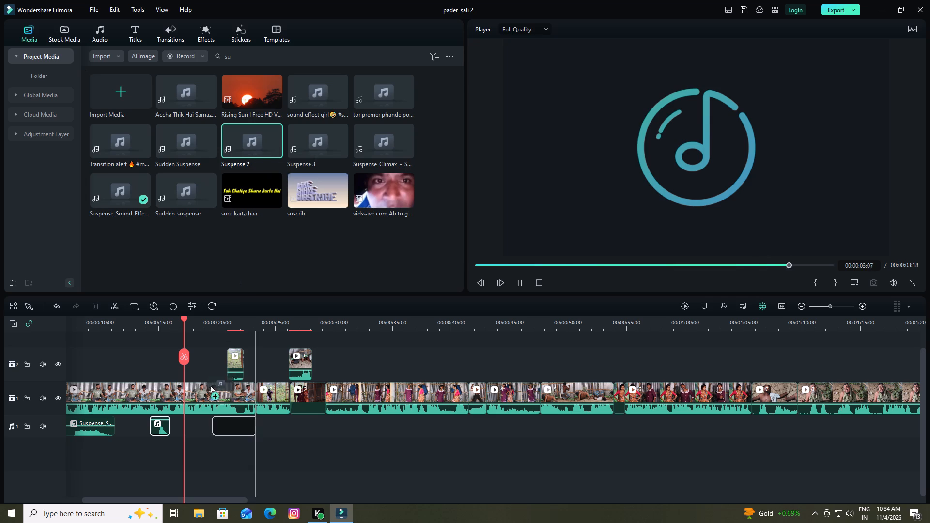
pyautogui.moveTo(207, 384); pyautogui.dragTo(178, 397)
# Play the Suspense 2 section, and replay it from just before the sound into the first overlay clip.
pyautogui.press('space')
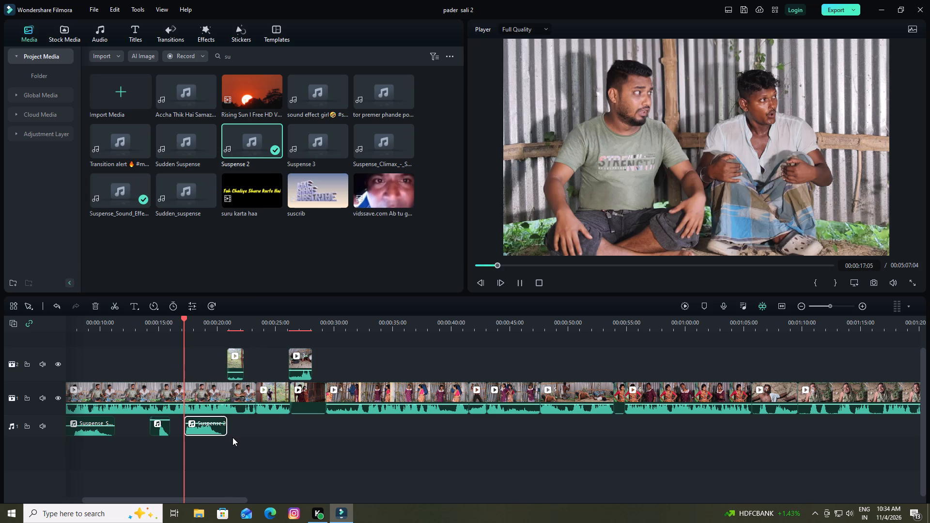
pyautogui.press('space')
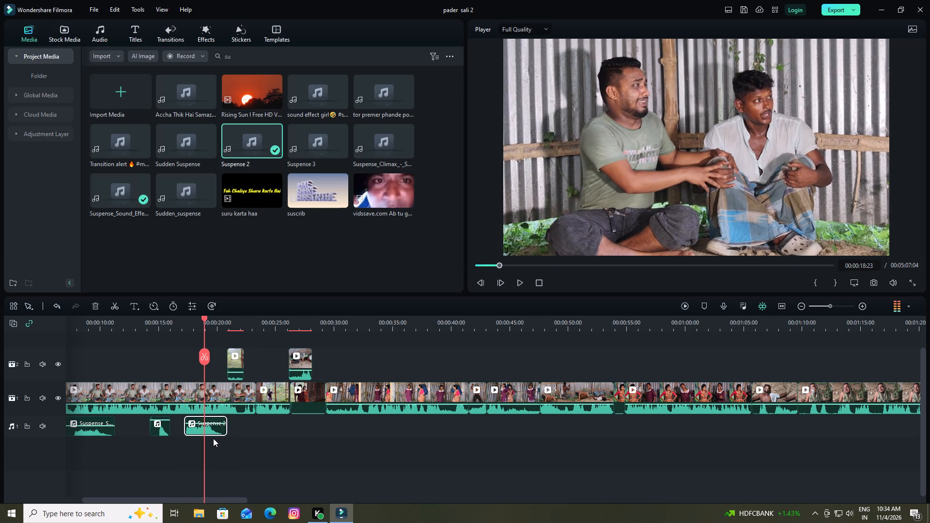
pyautogui.click(204, 422)
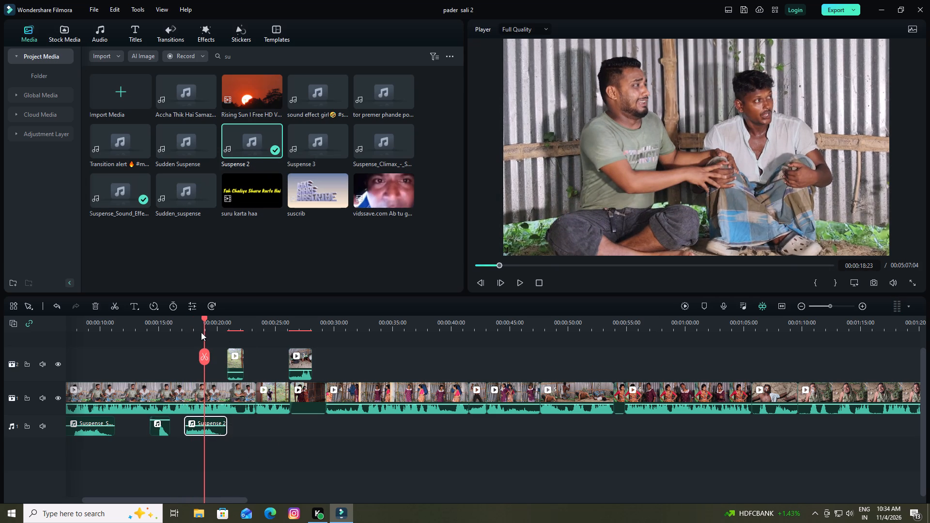
pyautogui.moveTo(204, 317); pyautogui.dragTo(176, 329)
pyautogui.press('space')
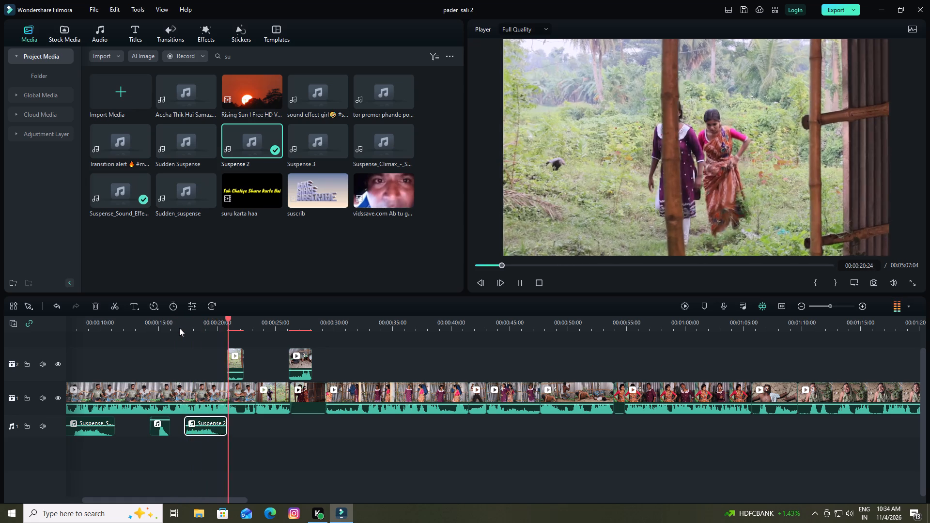
pyautogui.press('space')
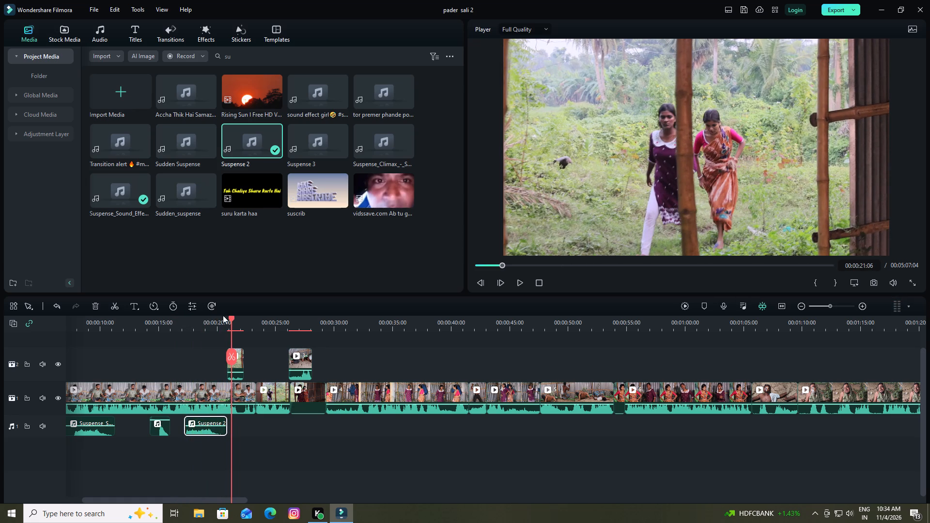
# Place the Sudden Suspense sound on a second audio track, starting just before the first overlay clip at 00:00:20:24.
pyautogui.click(230, 316)
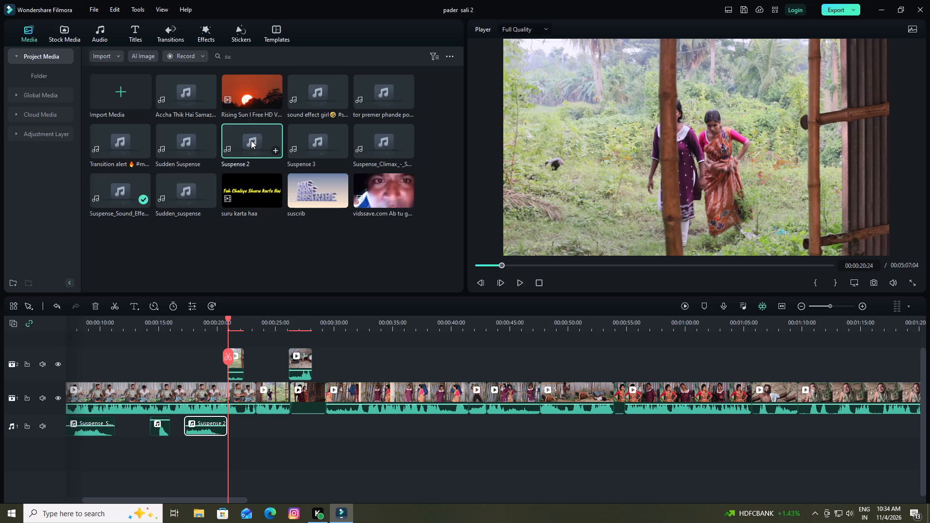
pyautogui.click(185, 147)
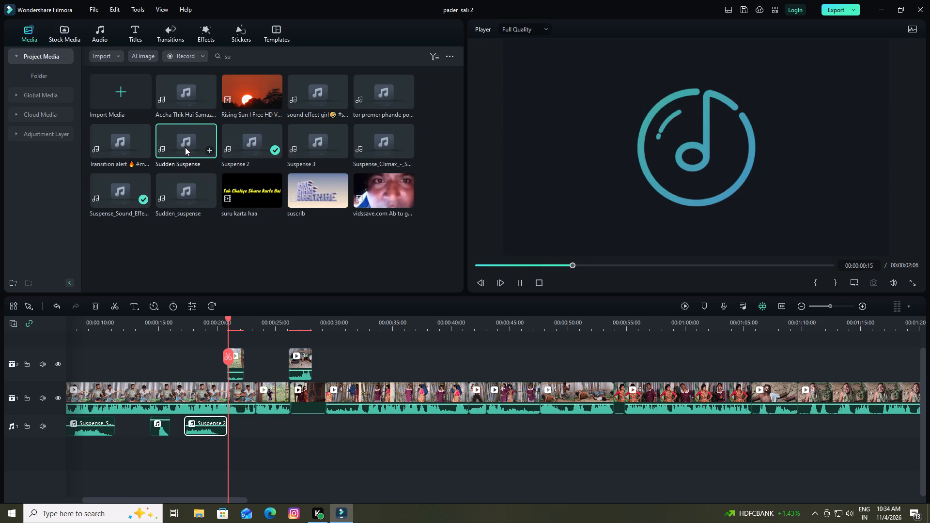
pyautogui.moveTo(185, 147); pyautogui.dragTo(232, 397)
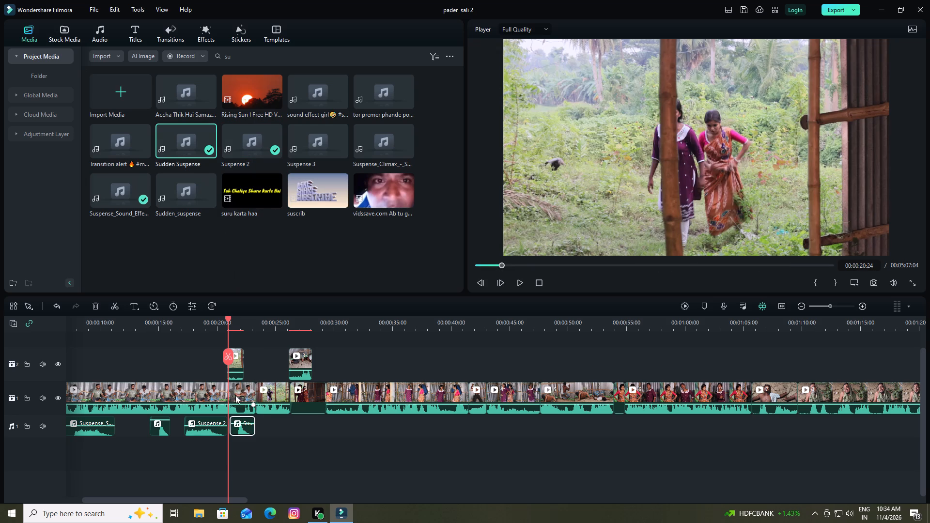
pyautogui.moveTo(240, 431); pyautogui.dragTo(231, 455)
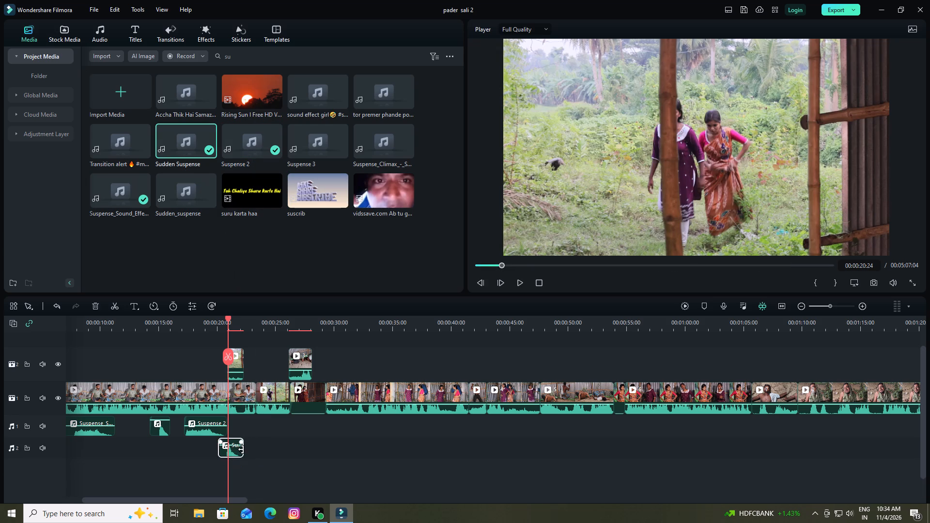
# Play the edit twice from about 00:00:20:00 to check the Sudden Suspense sound under the first overlay clip.
pyautogui.moveTo(228, 319); pyautogui.dragTo(222, 323)
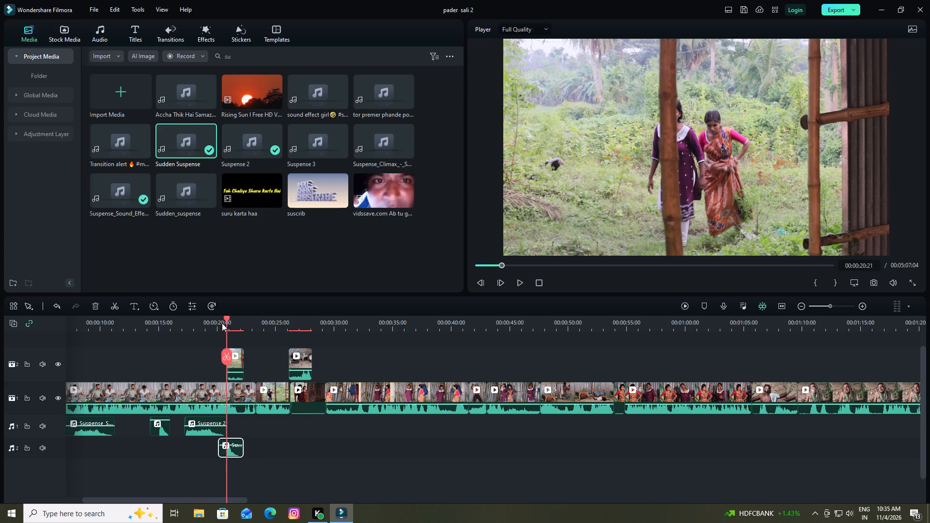
pyautogui.moveTo(222, 323); pyautogui.dragTo(217, 326)
pyautogui.press('space')
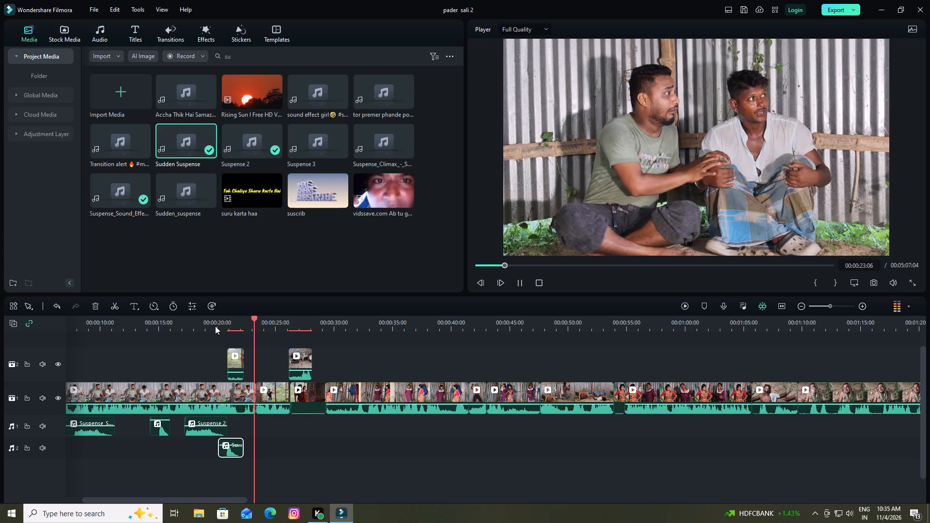
pyautogui.press('space')
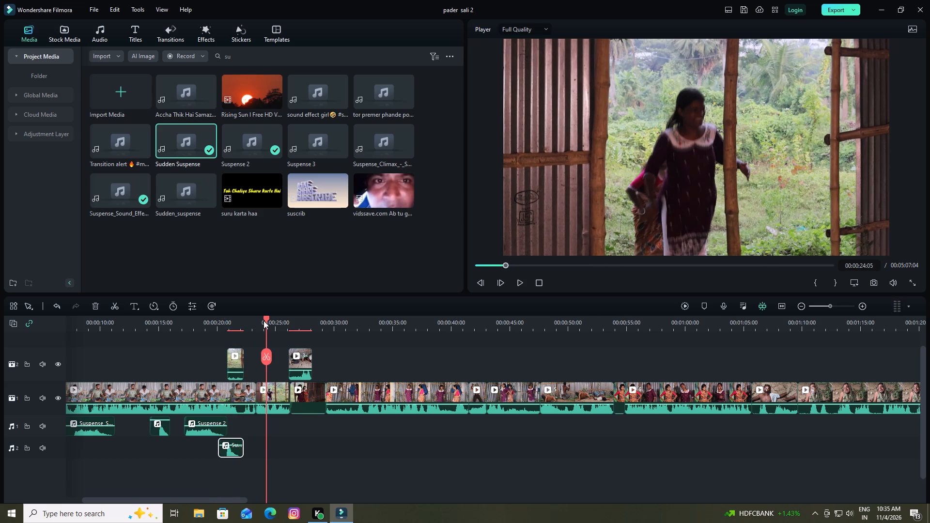
pyautogui.moveTo(265, 318); pyautogui.dragTo(219, 338)
pyautogui.press('space')
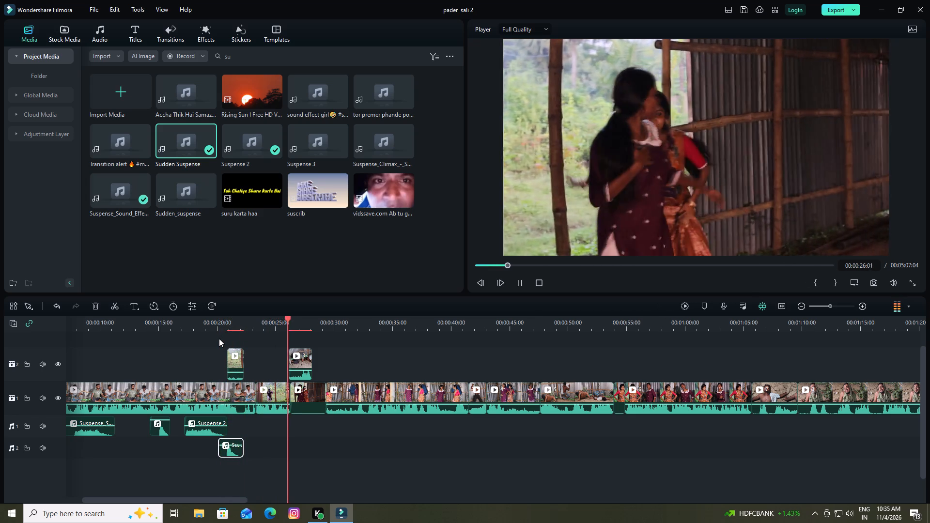
pyautogui.press('space')
# Replay the second overlay clip of the crouching men and park the playhead at 00:00:26:02.
pyautogui.moveTo(295, 318); pyautogui.dragTo(294, 319)
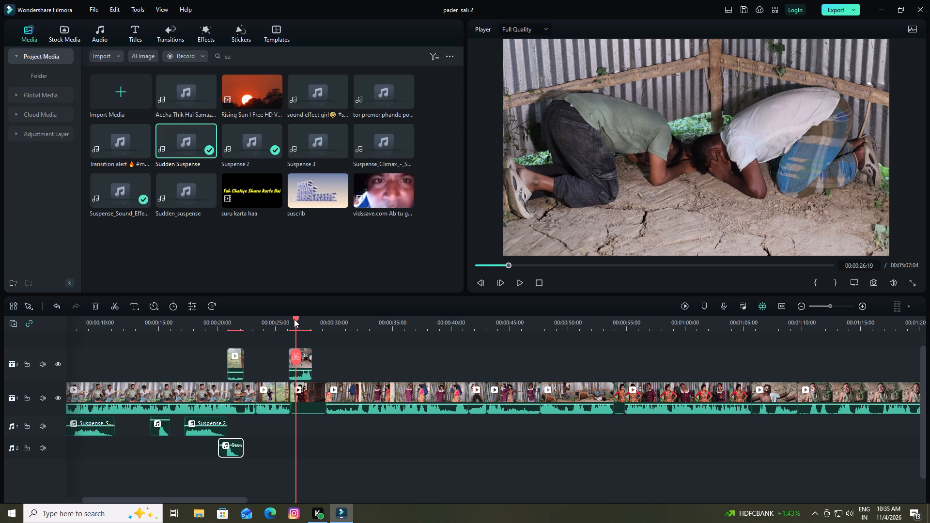
pyautogui.moveTo(294, 319); pyautogui.dragTo(286, 324)
pyautogui.press('space')
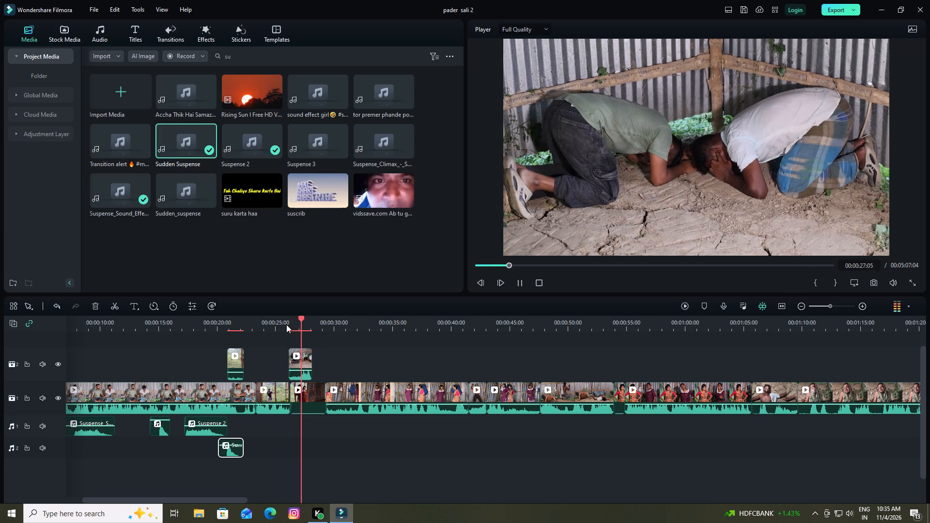
pyautogui.press('space')
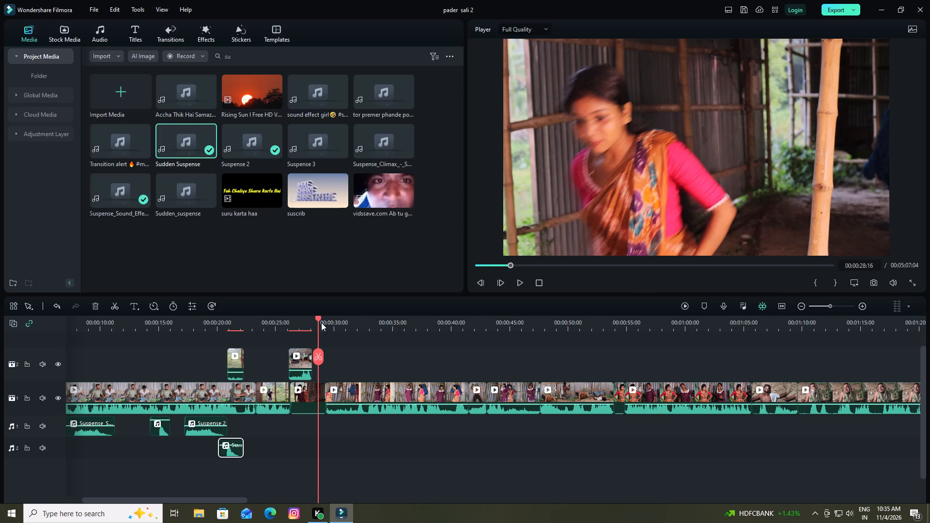
pyautogui.moveTo(319, 319); pyautogui.dragTo(290, 328)
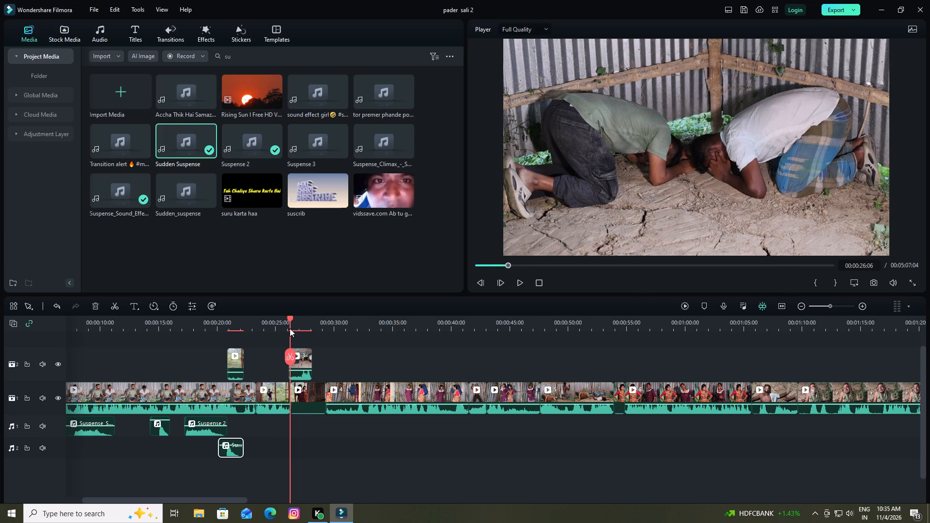
pyautogui.click(290, 318)
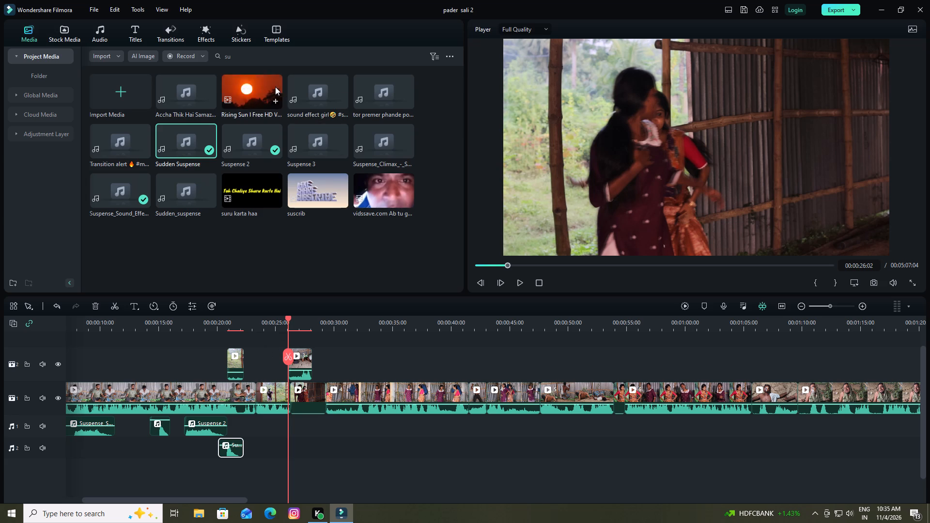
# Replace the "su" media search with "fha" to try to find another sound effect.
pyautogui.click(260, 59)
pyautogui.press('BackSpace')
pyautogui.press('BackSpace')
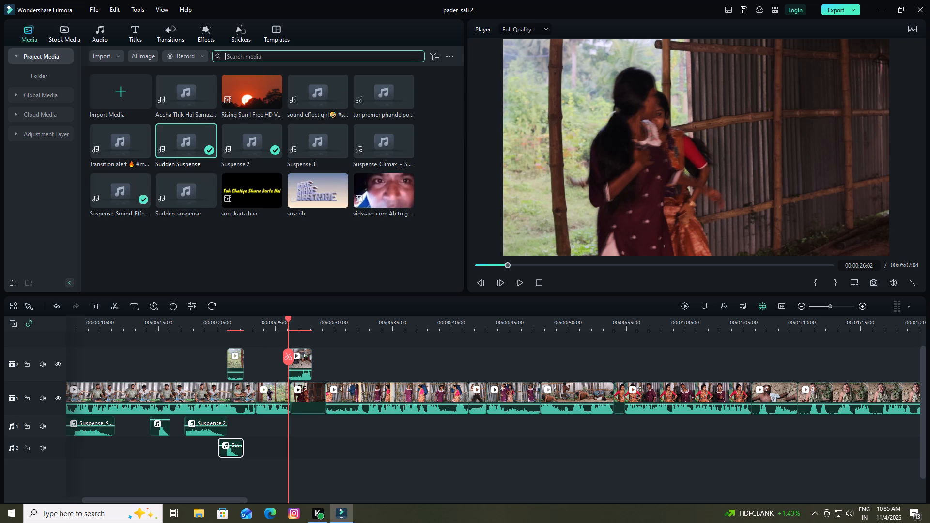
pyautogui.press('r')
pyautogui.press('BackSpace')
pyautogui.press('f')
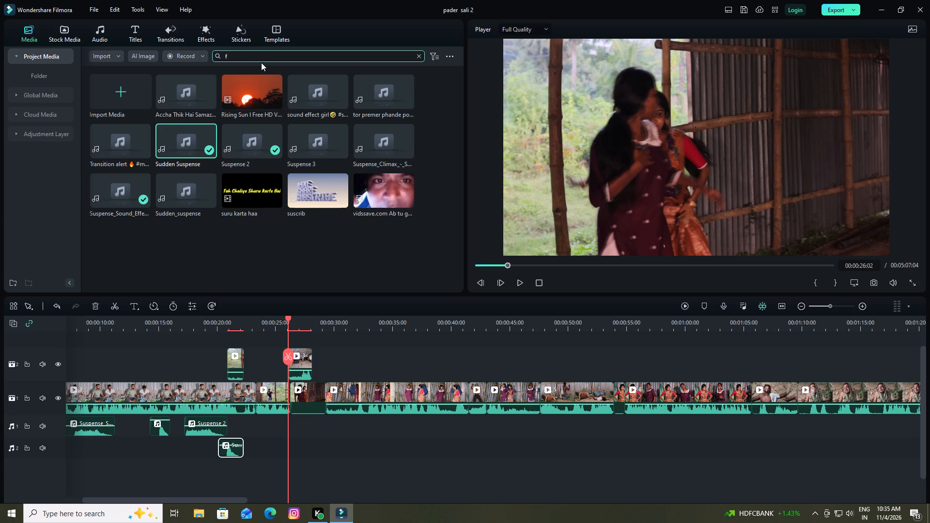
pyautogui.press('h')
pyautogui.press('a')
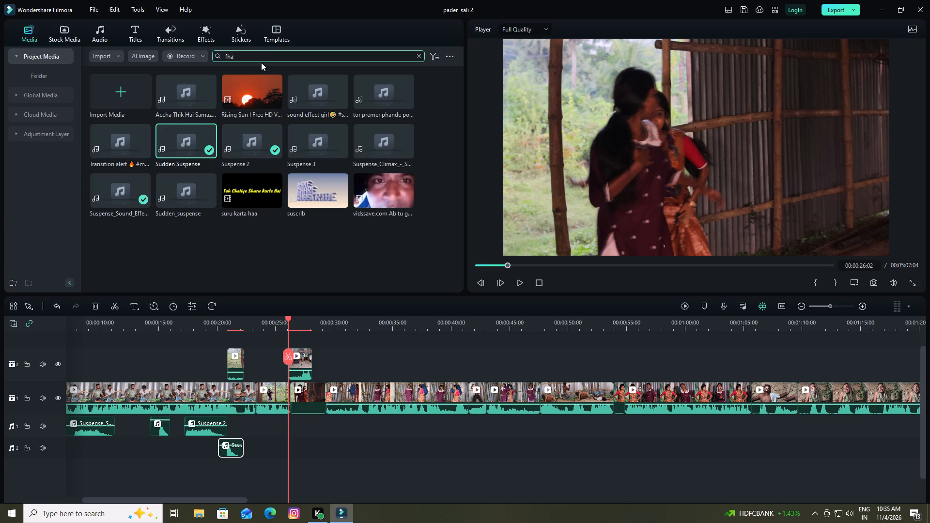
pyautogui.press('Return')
# Search the media for "fah", place the Fahhh sound effect on the first audio track just before the second overlay clip, and play it.
pyautogui.click(260, 60)
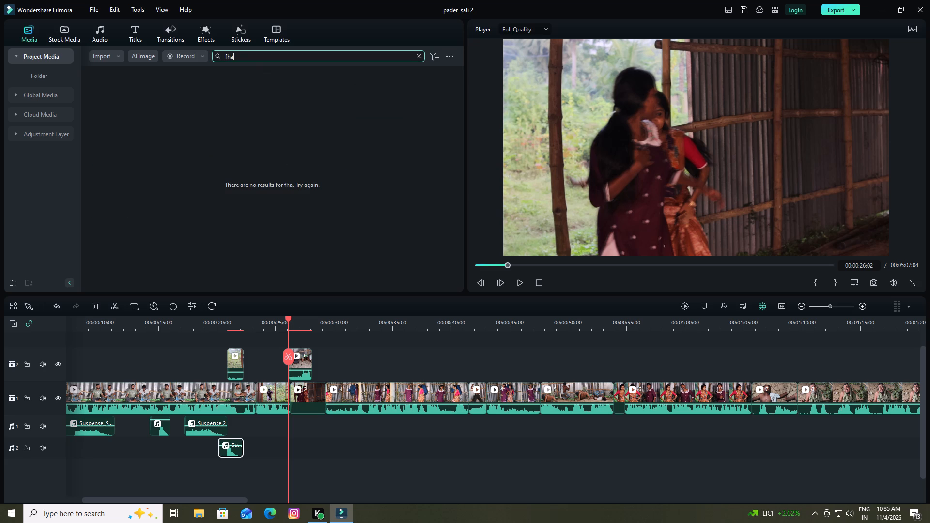
pyautogui.press('BackSpace')
pyautogui.press('BackSpace')
pyautogui.write('ah')
pyautogui.press('Return')
pyautogui.moveTo(182, 96); pyautogui.dragTo(259, 328)
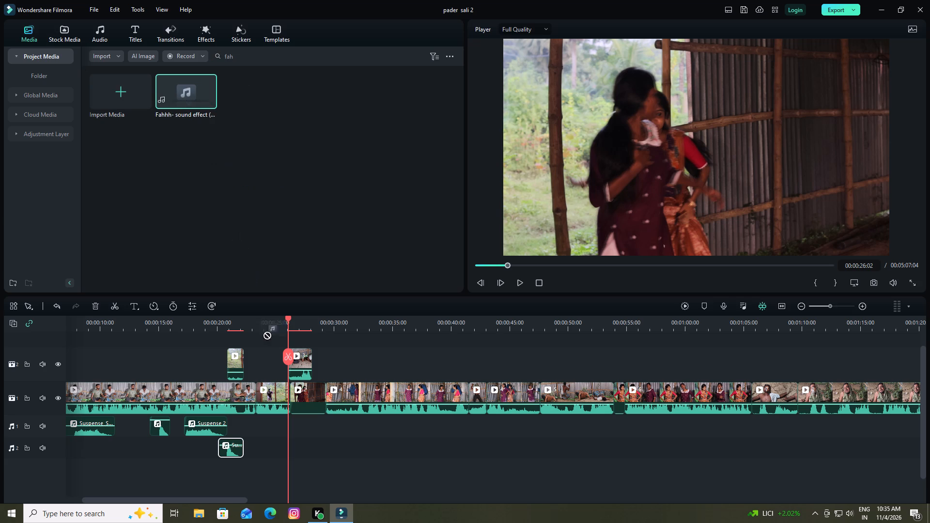
pyautogui.moveTo(259, 328); pyautogui.dragTo(277, 415)
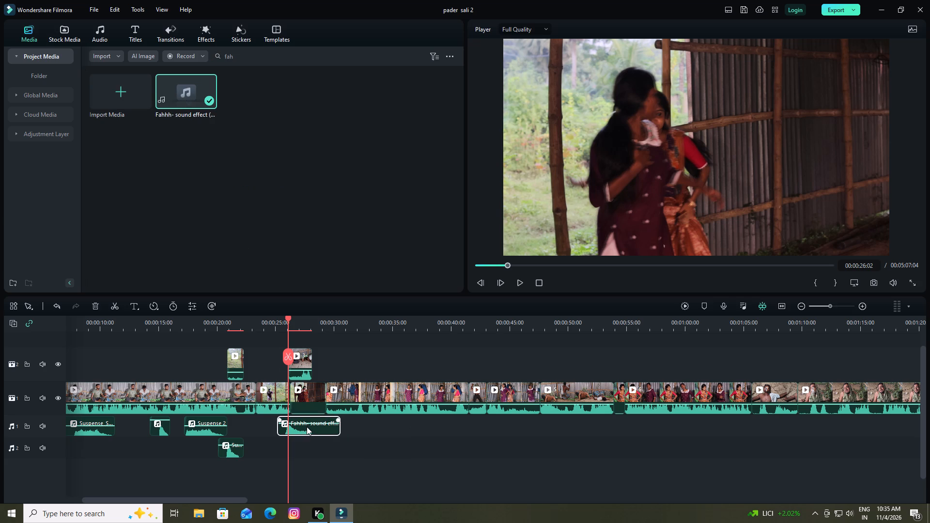
pyautogui.press('space')
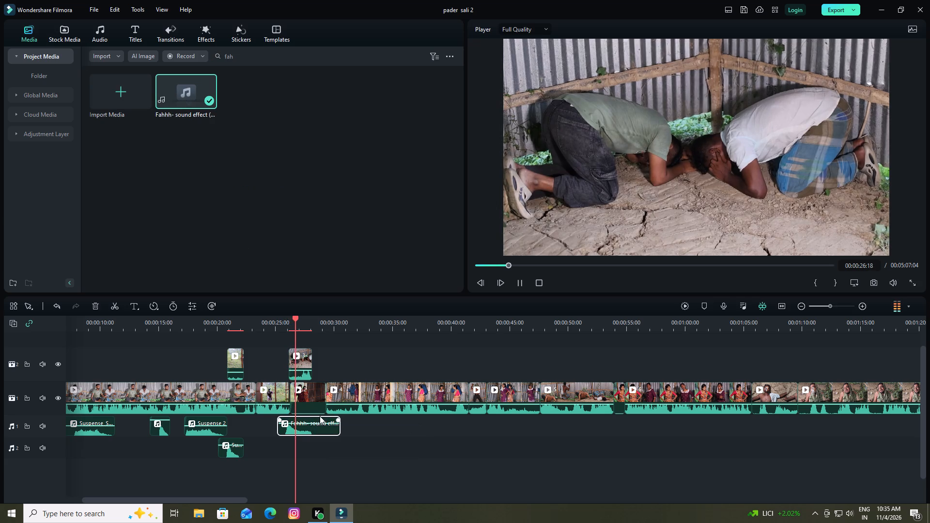
# Replay the Fahhh sound effect and shift it slightly later on the first audio track so it ends at 00:00:30:17.
pyautogui.press('space')
pyautogui.moveTo(300, 317); pyautogui.dragTo(279, 327)
pyautogui.press('space')
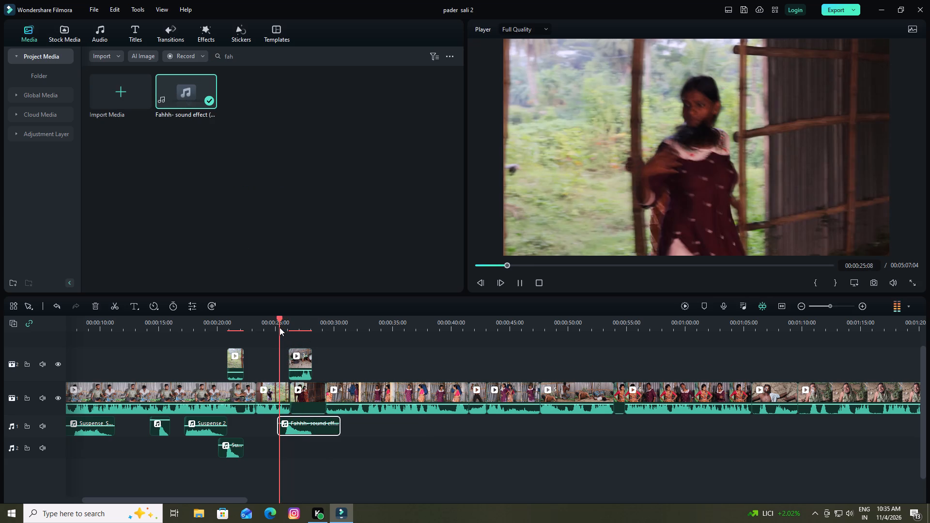
pyautogui.press('space')
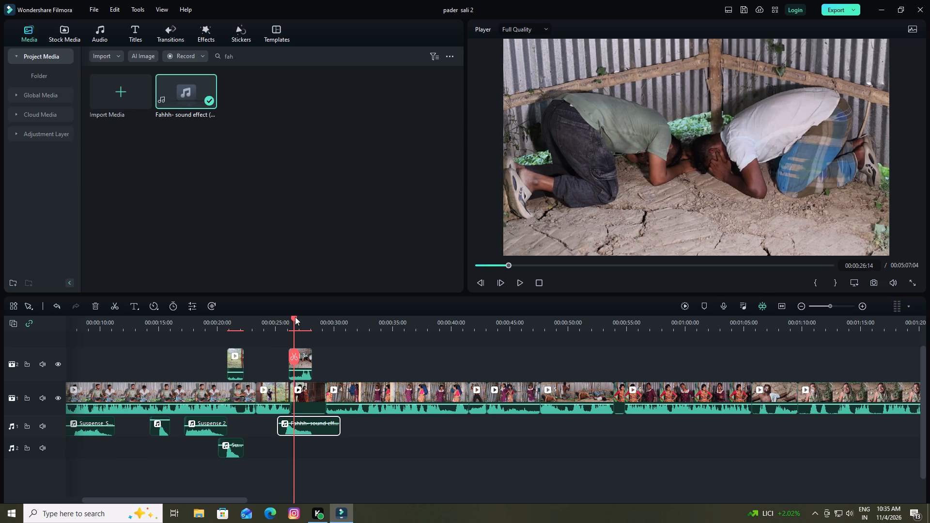
pyautogui.moveTo(295, 315); pyautogui.dragTo(287, 322)
pyautogui.moveTo(293, 318); pyautogui.dragTo(334, 324)
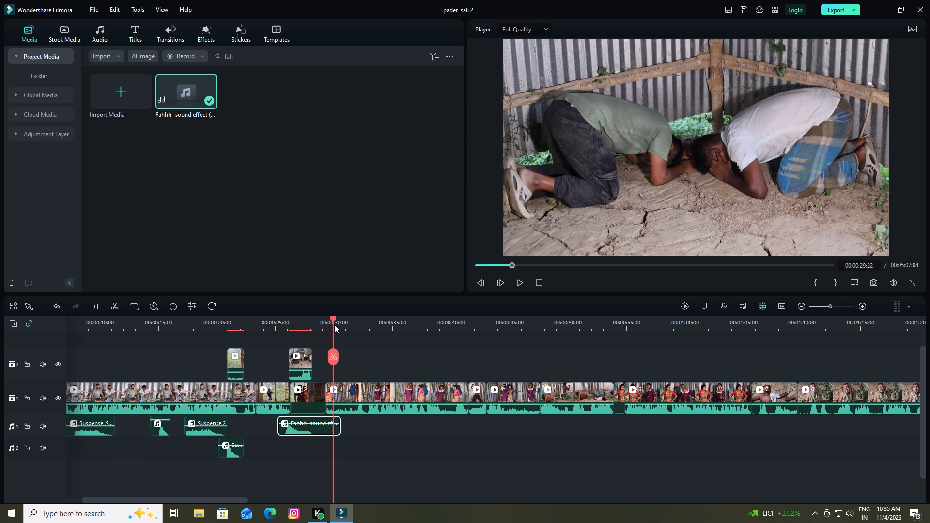
pyautogui.moveTo(334, 324); pyautogui.dragTo(342, 325)
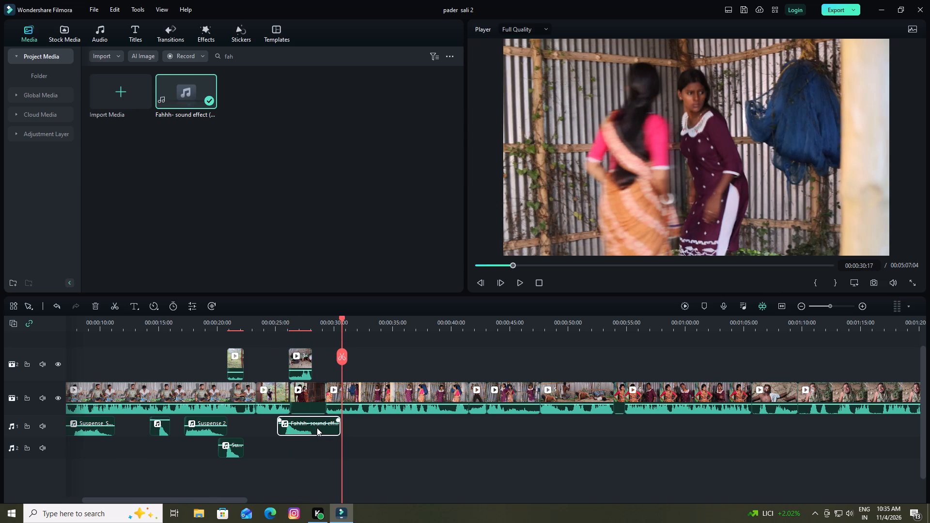
pyautogui.moveTo(317, 428); pyautogui.dragTo(324, 428)
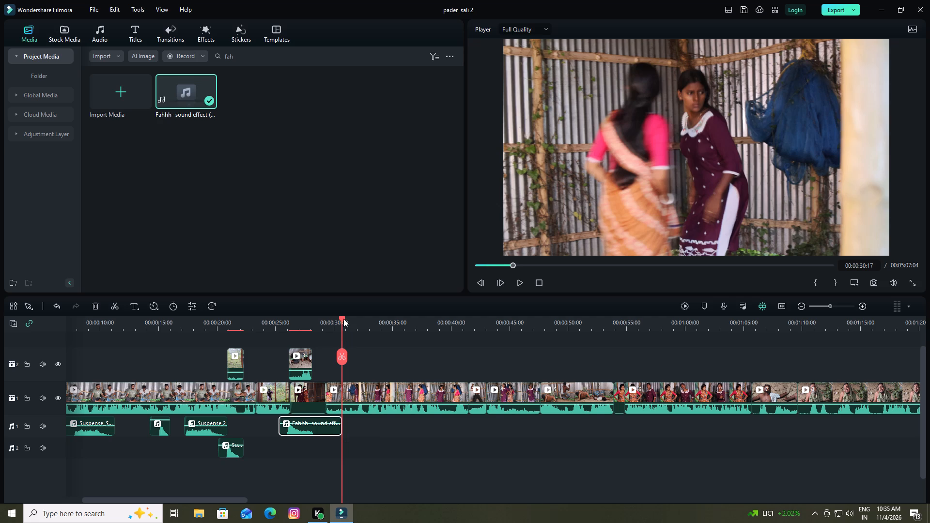
# Play the edit from about 00:00:25 to 00:00:30 to check the shifted Fahhh sound, and return the playhead to 00:00:25:06.
pyautogui.moveTo(343, 319); pyautogui.dragTo(279, 329)
pyautogui.press('space')
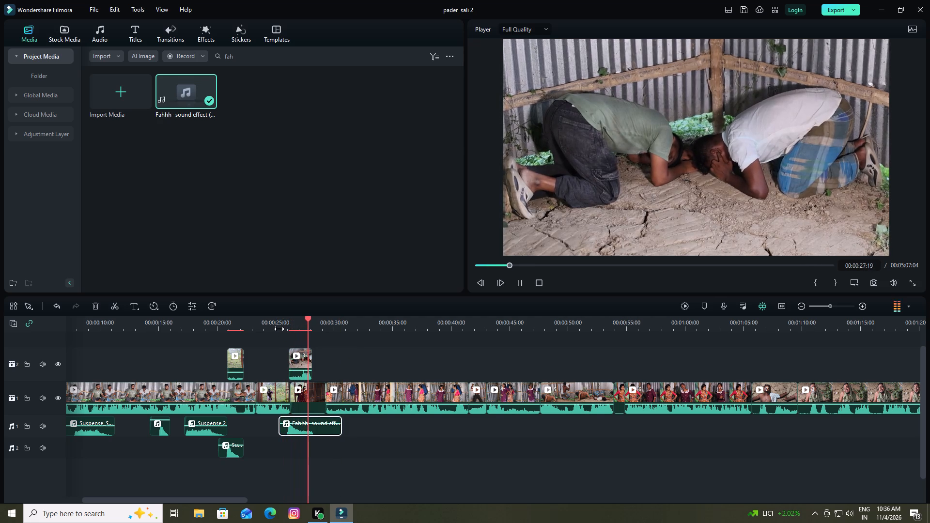
pyautogui.press('space')
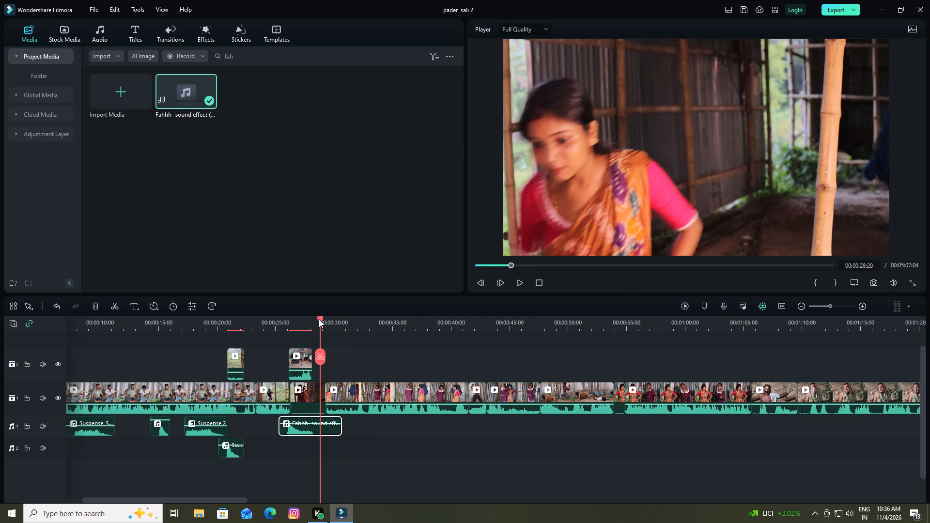
pyautogui.click(319, 319)
pyautogui.press('space')
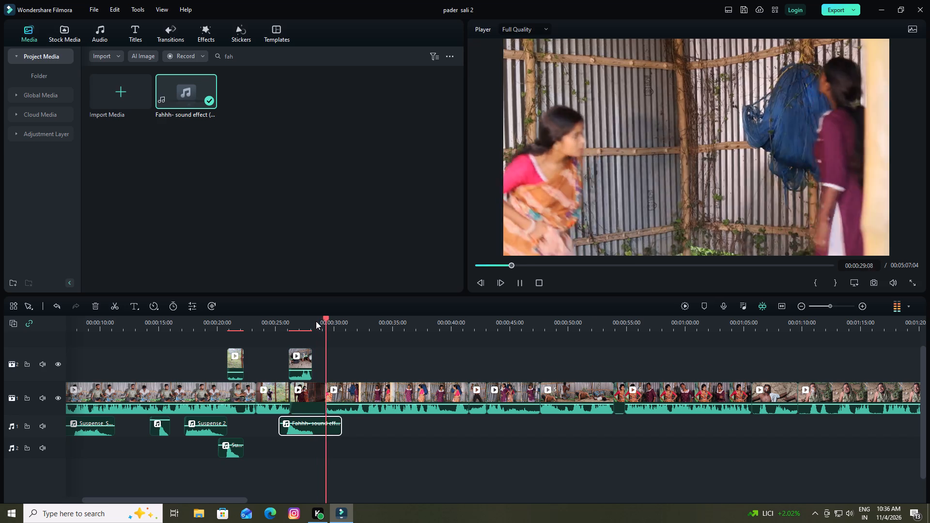
pyautogui.press('space')
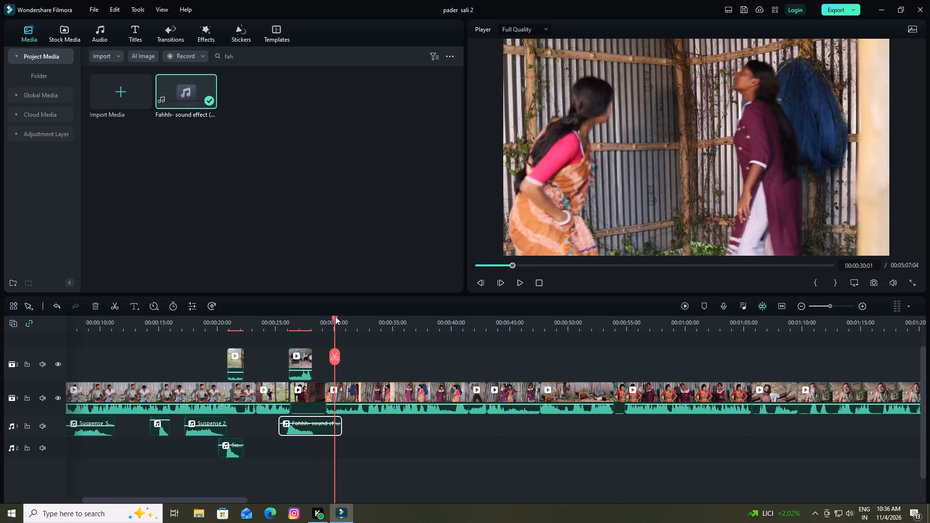
pyautogui.moveTo(334, 318); pyautogui.dragTo(279, 331)
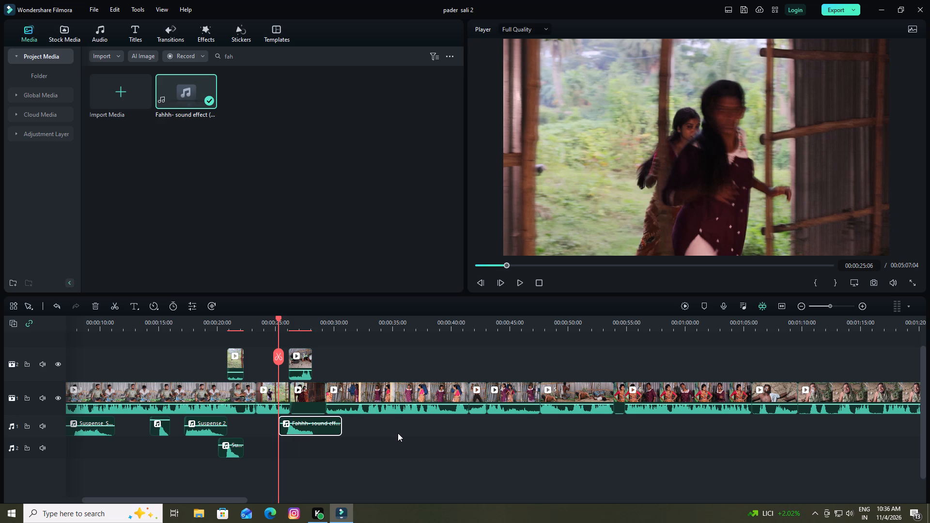
# Save the project.
pyautogui.click(740, 9)
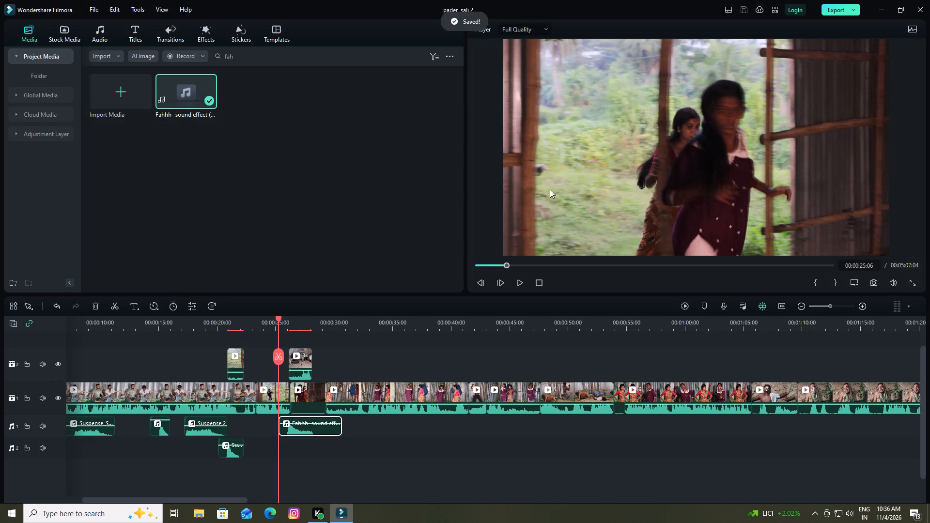
# Play the edit from the beginning and lower the volume of the opening Suspense_Sound_Effects clip.
pyautogui.moveTo(280, 317); pyautogui.dragTo(84, 344)
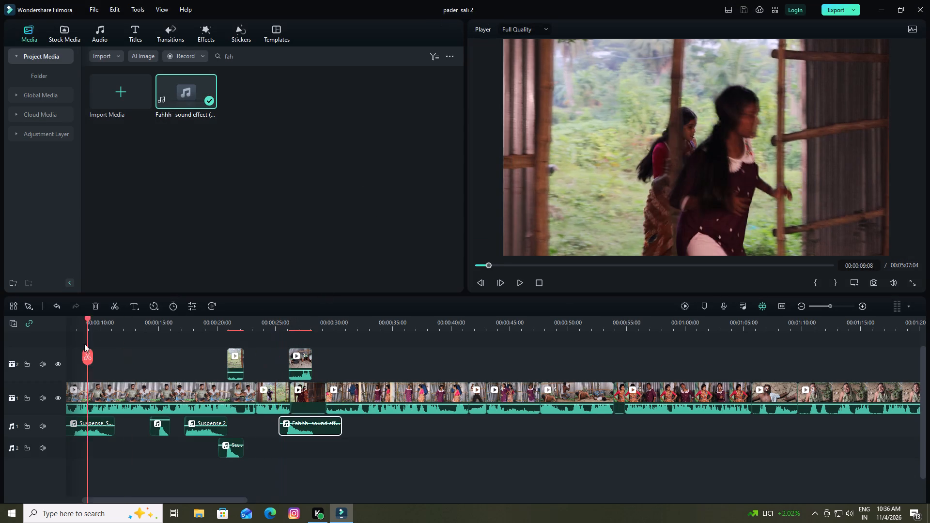
pyautogui.moveTo(84, 344); pyautogui.dragTo(16, 354)
pyautogui.press('space')
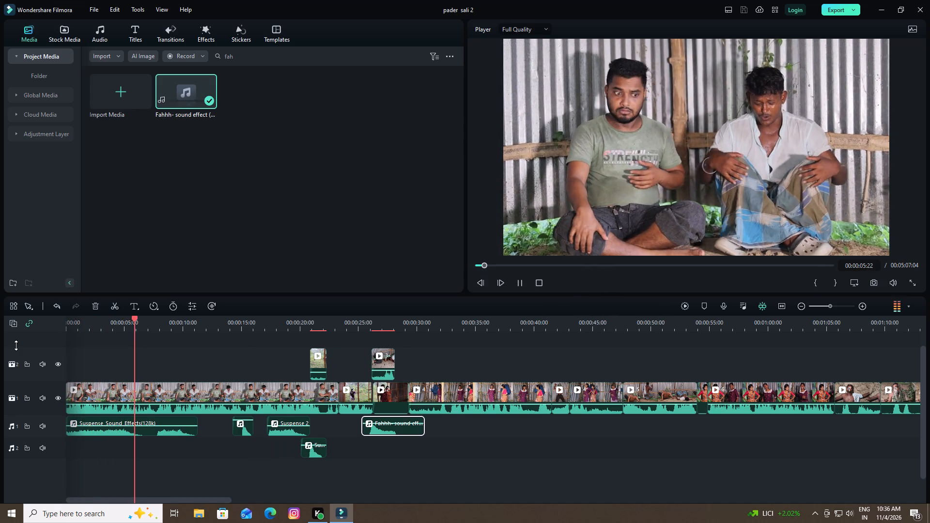
pyautogui.click(120, 426)
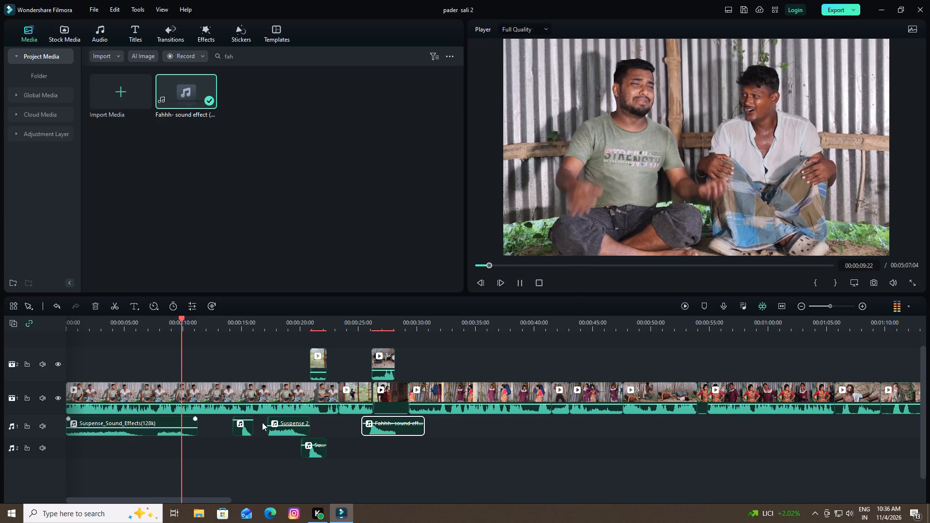
# Lower the system headphone volume to 28 while the edit plays.
pyautogui.click(849, 516)
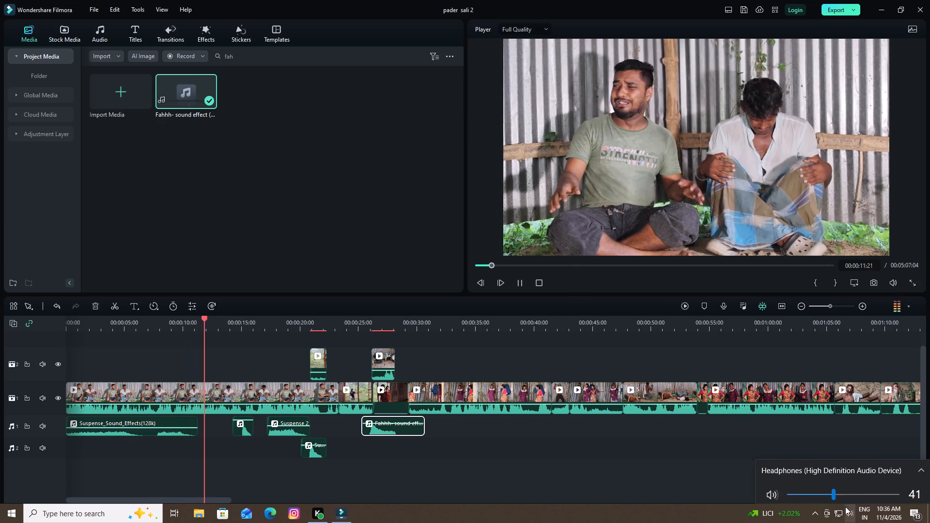
pyautogui.moveTo(824, 487); pyautogui.dragTo(820, 489)
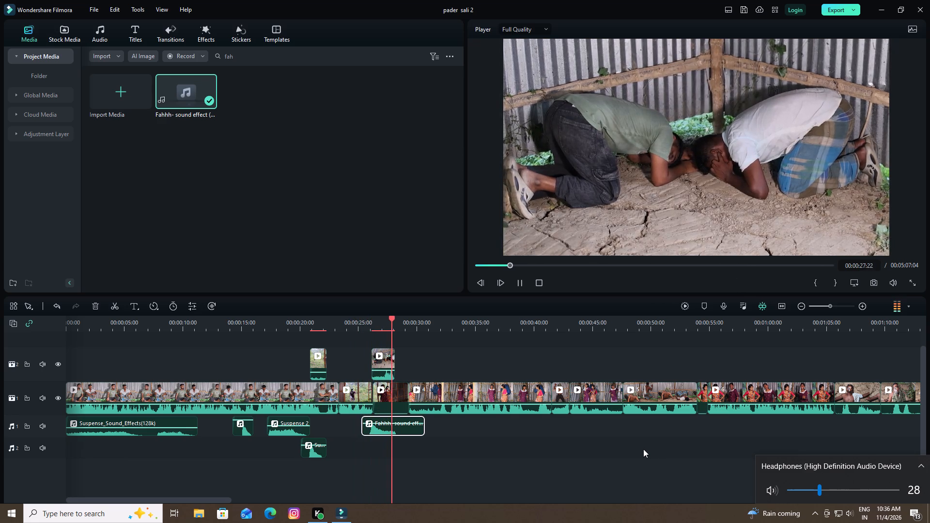
# Raise the Fahhh sound clip's volume to about 5.25 dB, stop playback, and park the playhead at 00:00:28:07.
pyautogui.click(394, 422)
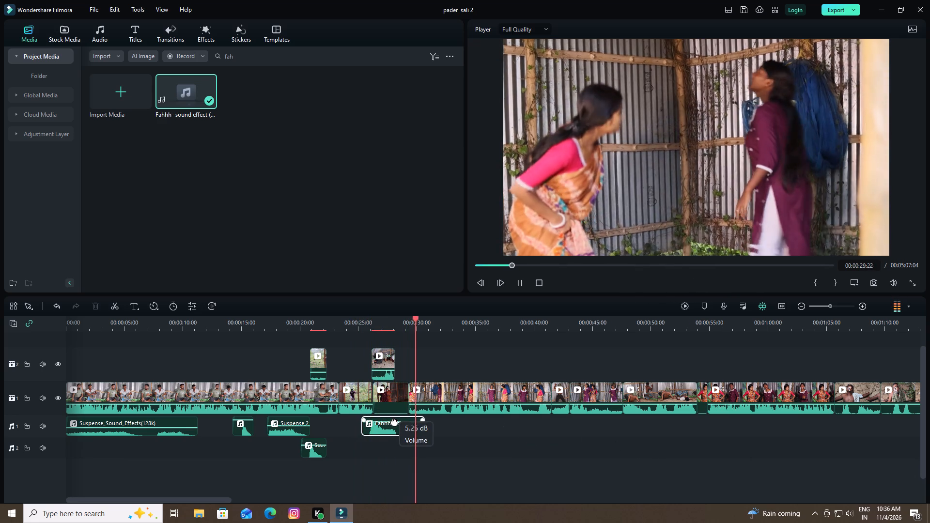
pyautogui.press('space')
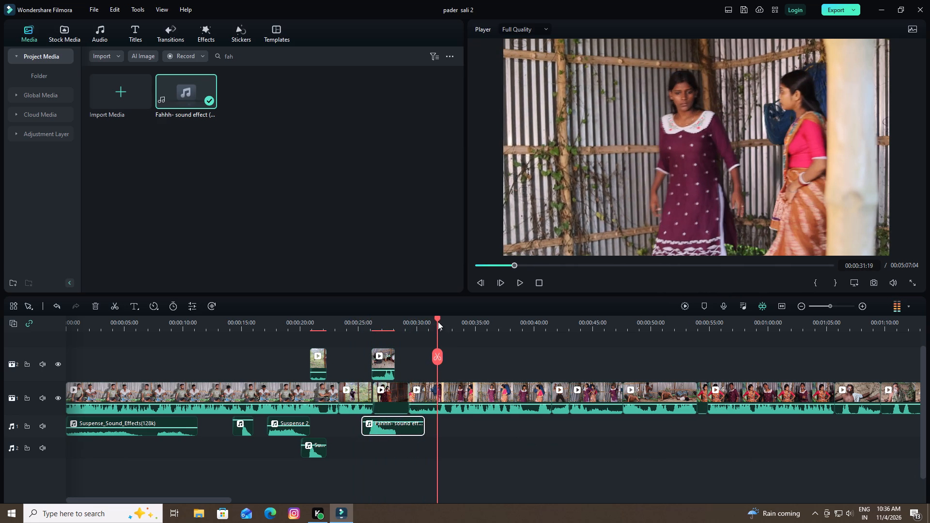
pyautogui.moveTo(438, 318); pyautogui.dragTo(397, 322)
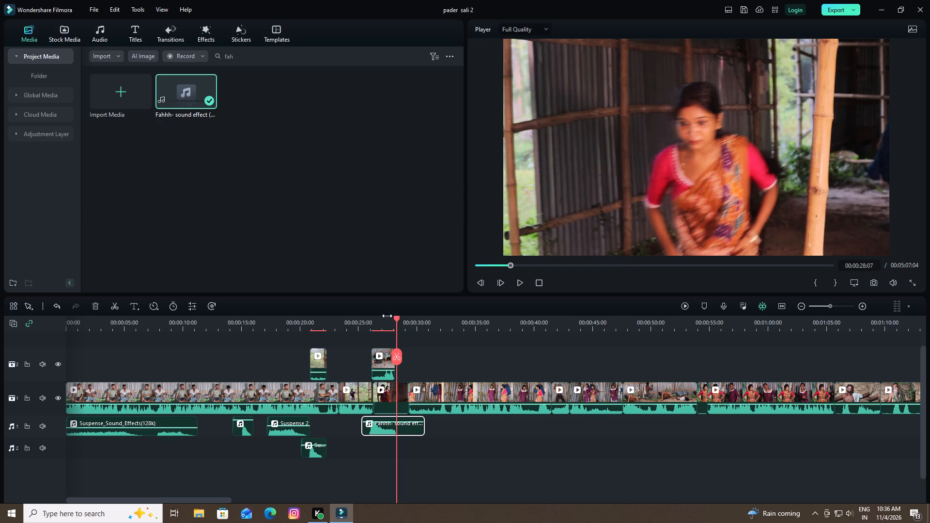
# Clear the media search and preview the girl sound effect, Stilt Mosquito Sound and Tehelka omelette audio files.
pyautogui.click(418, 56)
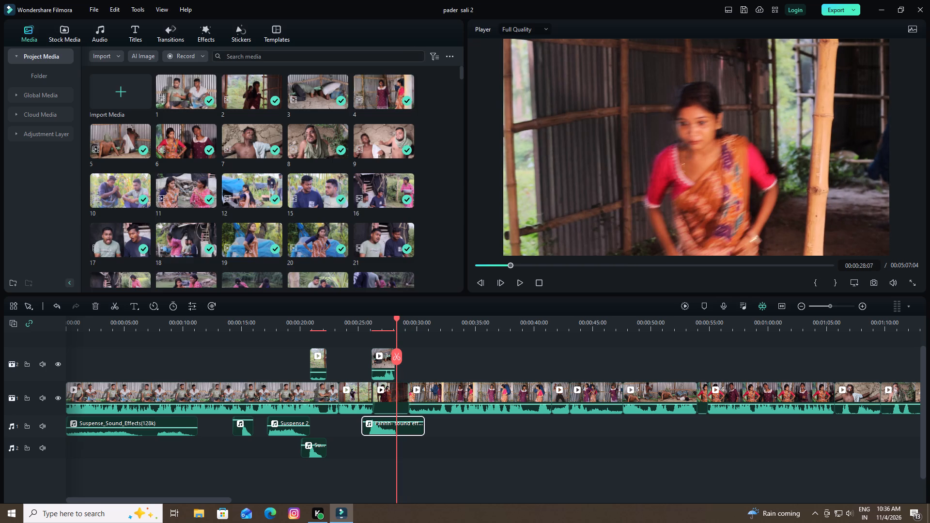
pyautogui.scroll(-8, 231, 176)
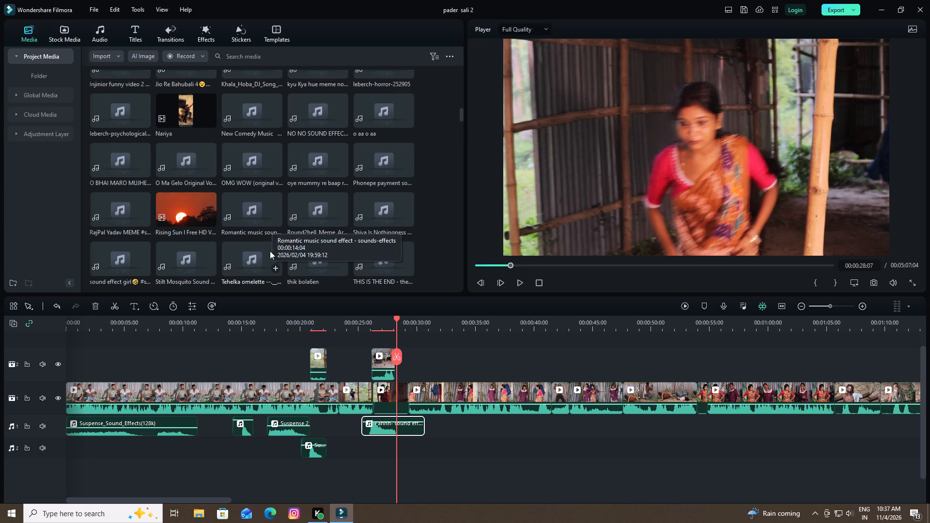
pyautogui.scroll(-1, 269, 253)
pyautogui.click(99, 189)
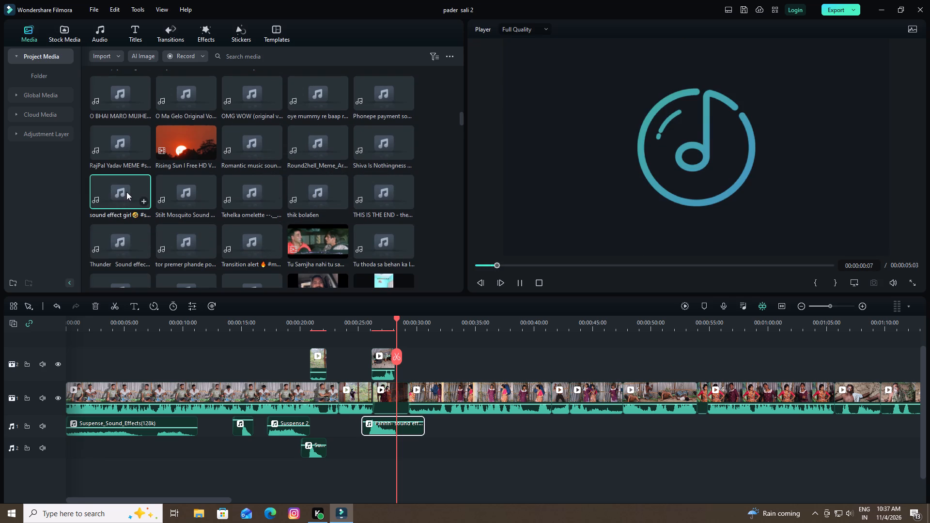
pyautogui.click(179, 197)
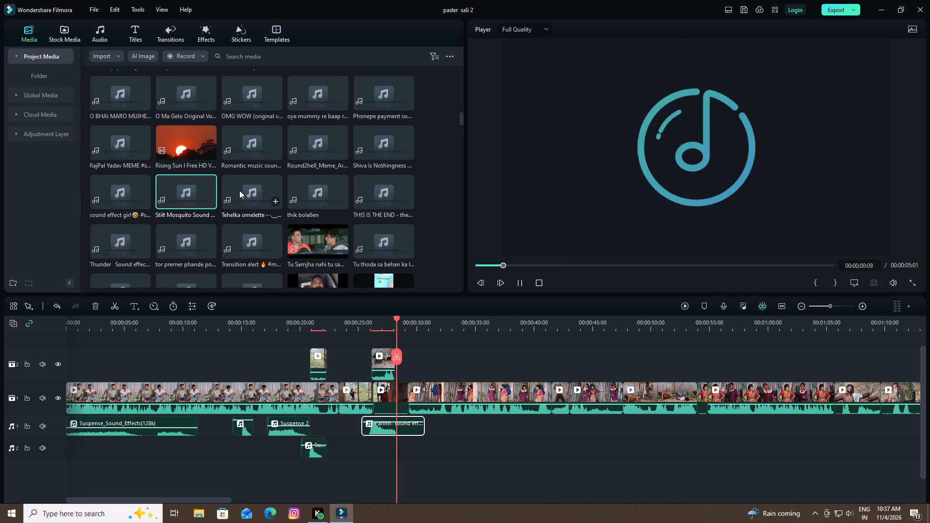
pyautogui.click(240, 190)
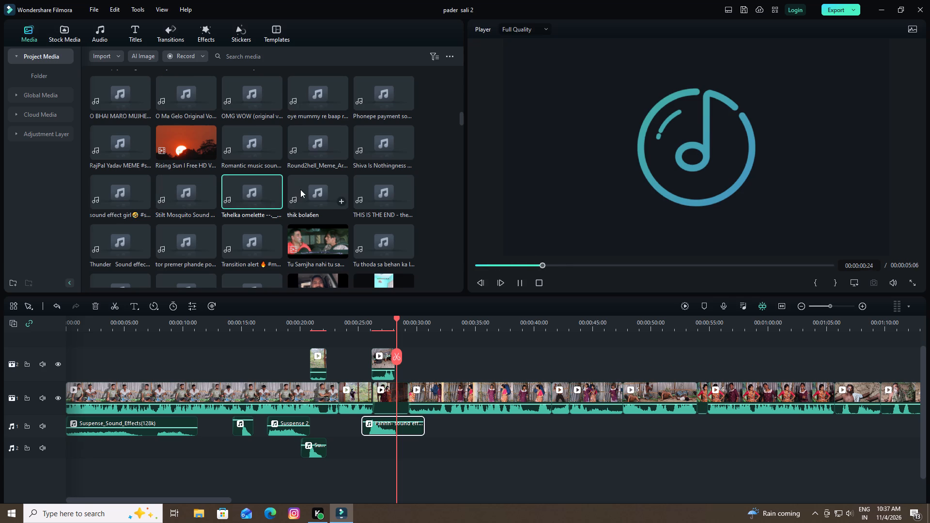
pyautogui.click(181, 192)
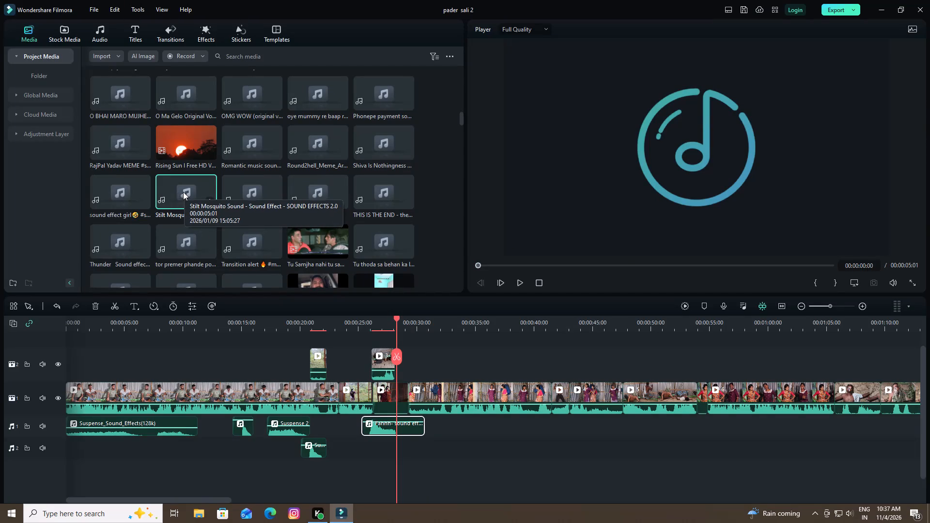
# Browse the project media and preview the funny background music, quirky comedy, funny sound effects and funny bell audio files.
pyautogui.scroll(-1, 183, 192)
pyautogui.scroll(-2, 139, 194)
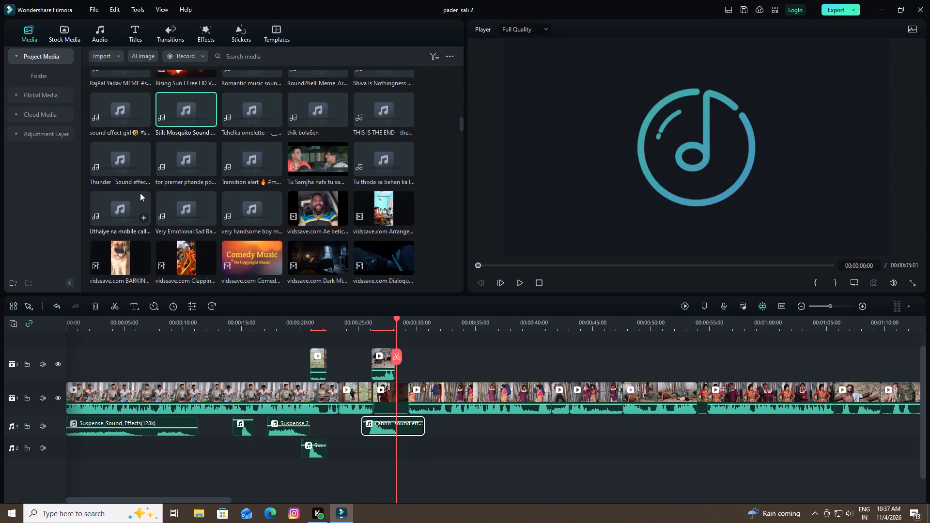
pyautogui.scroll(-2, 144, 192)
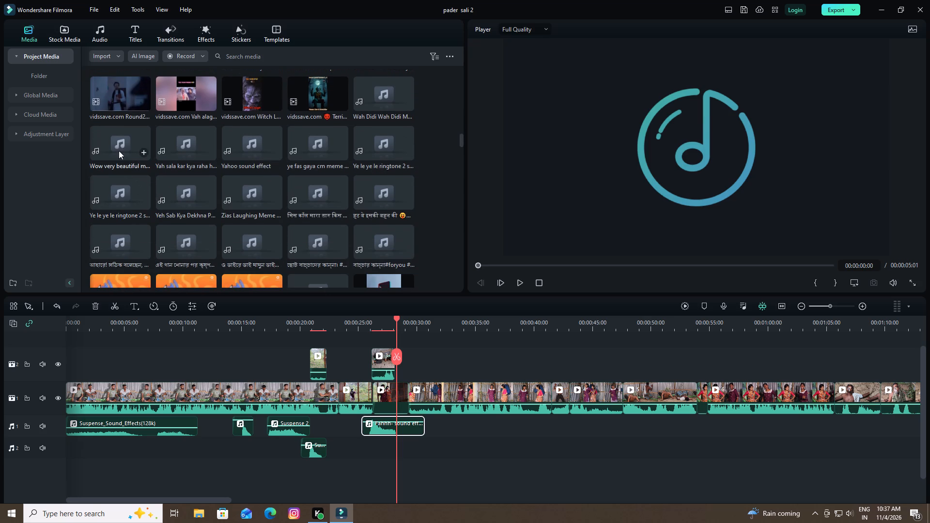
pyautogui.scroll(-2, 192, 164)
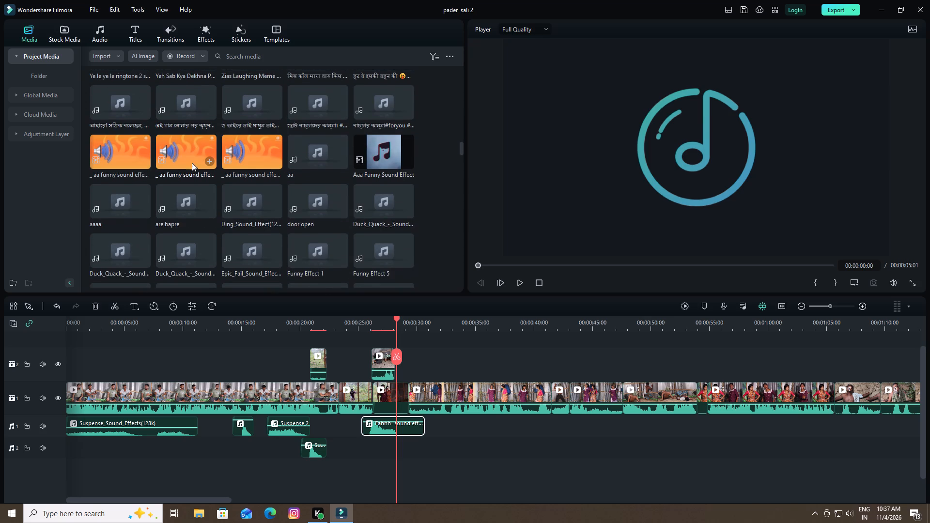
pyautogui.scroll(-1, 192, 163)
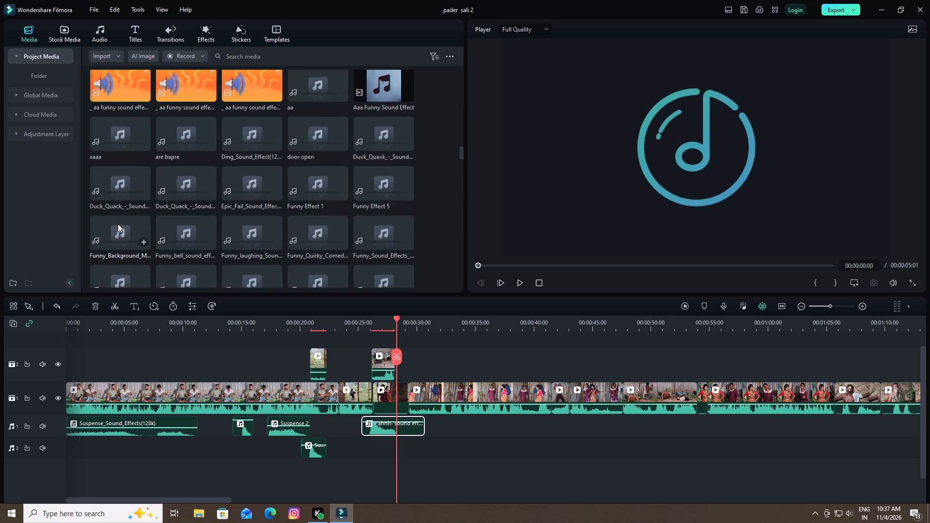
pyautogui.click(118, 231)
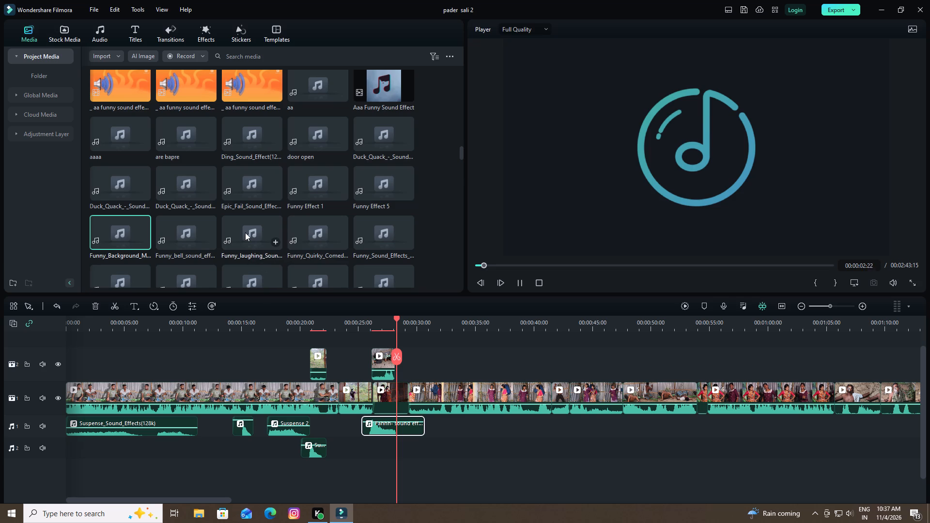
pyautogui.click(307, 235)
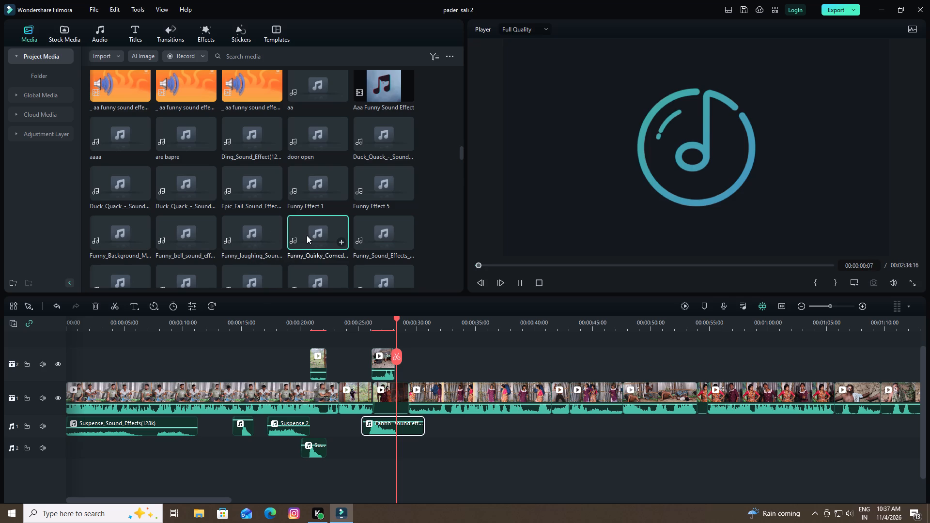
pyautogui.click(361, 240)
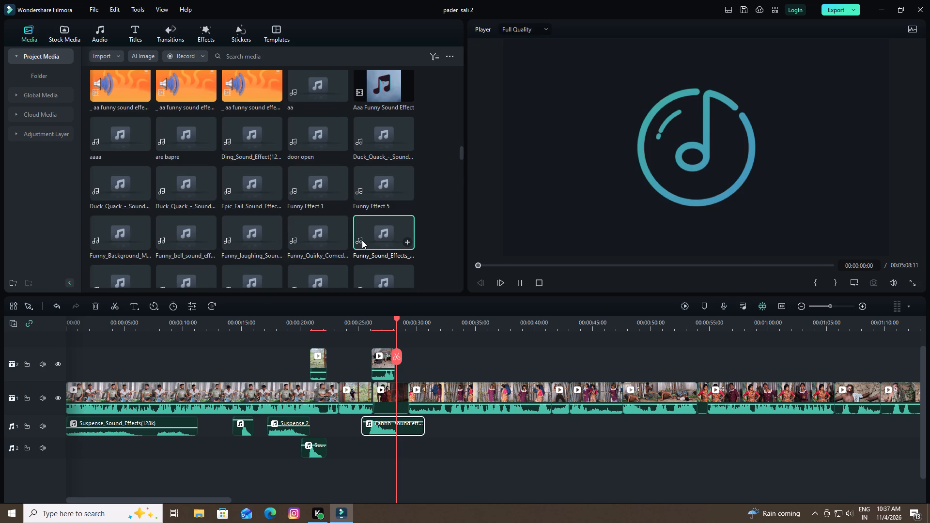
pyautogui.scroll(-1, 290, 247)
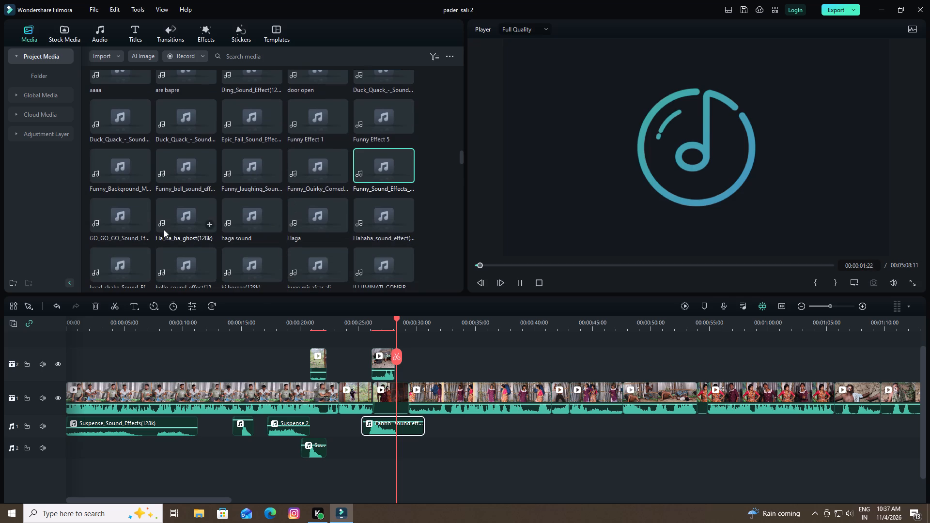
pyautogui.click(178, 177)
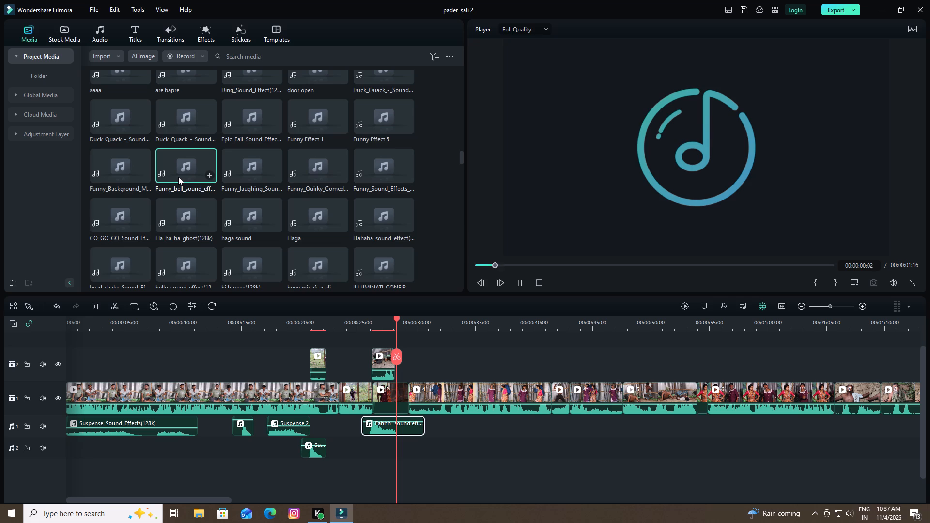
pyautogui.click(108, 173)
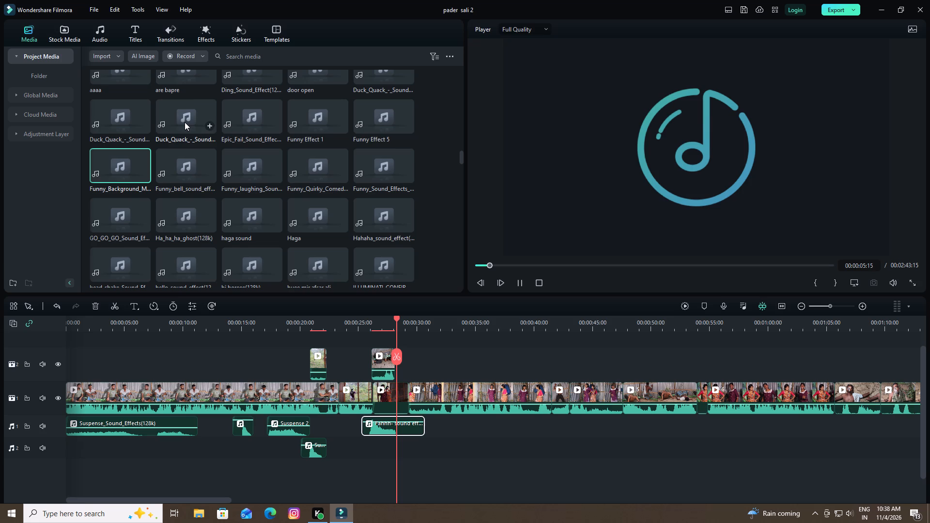
# Look through more sound effects in the project media and preview THE_Boom sound effect.
pyautogui.scroll(-1, 331, 220)
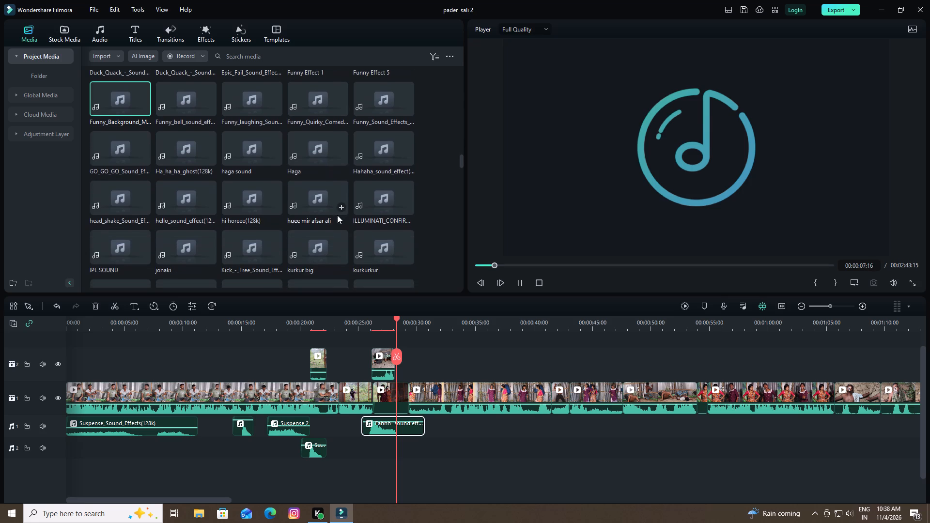
pyautogui.scroll(-2, 299, 224)
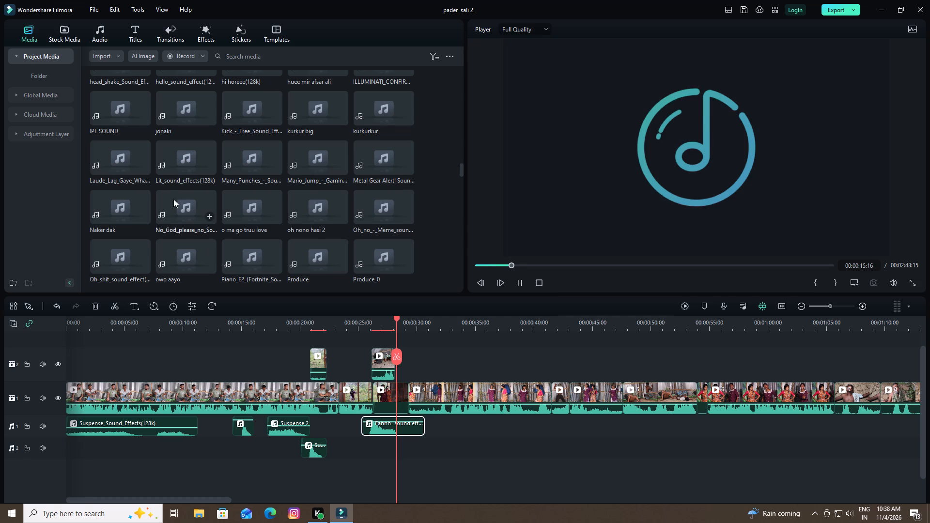
pyautogui.scroll(2, 205, 196)
pyautogui.scroll(1, 303, 198)
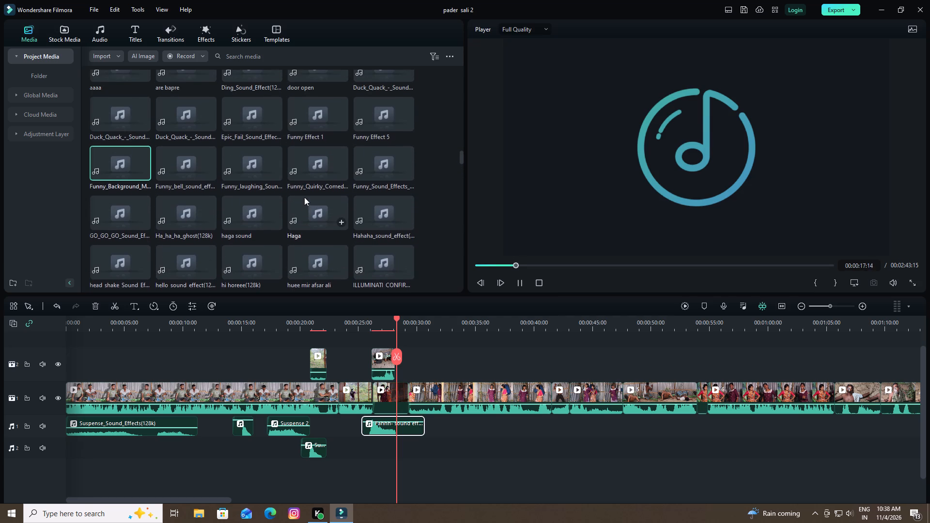
pyautogui.scroll(2, 306, 197)
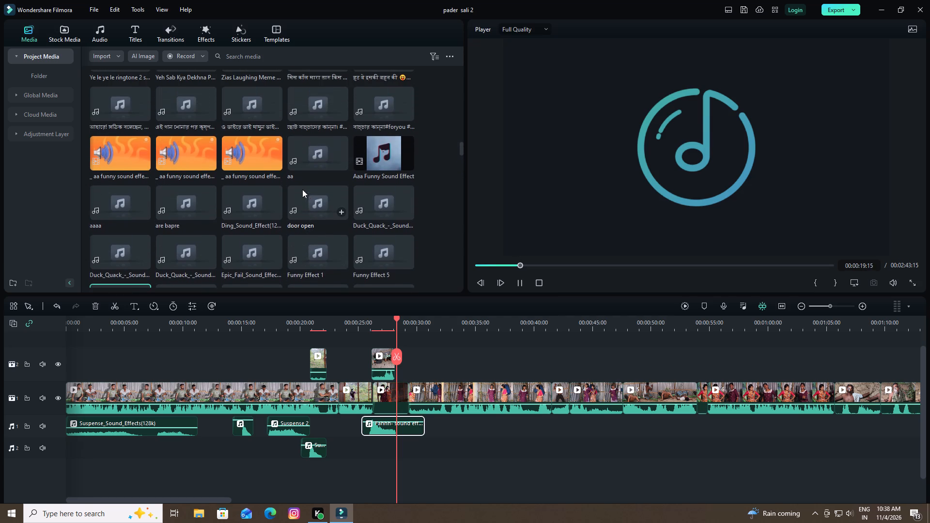
pyautogui.scroll(1, 302, 185)
pyautogui.scroll(-5, 216, 186)
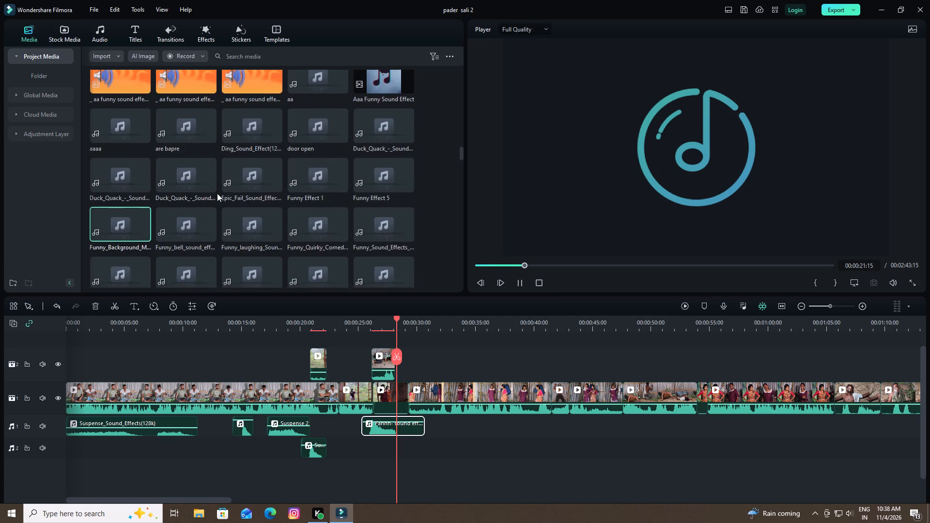
pyautogui.scroll(-3, 219, 197)
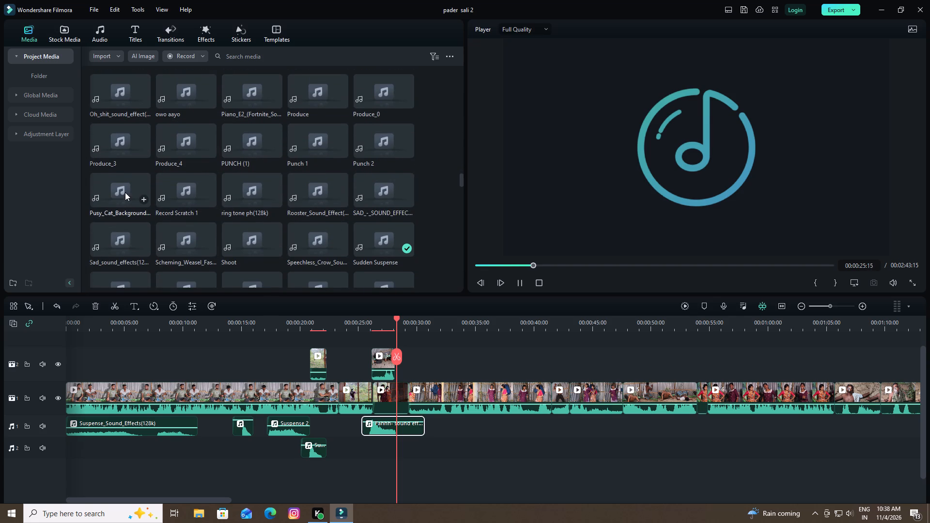
pyautogui.scroll(-2, 203, 186)
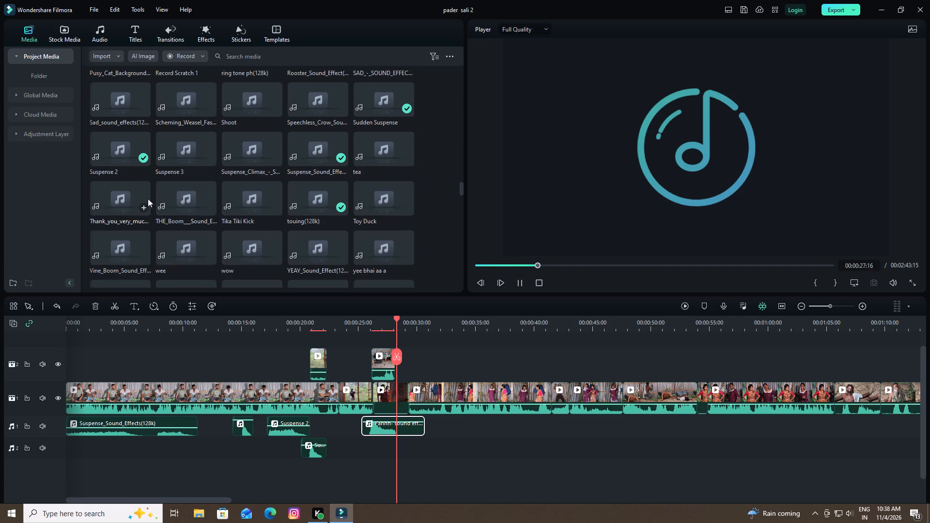
pyautogui.click(190, 197)
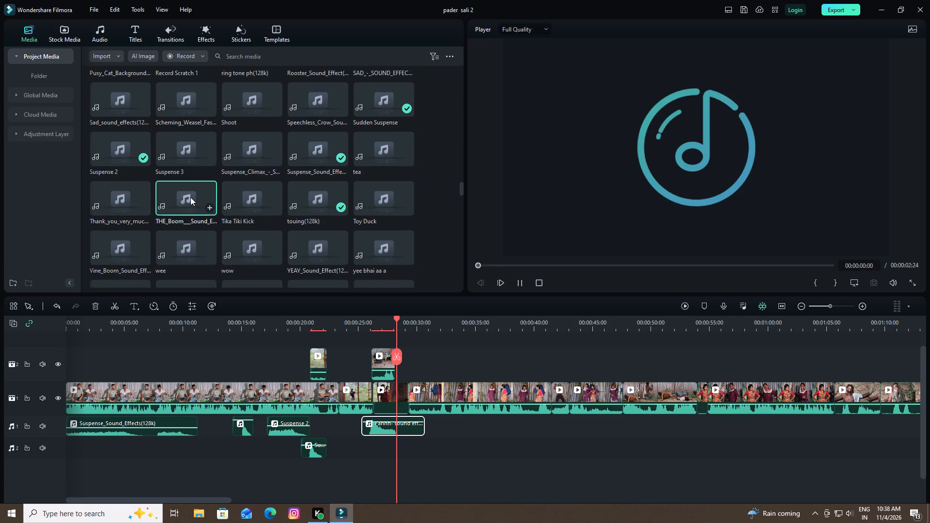
# Browse further through the project media and preview the Wheezing_Laugh, Mario_Death, No_sound_effect(128k) and Piano_E2 sounds.
pyautogui.scroll(-1, 261, 196)
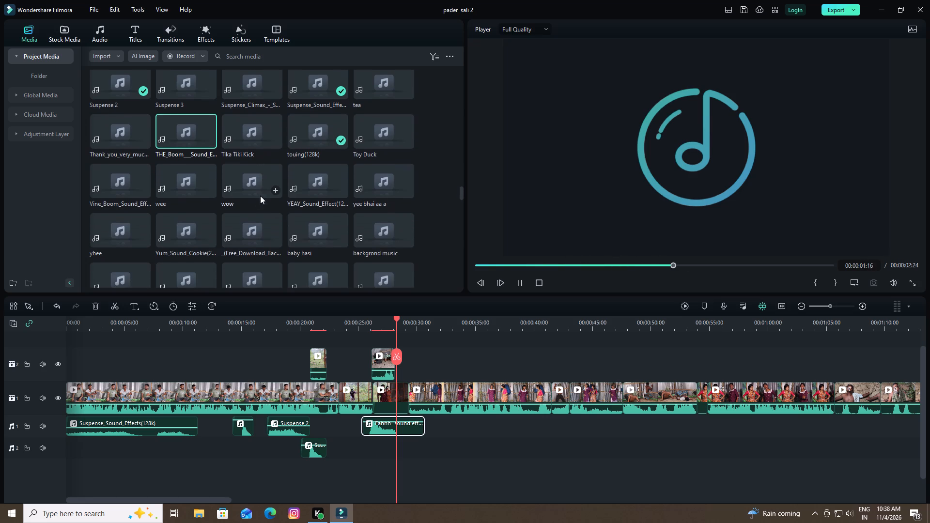
pyautogui.scroll(-1, 211, 192)
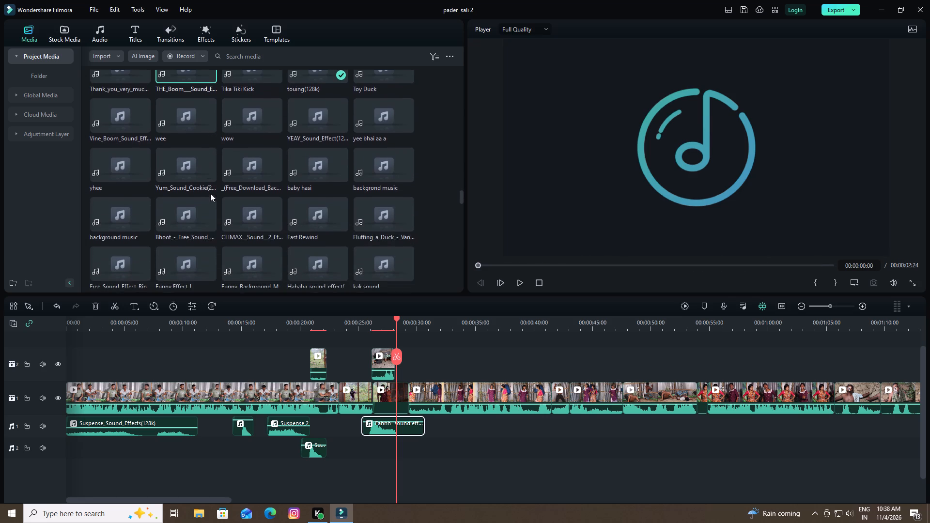
pyautogui.scroll(-1, 209, 193)
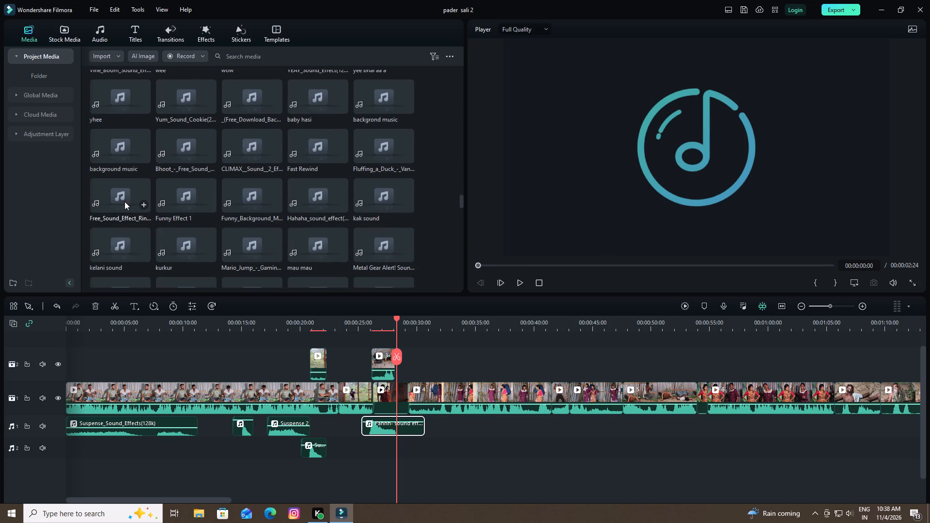
pyautogui.scroll(-1, 331, 236)
pyautogui.scroll(-1, 260, 231)
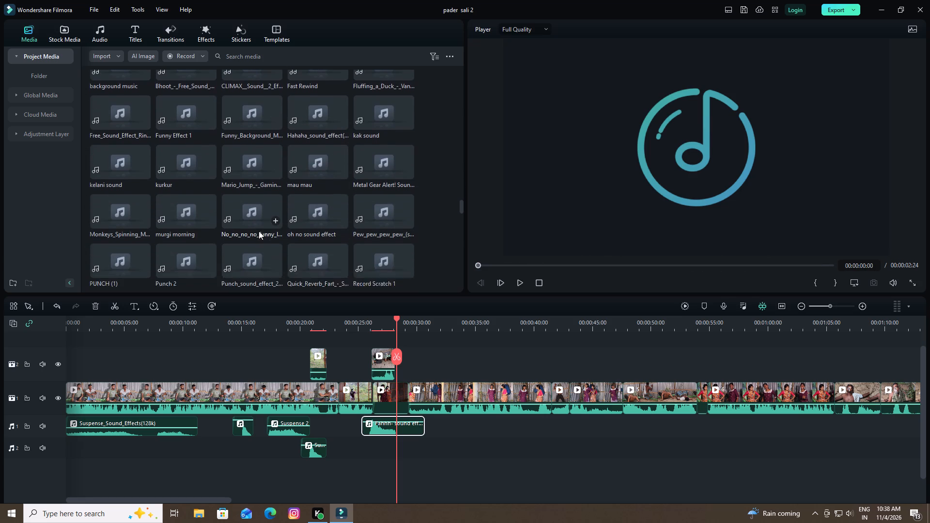
pyautogui.scroll(-1, 218, 206)
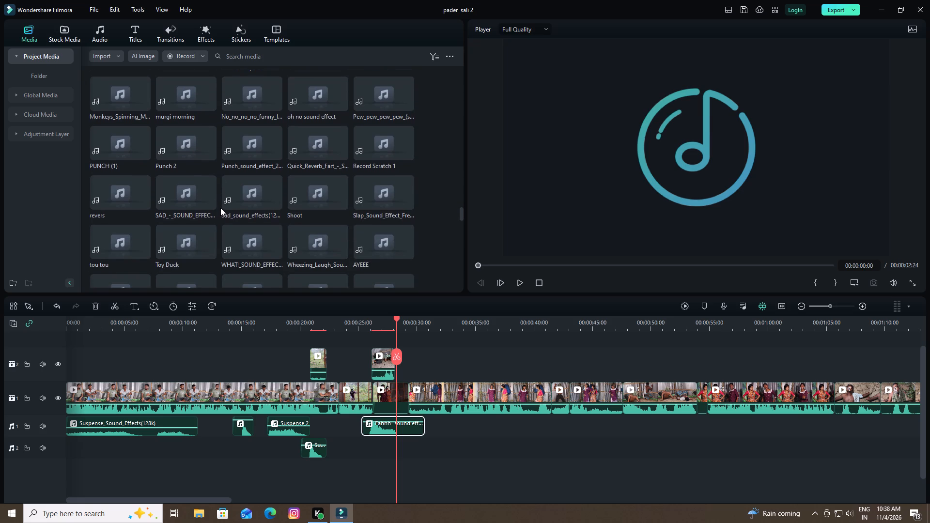
pyautogui.click(309, 233)
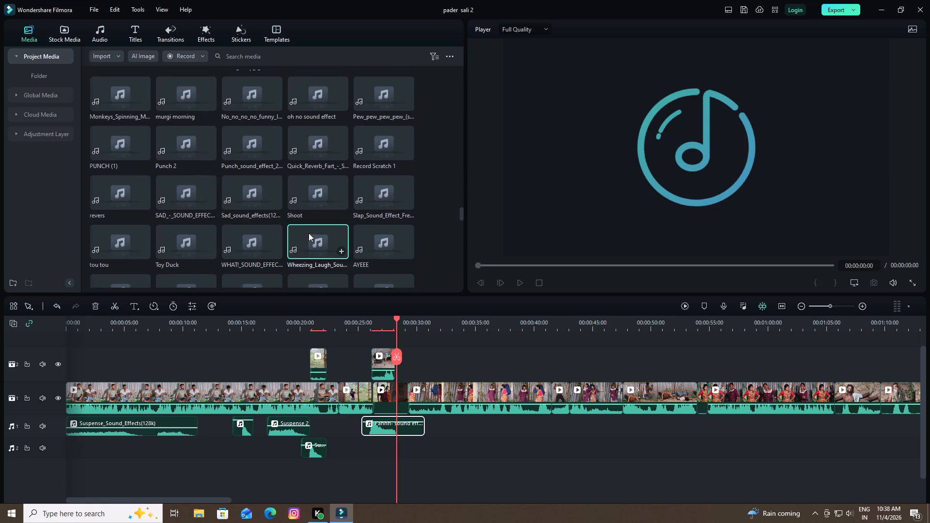
pyautogui.scroll(-2, 315, 231)
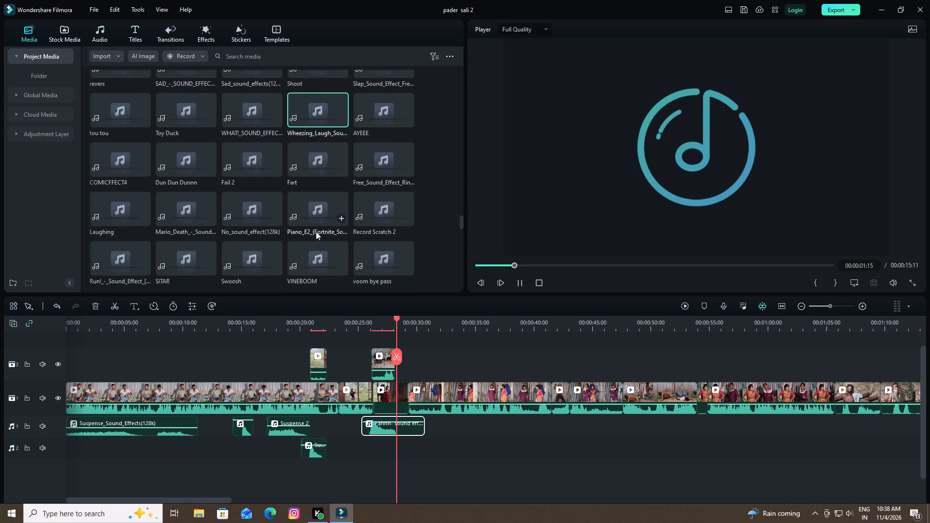
pyautogui.click(191, 196)
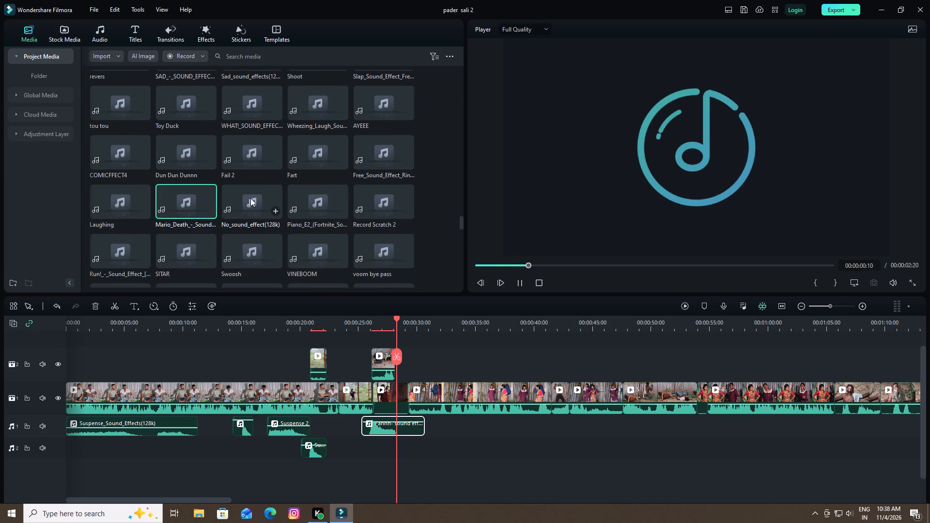
pyautogui.click(251, 198)
pyautogui.click(297, 197)
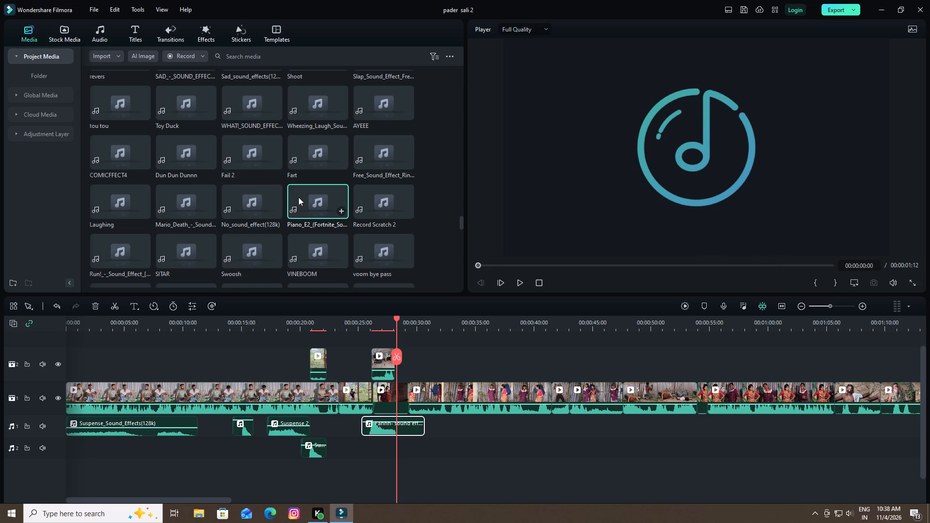
pyautogui.scroll(-1, 369, 209)
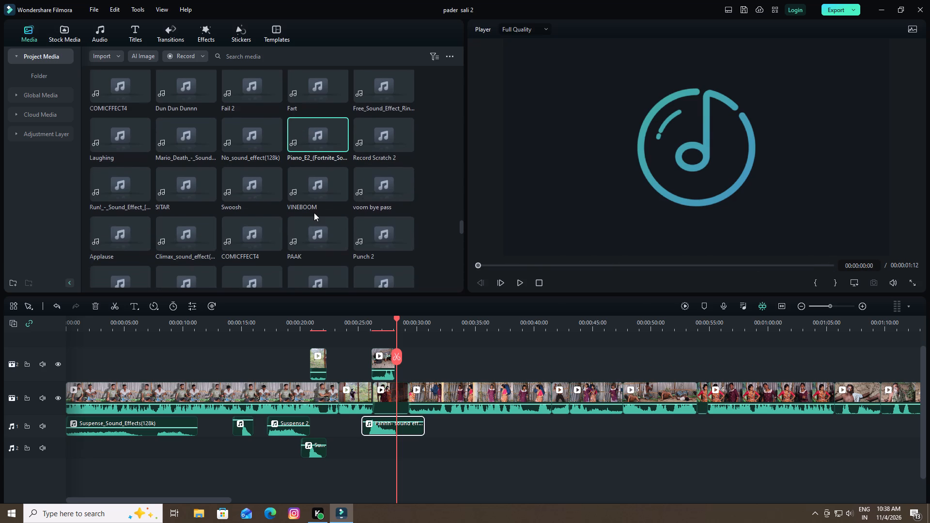
# Preview Climax_sound_effect(128k) and place it on the second audio track starting at 00:00:28:07.
pyautogui.click(191, 230)
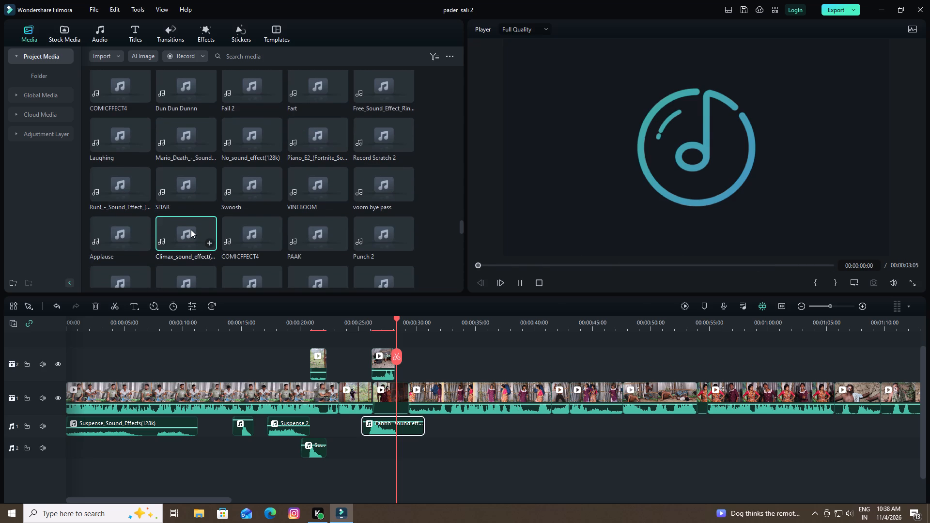
pyautogui.moveTo(172, 225); pyautogui.dragTo(401, 431)
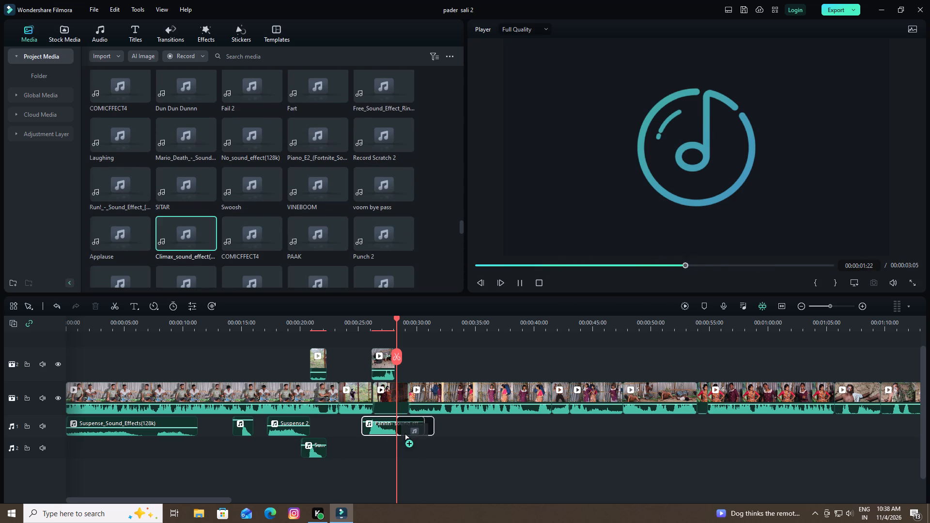
pyautogui.moveTo(401, 431); pyautogui.dragTo(402, 441)
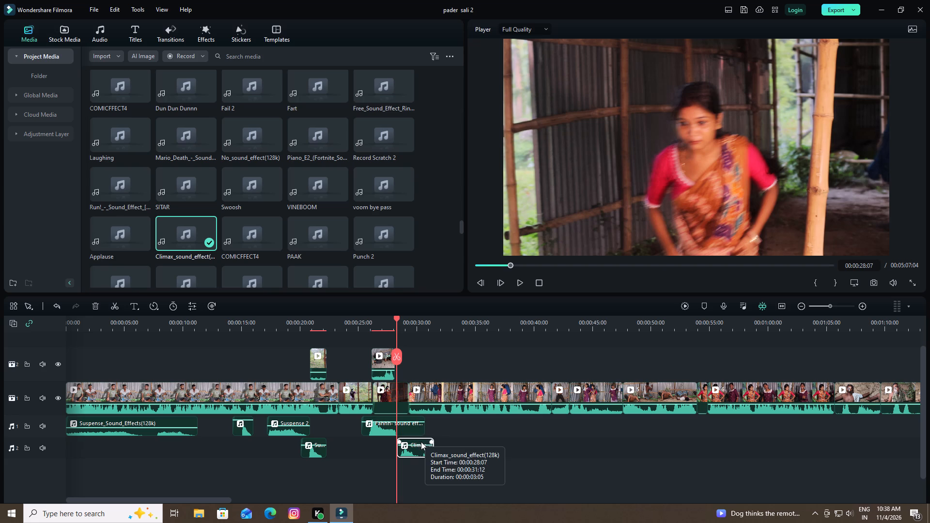
# Play the edit from 00:00:27:19 to check the Climax sound effect, stopping after the clip ends.
pyautogui.moveTo(398, 318); pyautogui.dragTo(391, 319)
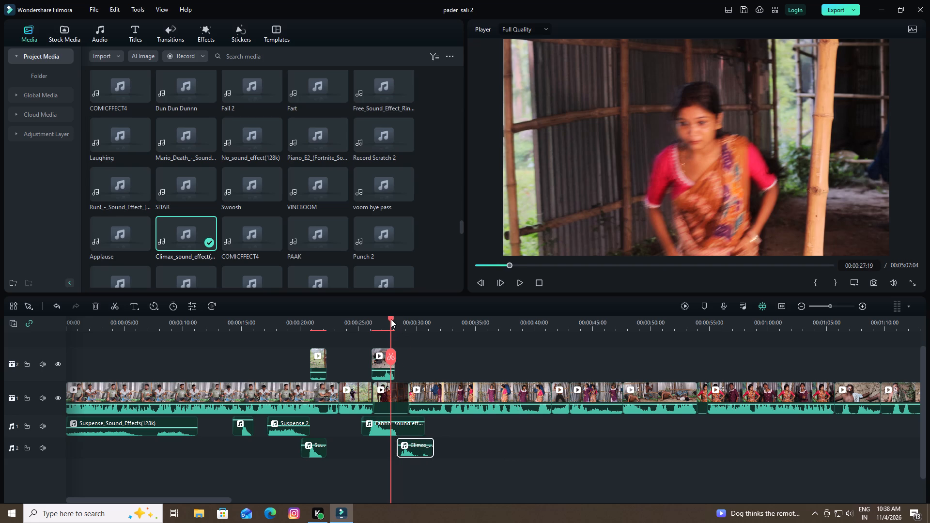
pyautogui.press('space')
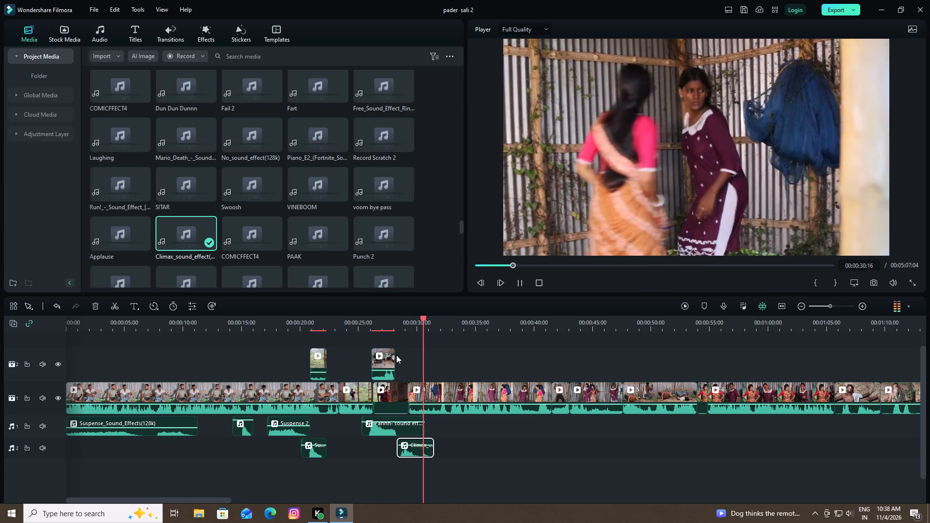
pyautogui.press('space')
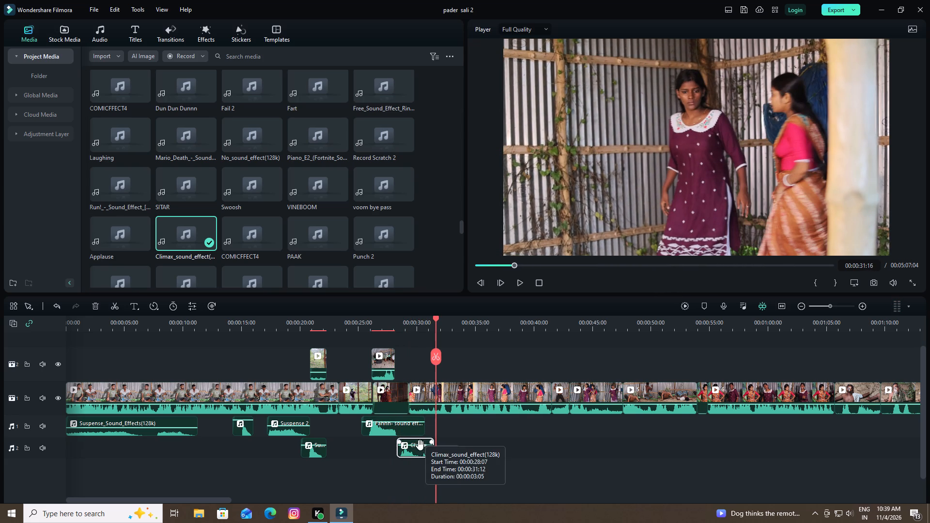
# Place another Climax_sound_effect(128k) clip on a new third audio track, overlapping the end of the Climax clip on the second track.
pyautogui.click(420, 445)
pyautogui.moveTo(186, 236); pyautogui.dragTo(375, 405)
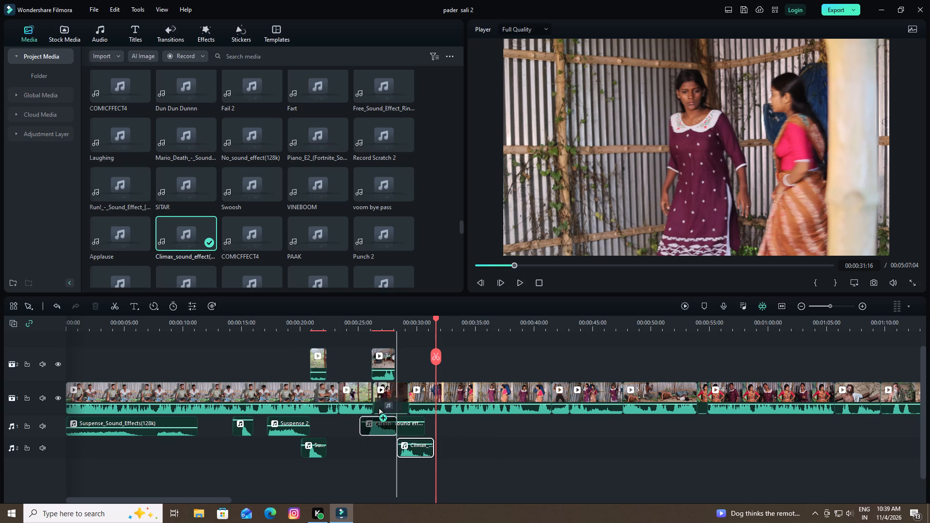
pyautogui.moveTo(375, 405); pyautogui.dragTo(430, 462)
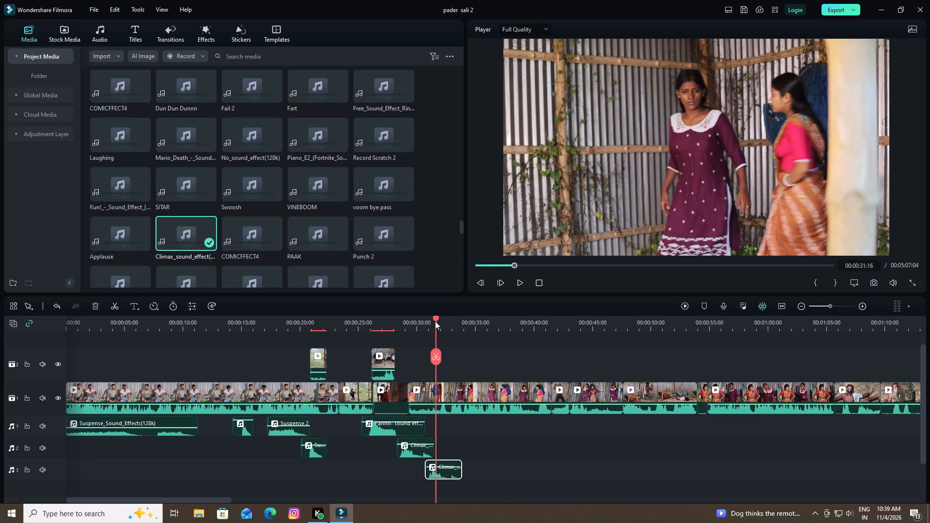
# Play the edit from about 00:00:29 through 00:00:39:08 to review the second Climax sound and the dialogue after it.
pyautogui.moveTo(435, 319); pyautogui.dragTo(408, 326)
pyautogui.press('space')
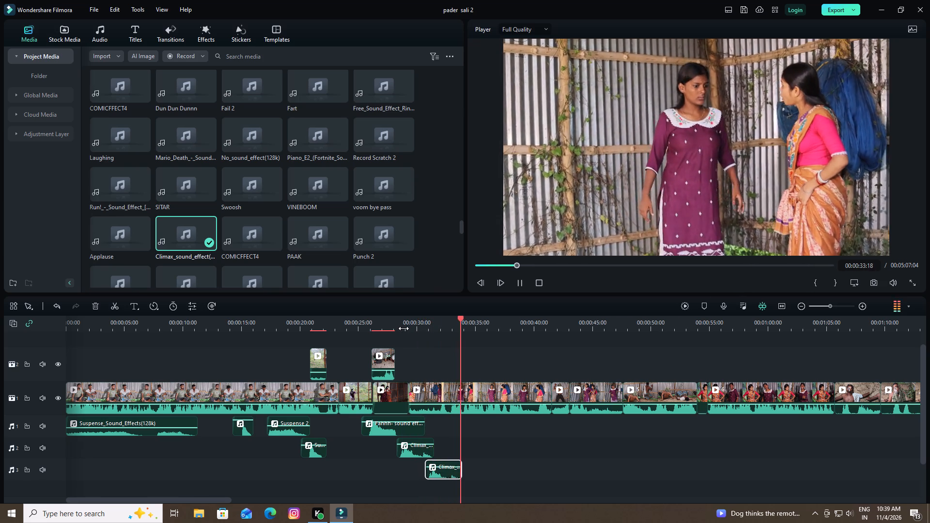
pyautogui.press('space')
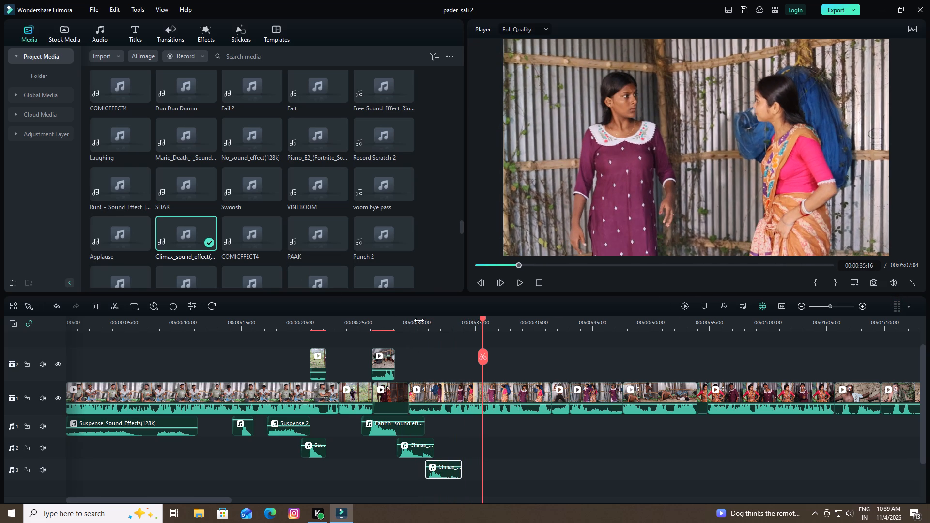
pyautogui.press('space')
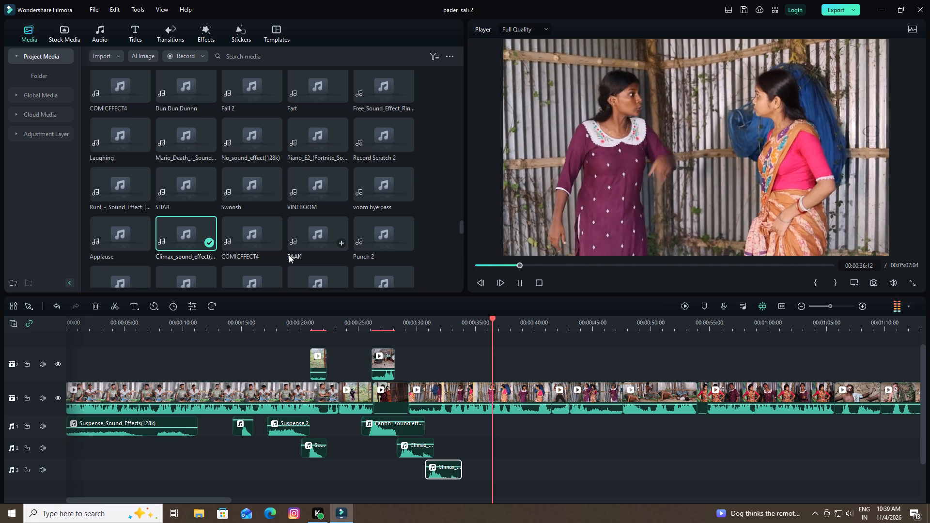
pyautogui.press('space')
pyautogui.press('space')
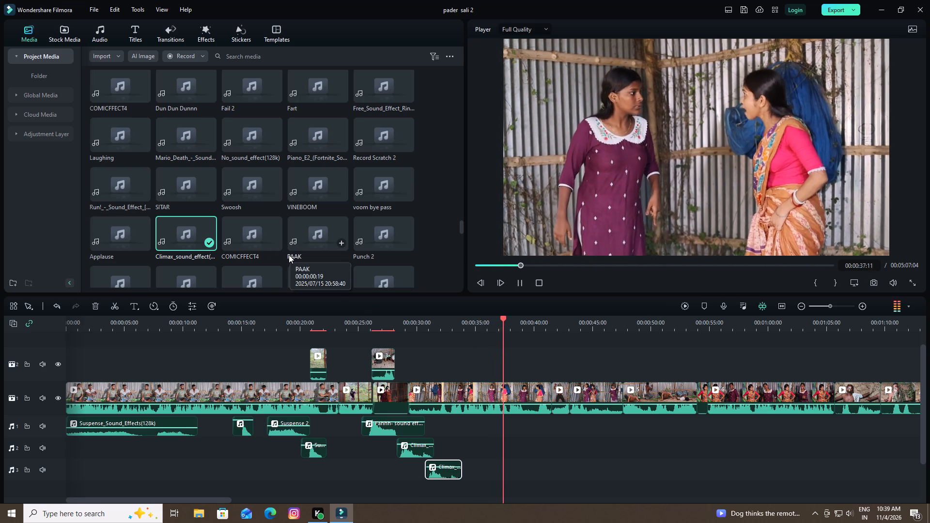
pyautogui.press('space')
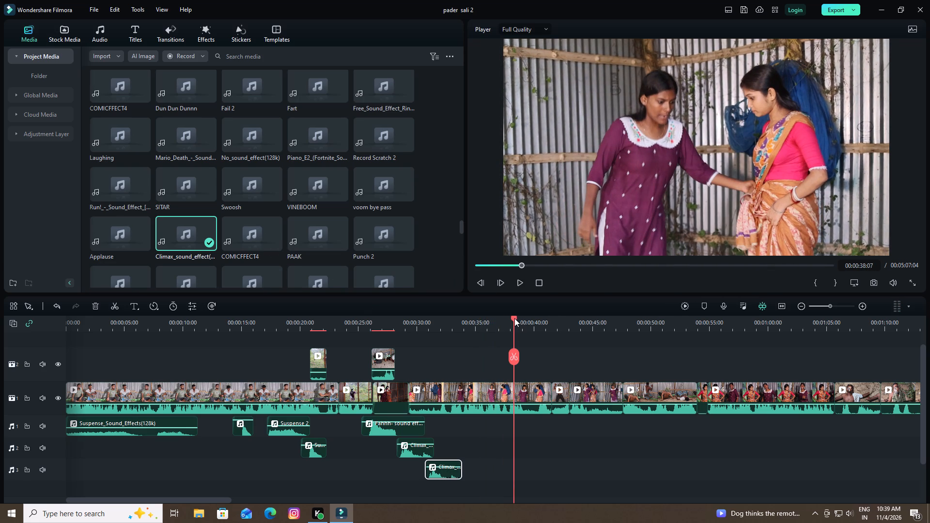
pyautogui.click(514, 318)
pyautogui.press('space')
pyautogui.press('space')
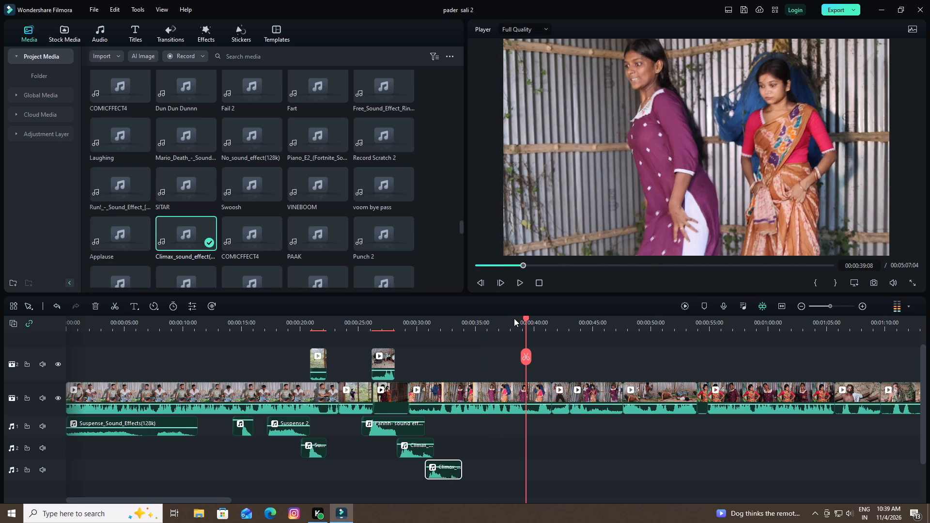
# Replay the edit from 00:00:30:10 to 00:00:33:19 to check where the second Climax sound ends.
pyautogui.moveTo(521, 318); pyautogui.dragTo(465, 327)
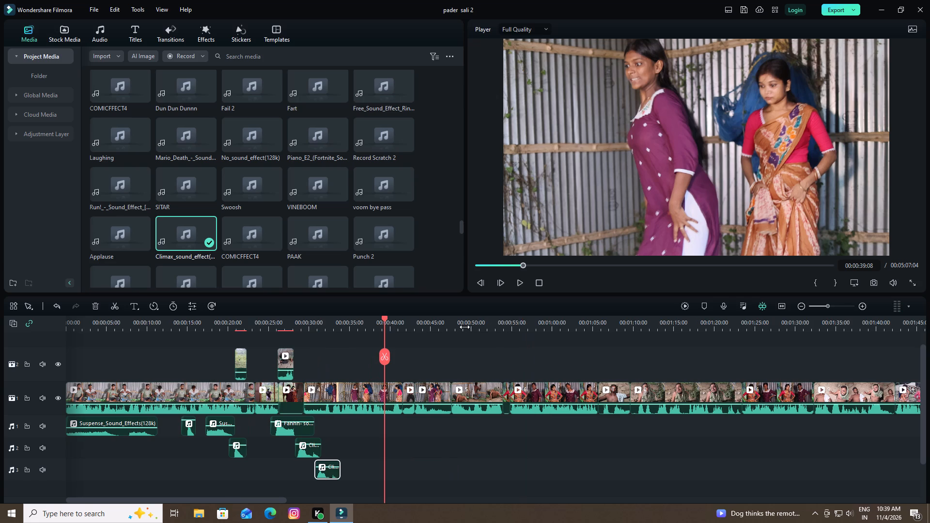
pyautogui.moveTo(424, 323); pyautogui.dragTo(556, 328)
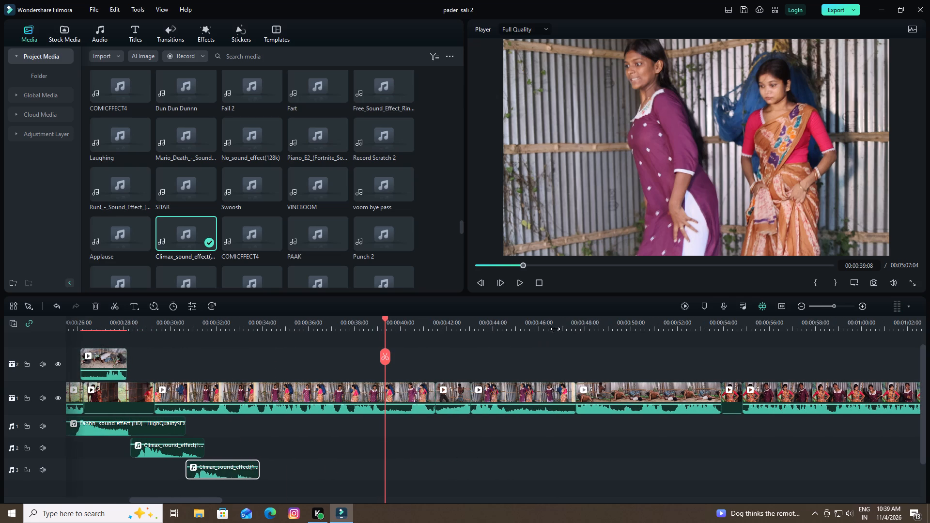
pyautogui.moveTo(385, 317); pyautogui.dragTo(180, 329)
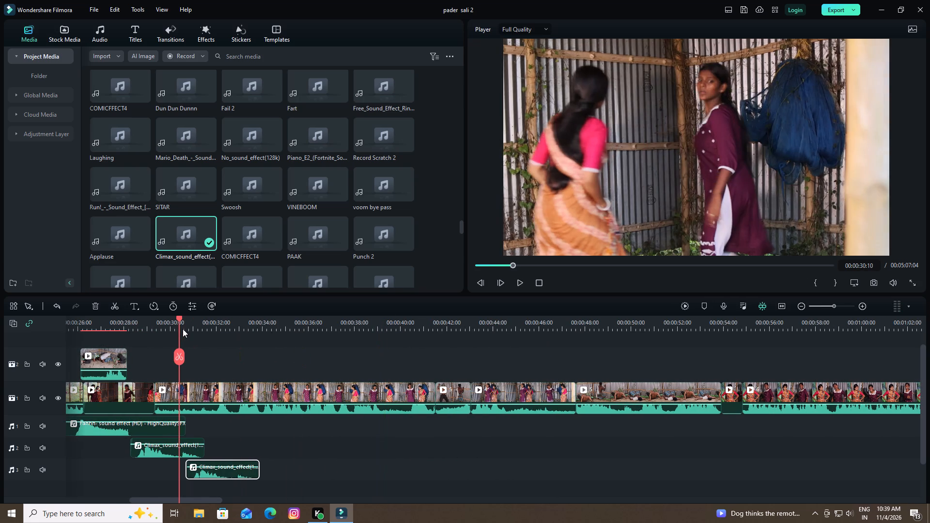
pyautogui.press('space')
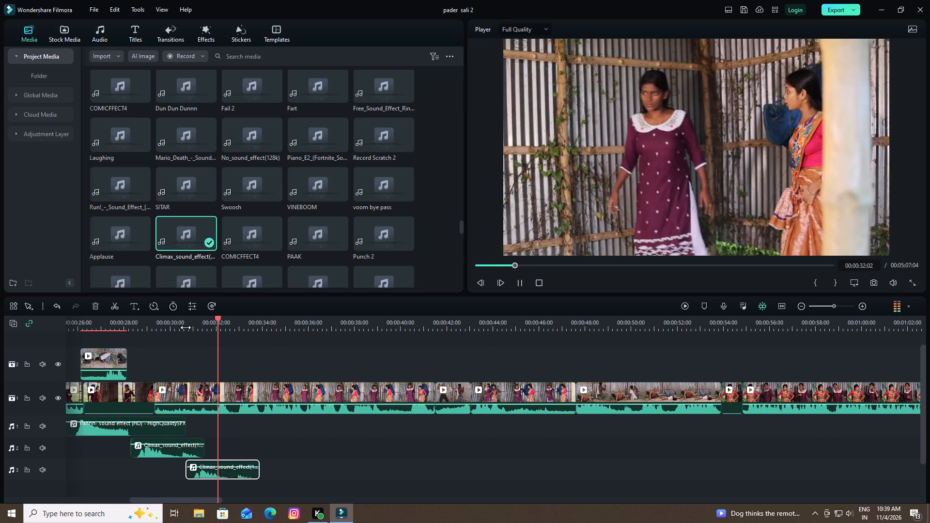
pyautogui.press('space')
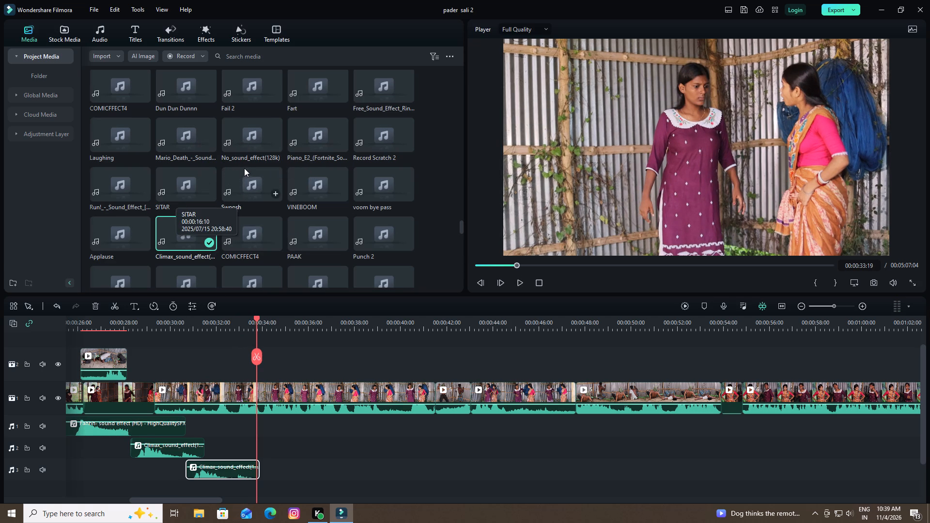
# Browse the sound effects and meme video clips in the project media for a comic sound to follow the Climax effect.
pyautogui.scroll(2, 252, 142)
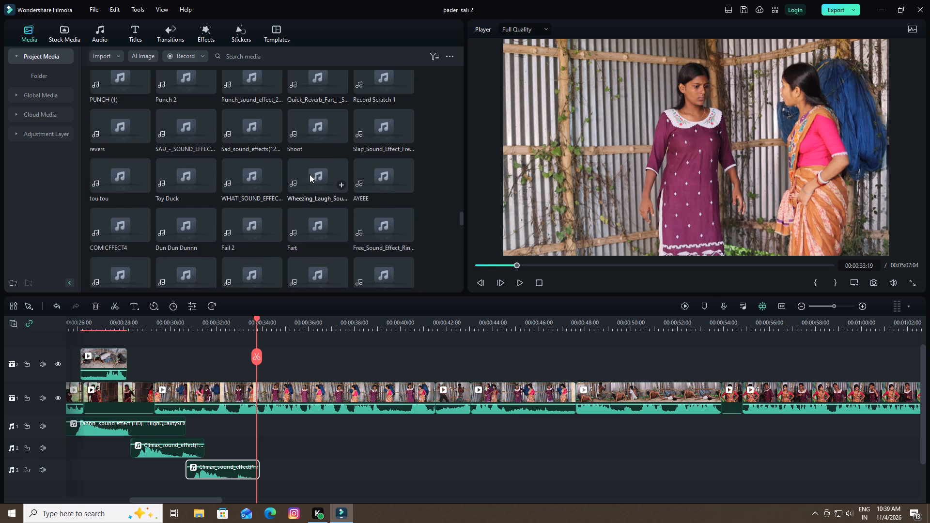
pyautogui.scroll(1, 241, 178)
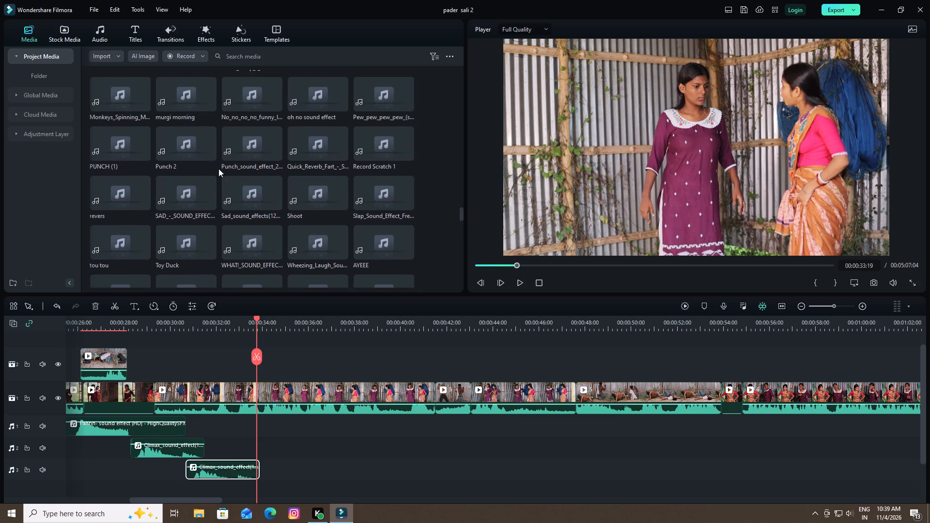
pyautogui.scroll(1, 304, 189)
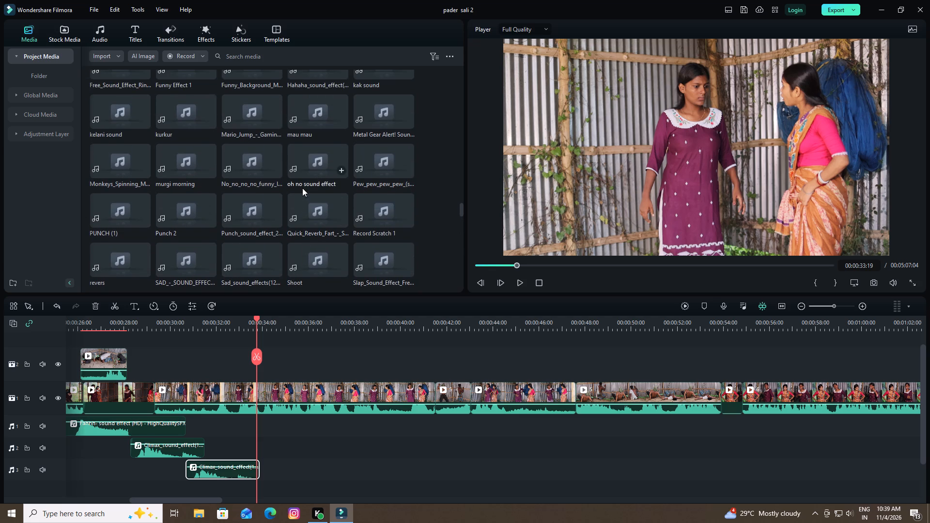
pyautogui.scroll(-3, 260, 210)
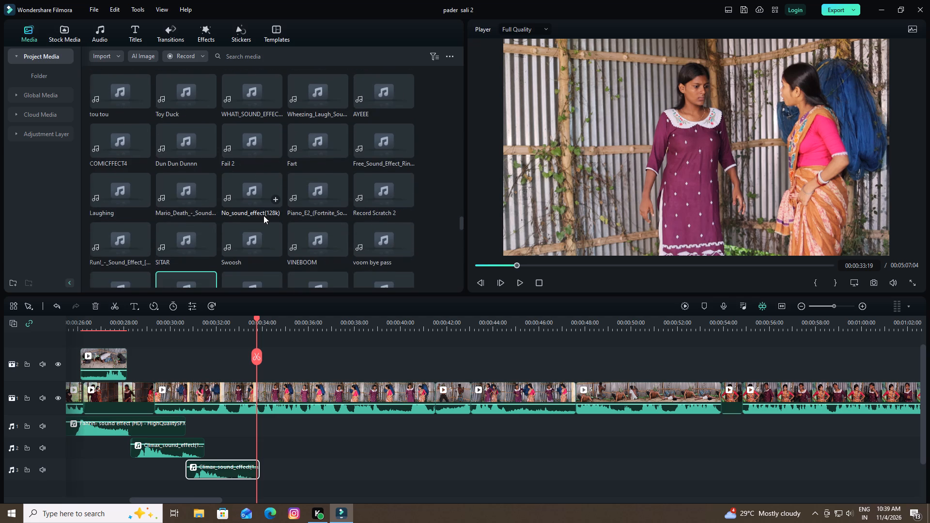
pyautogui.scroll(-1, 232, 246)
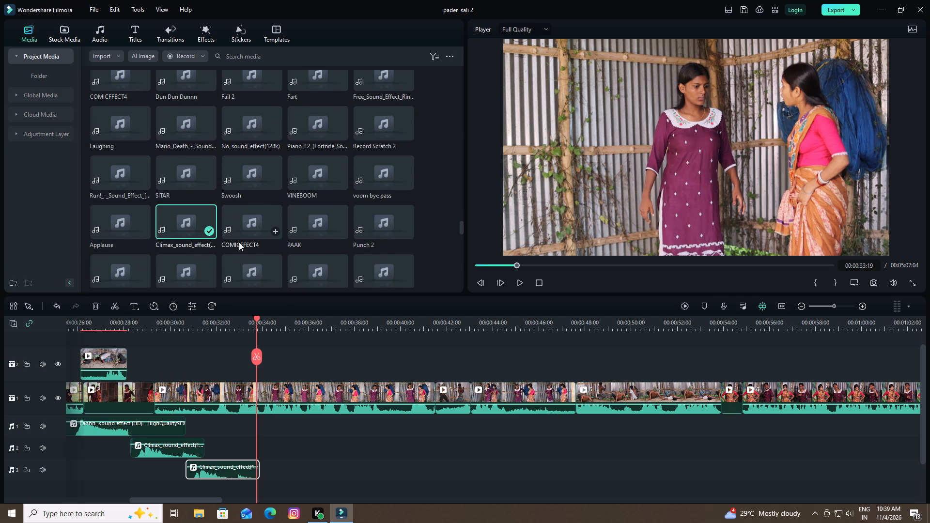
pyautogui.scroll(-2, 194, 220)
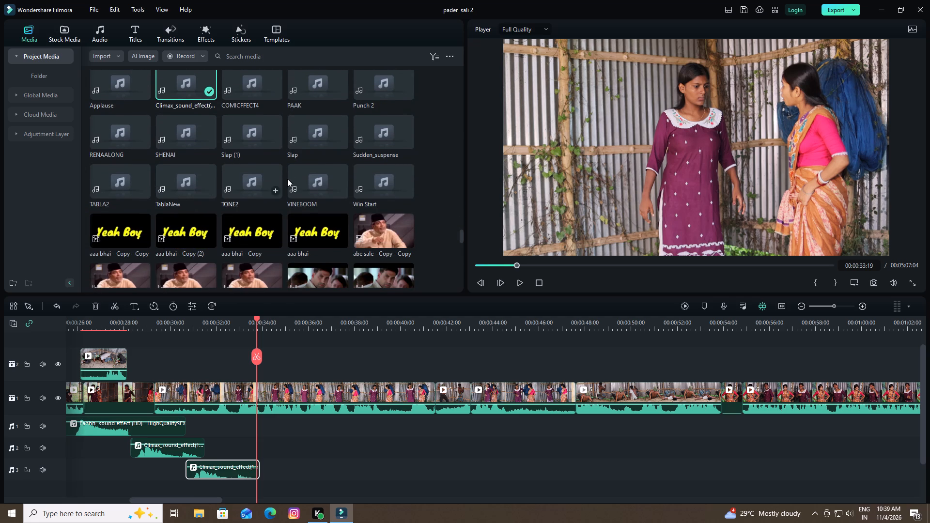
pyautogui.scroll(-5, 292, 177)
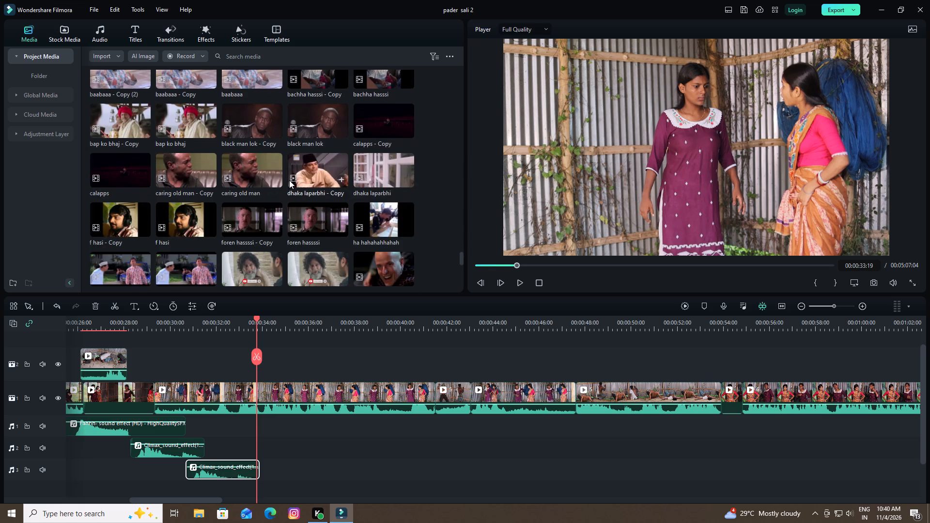
pyautogui.scroll(-11, 289, 180)
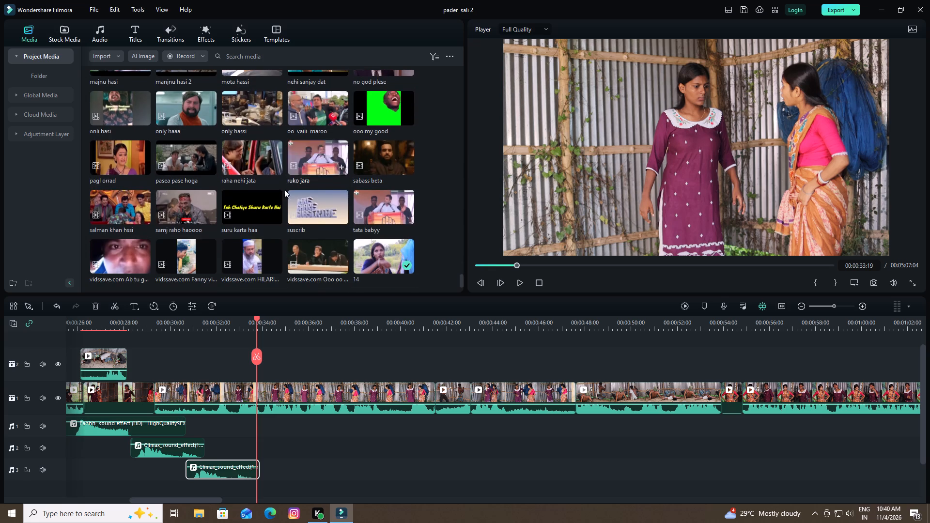
pyautogui.scroll(8, 273, 201)
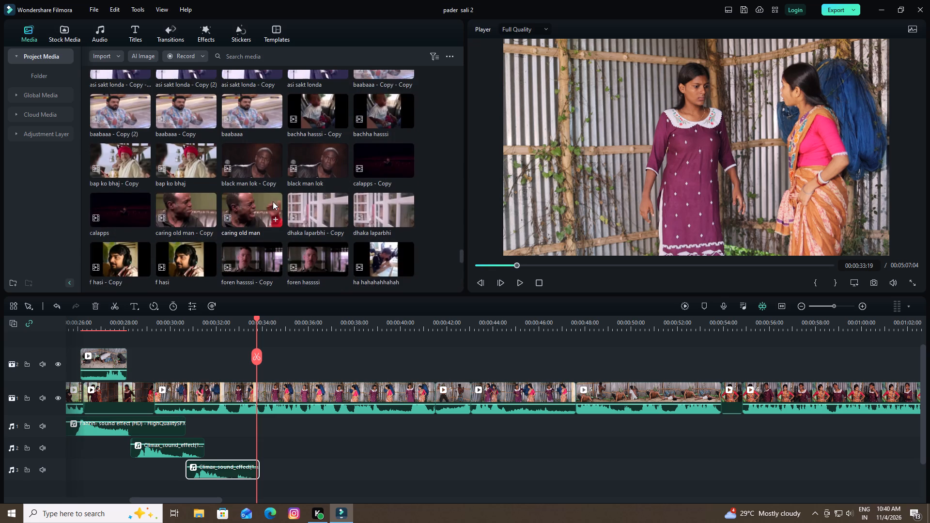
pyautogui.scroll(-8, 275, 201)
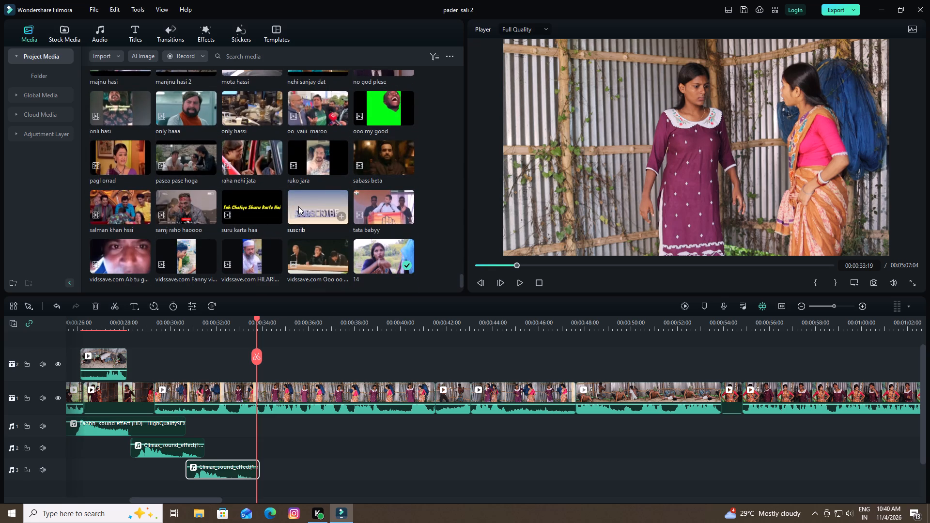
pyautogui.scroll(6, 298, 206)
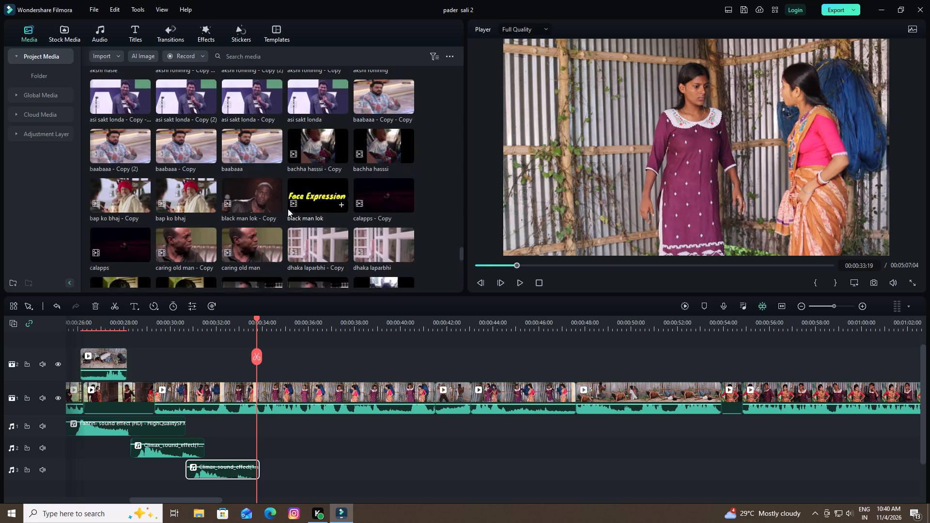
pyautogui.scroll(5, 271, 205)
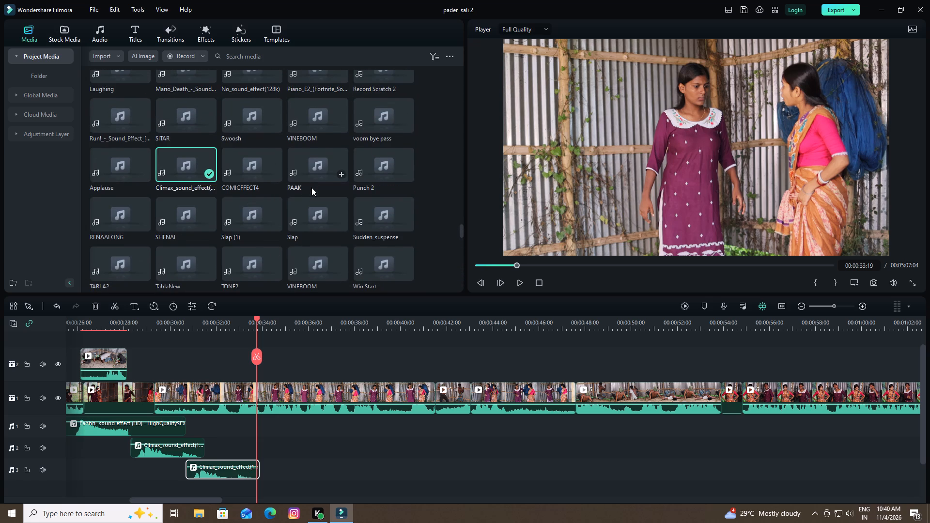
# Preview the PAAK sound and place it on the second audio track starting at 00:00:33:12.
pyautogui.click(310, 170)
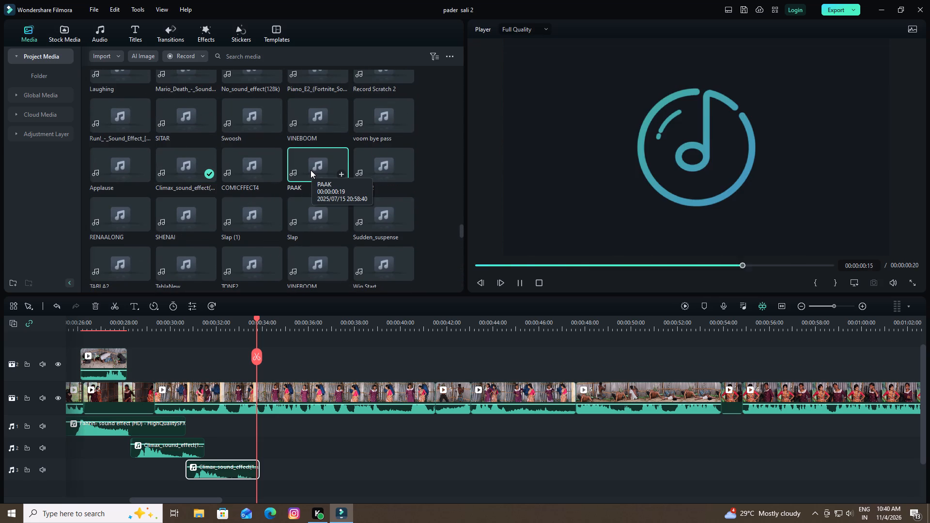
pyautogui.moveTo(310, 170); pyautogui.dragTo(255, 442)
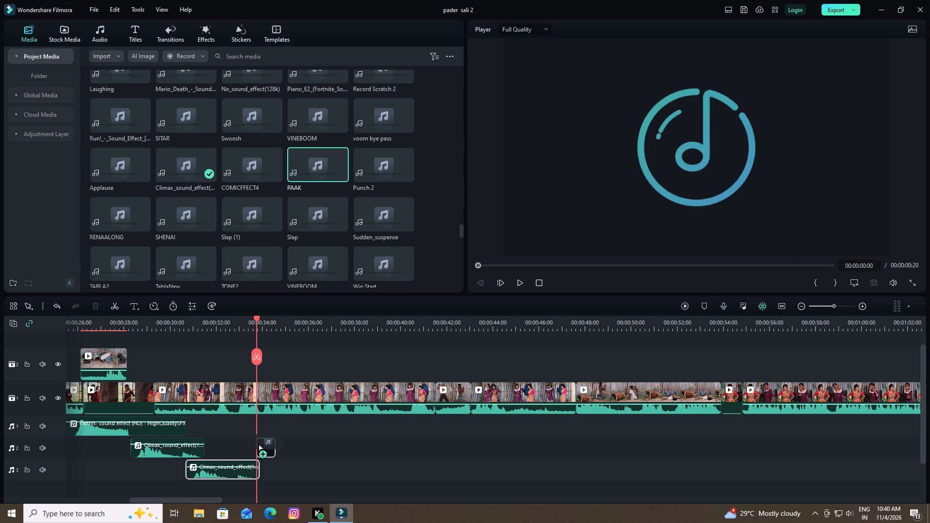
pyautogui.moveTo(255, 442); pyautogui.dragTo(249, 440)
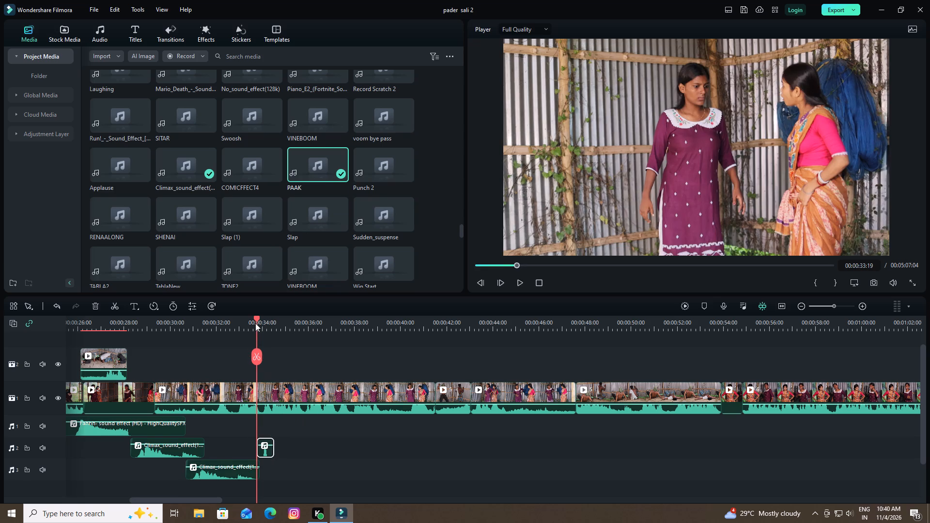
pyautogui.moveTo(255, 318); pyautogui.dragTo(250, 323)
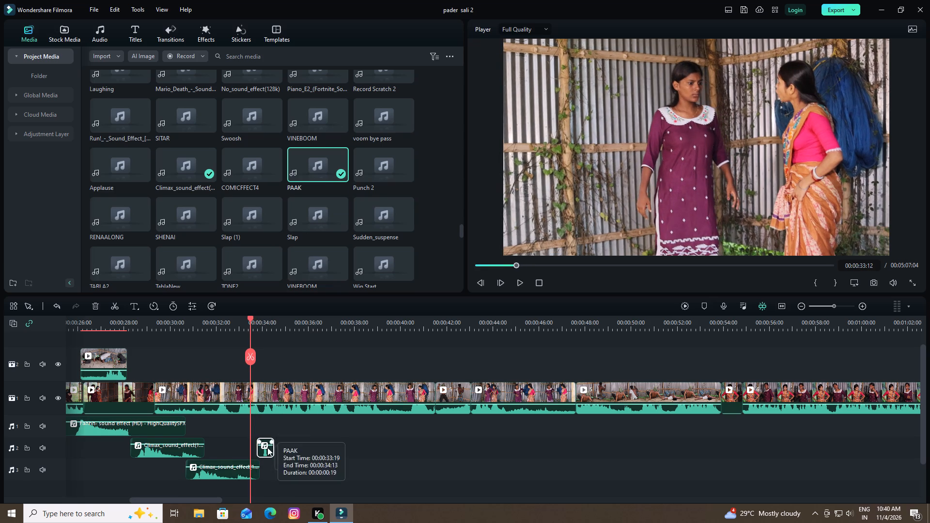
pyautogui.moveTo(266, 450); pyautogui.dragTo(249, 452)
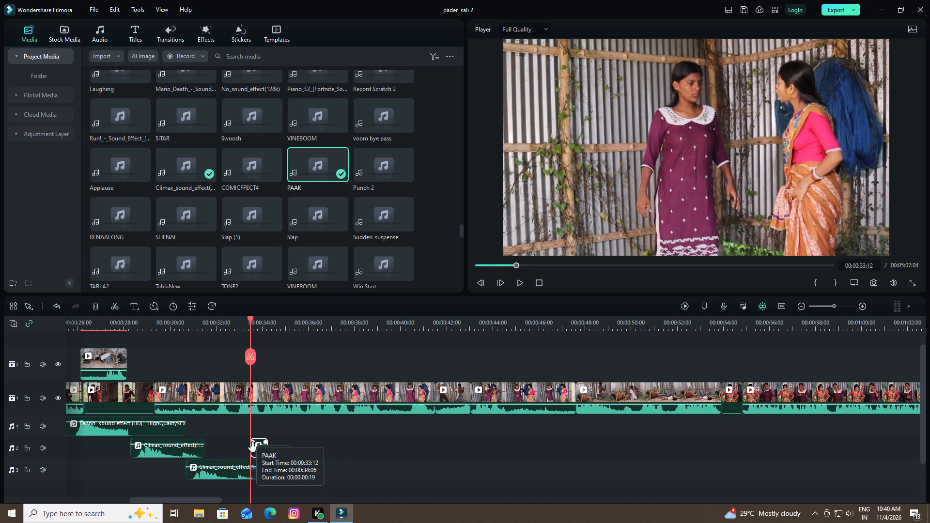
pyautogui.click(257, 443)
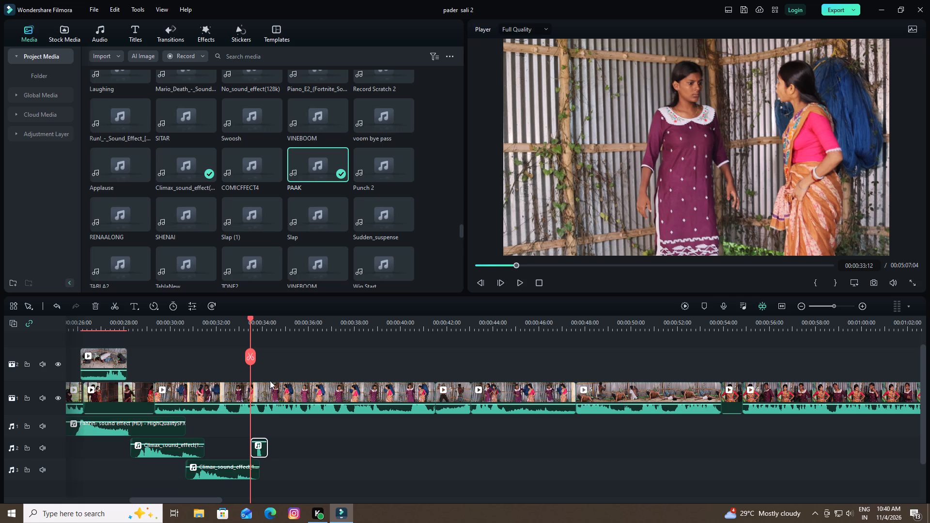
# Play the edit twice from about 00:00:33:12 to check the PAAK sound, stopping after the clip ends.
pyautogui.press('space')
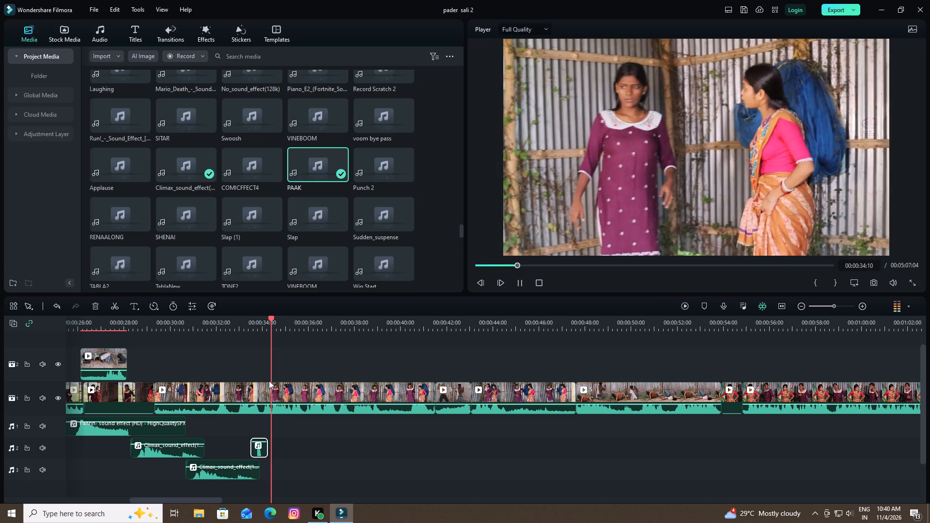
pyautogui.press('space')
pyautogui.moveTo(286, 319); pyautogui.dragTo(248, 339)
pyautogui.press('space')
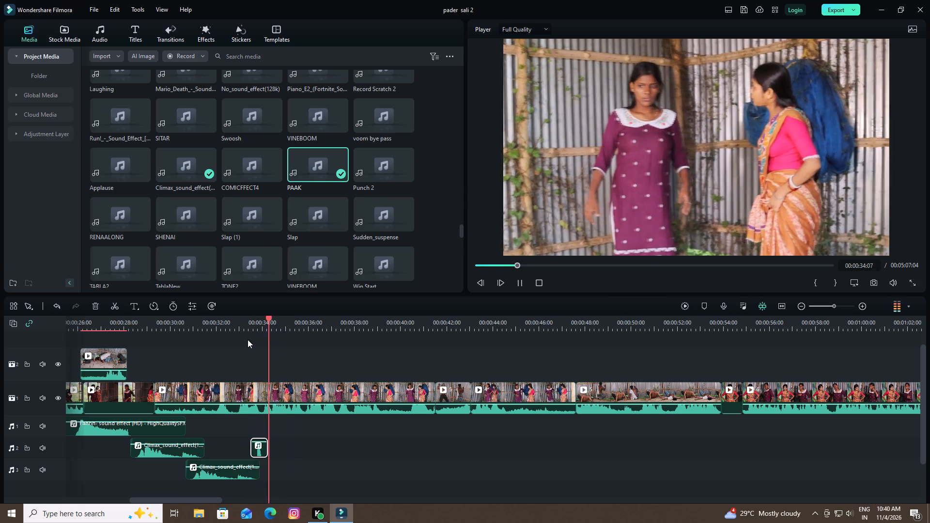
pyautogui.press('space')
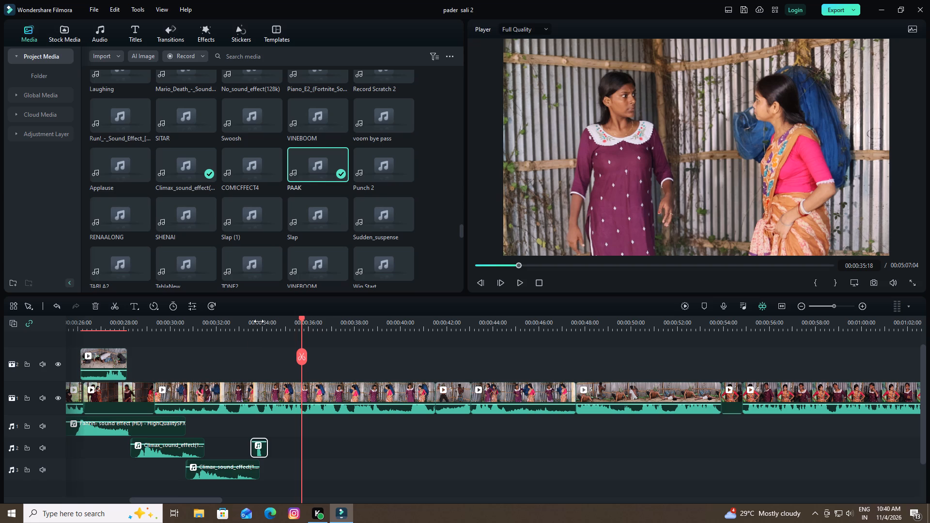
# Search the project media for what and place the WHAT! sound effect on the first audio track at 00:00:35:18.
pyautogui.click(287, 57)
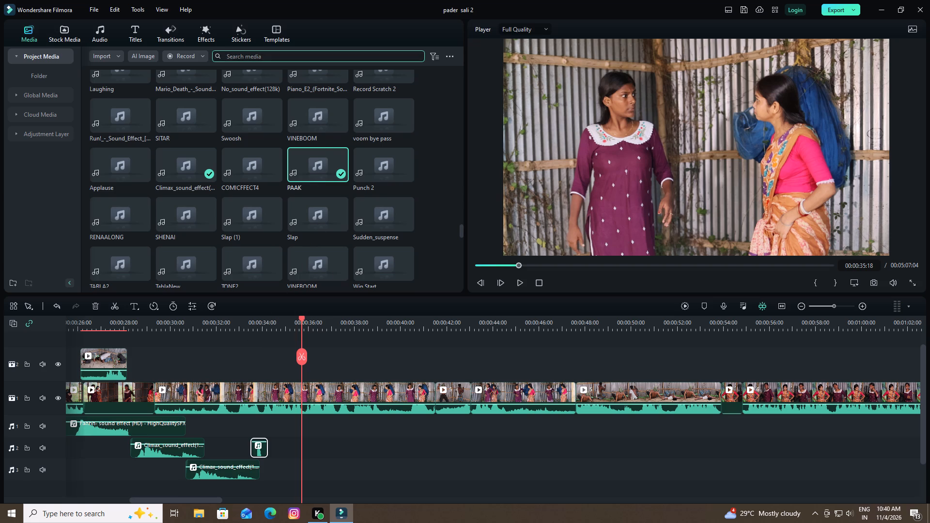
pyautogui.write('wh')
pyautogui.write('at')
pyautogui.press('Return')
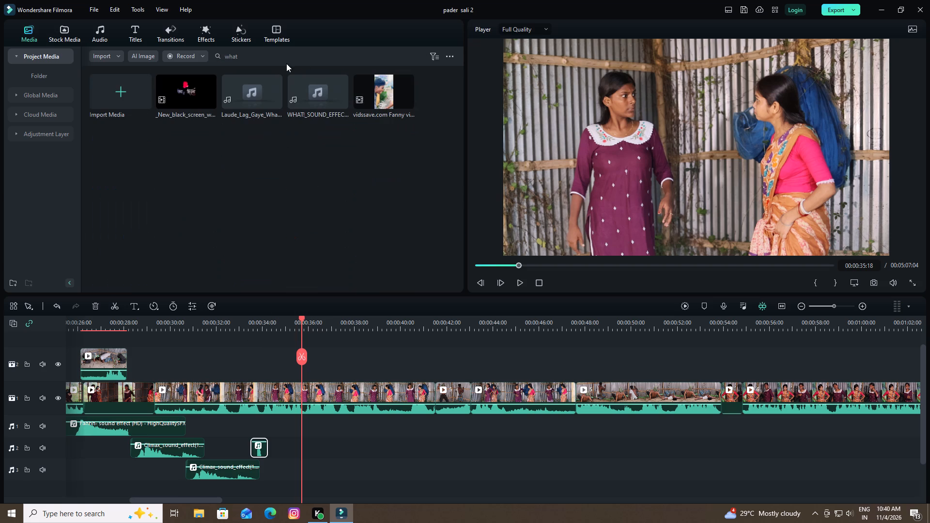
pyautogui.moveTo(304, 93); pyautogui.dragTo(310, 391)
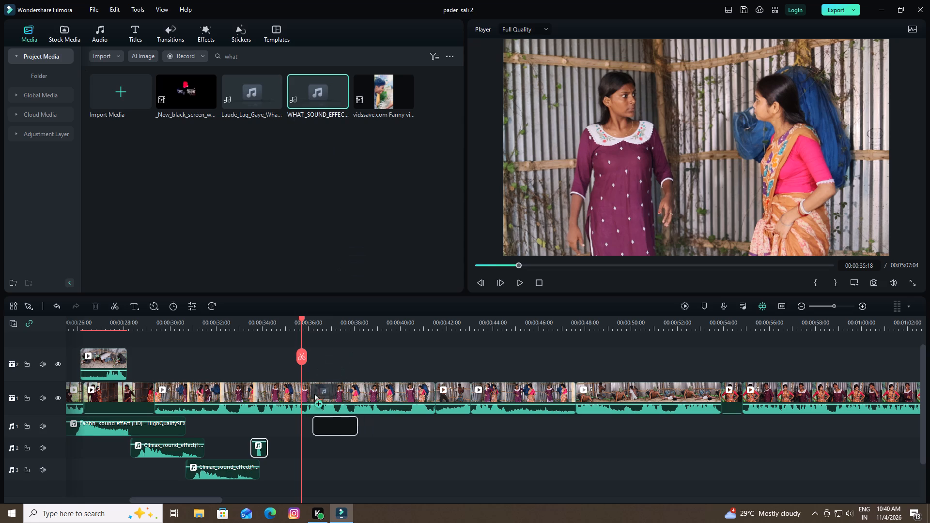
pyautogui.moveTo(310, 391); pyautogui.dragTo(308, 394)
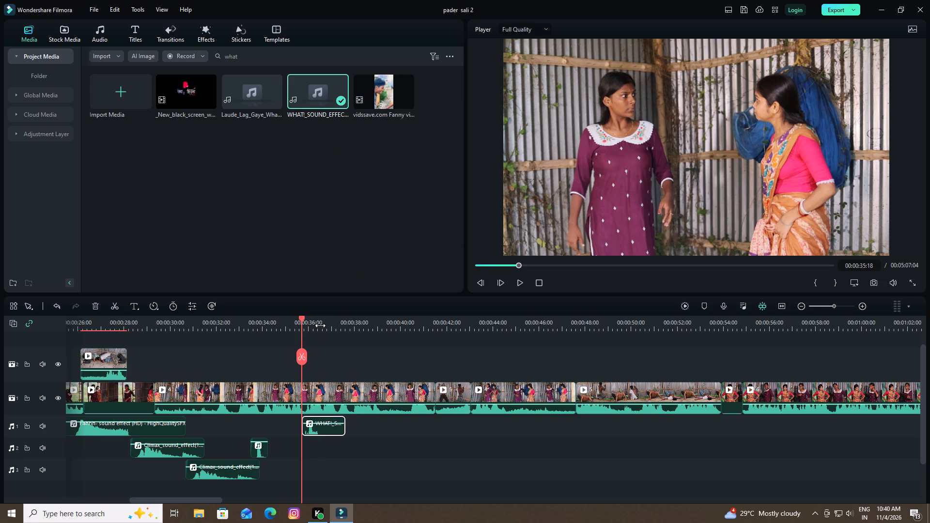
# Shift the WHAT! sound effect earlier to start at about 00:00:35:12 and play it to check the timing.
pyautogui.moveTo(320, 325); pyautogui.dragTo(450, 323)
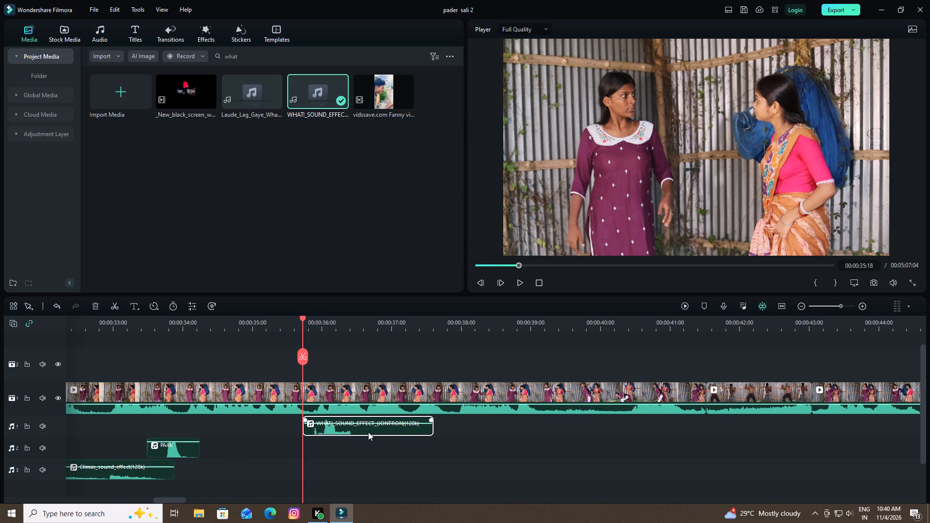
pyautogui.moveTo(368, 431); pyautogui.dragTo(350, 429)
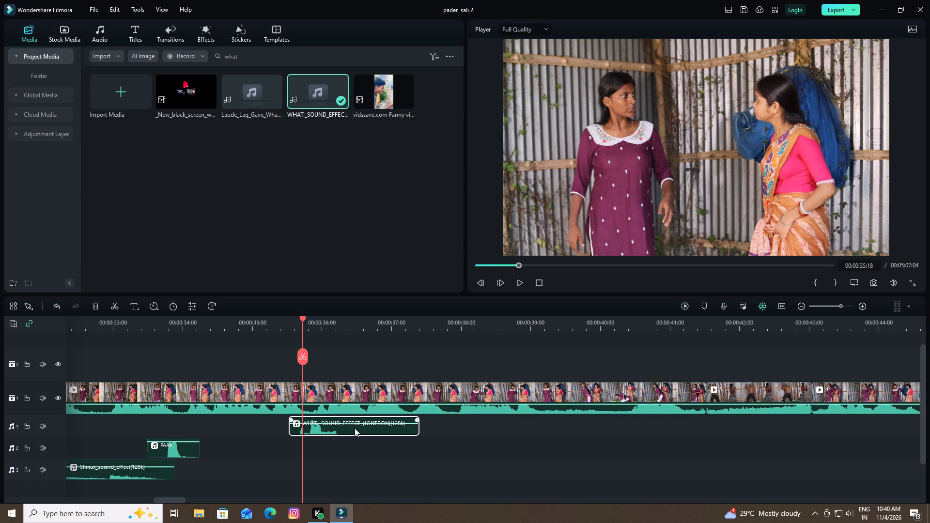
pyautogui.moveTo(350, 428); pyautogui.dragTo(338, 428)
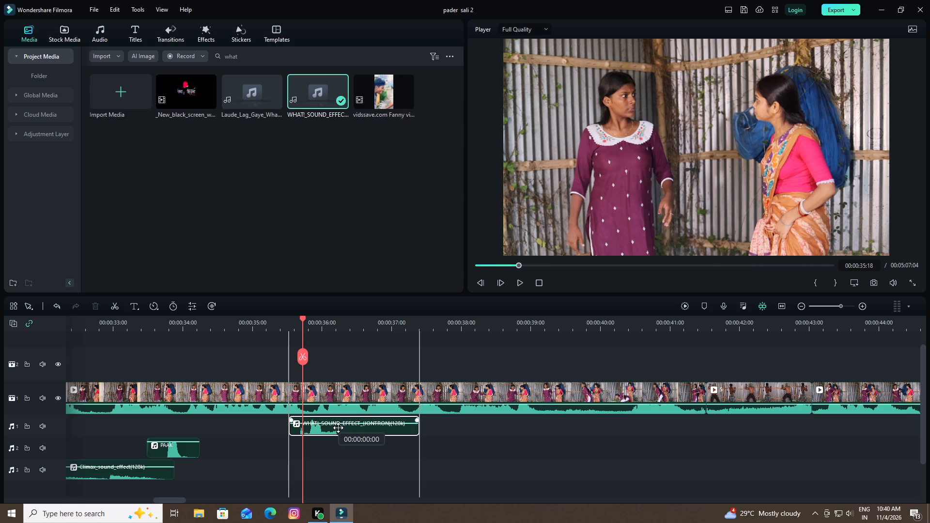
pyautogui.moveTo(338, 428); pyautogui.dragTo(335, 429)
pyautogui.moveTo(302, 320); pyautogui.dragTo(292, 323)
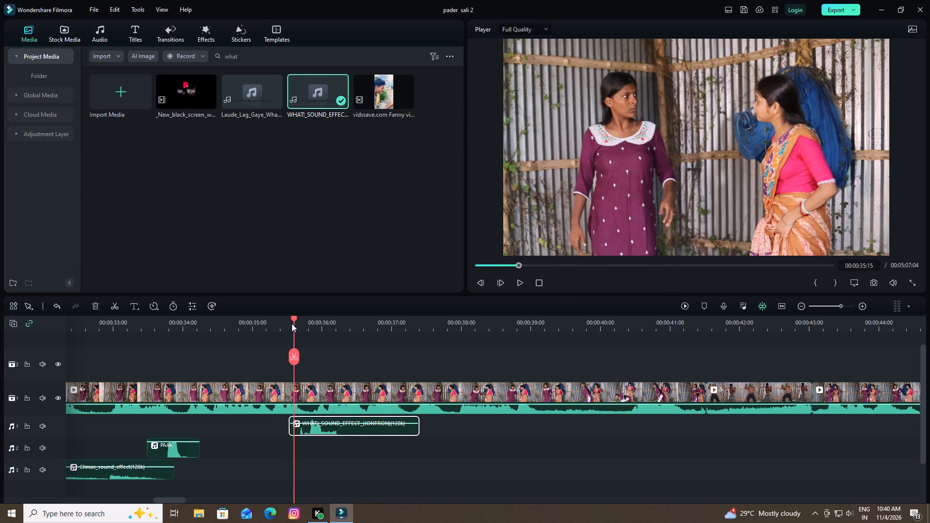
pyautogui.moveTo(292, 323); pyautogui.dragTo(286, 326)
pyautogui.moveTo(332, 432); pyautogui.dragTo(325, 429)
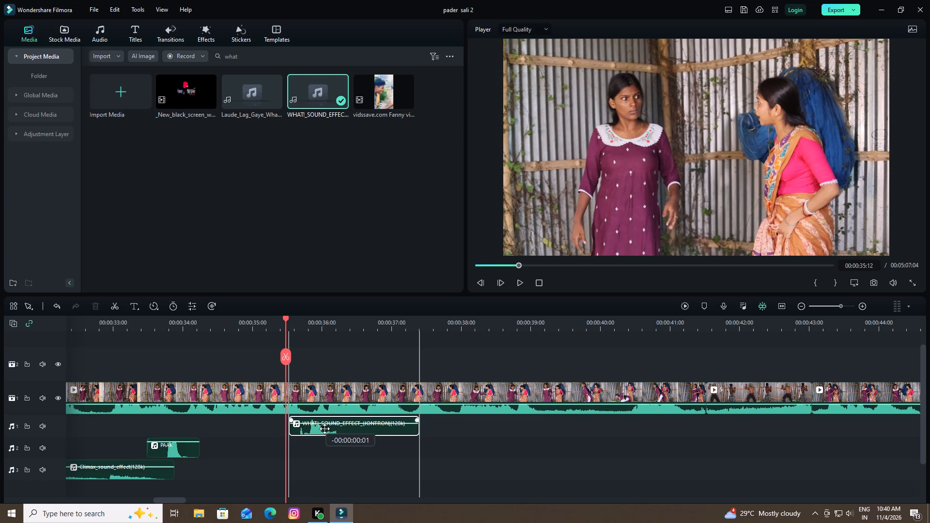
pyautogui.moveTo(325, 429); pyautogui.dragTo(321, 429)
pyautogui.press('space')
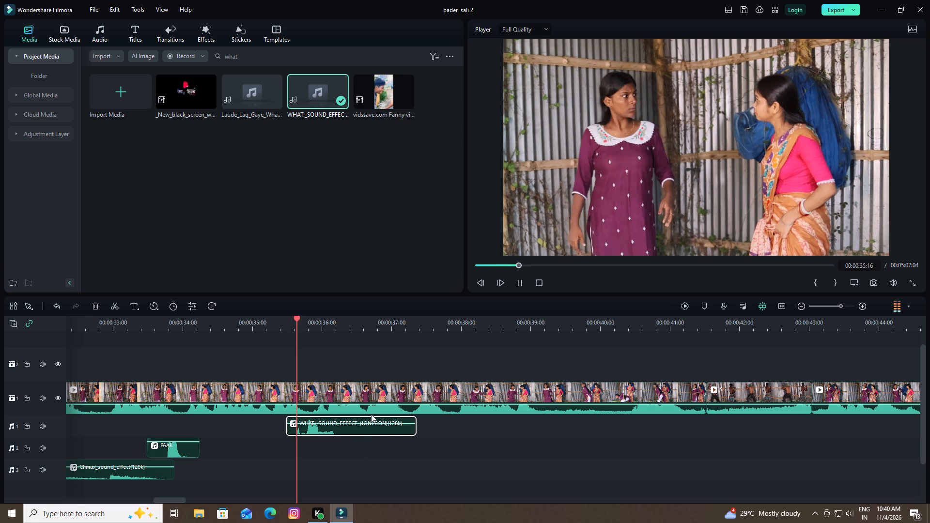
pyautogui.press('space')
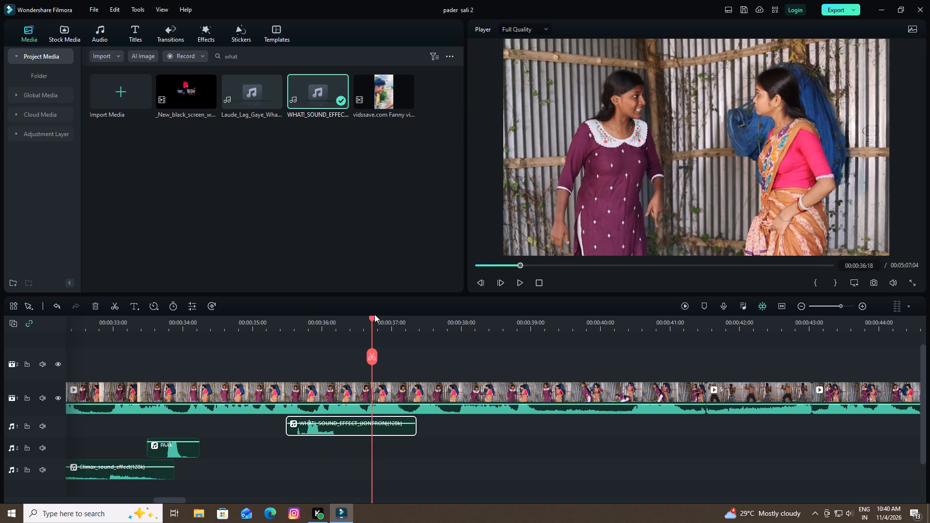
# Move the WHAT! sound effect one frame earlier to start at 00:00:35:11 and play through to its end.
pyautogui.click(370, 321)
pyautogui.moveTo(370, 316); pyautogui.dragTo(297, 338)
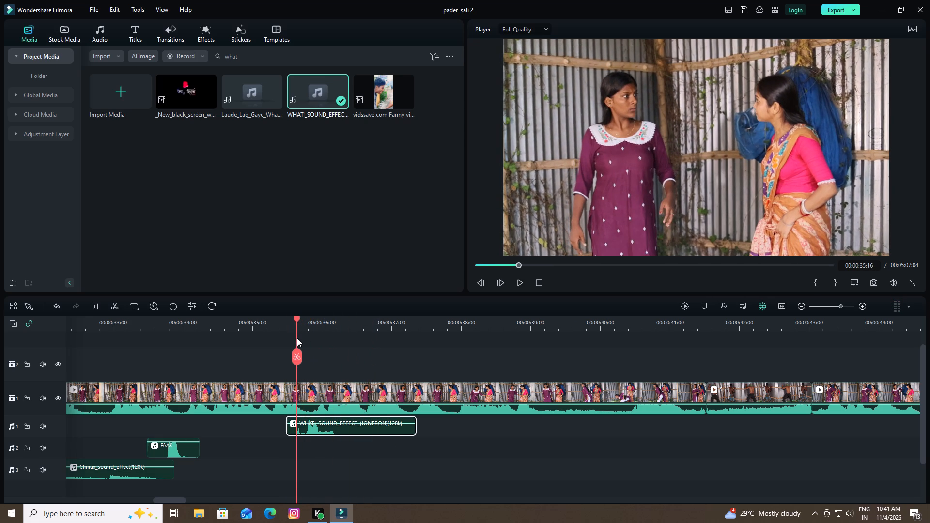
pyautogui.moveTo(297, 338); pyautogui.dragTo(303, 341)
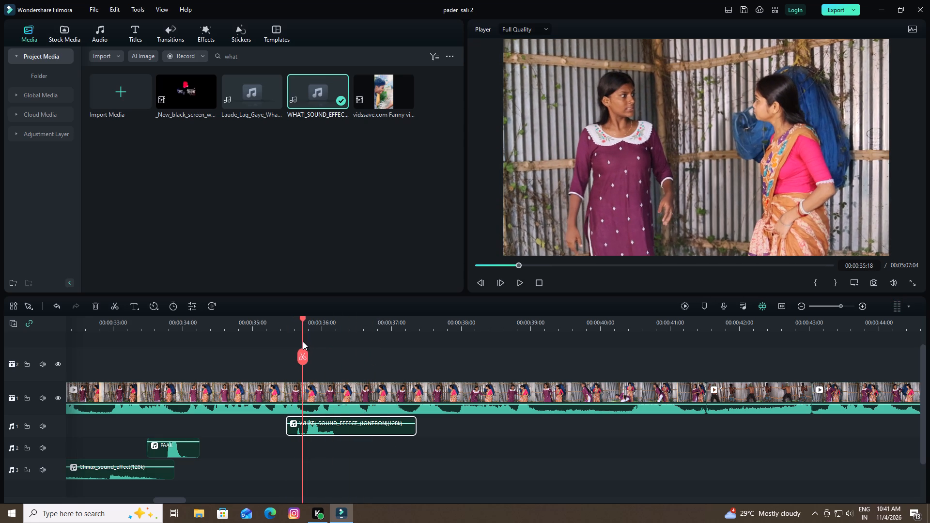
pyautogui.moveTo(303, 341); pyautogui.dragTo(283, 346)
pyautogui.moveTo(331, 432); pyautogui.dragTo(322, 431)
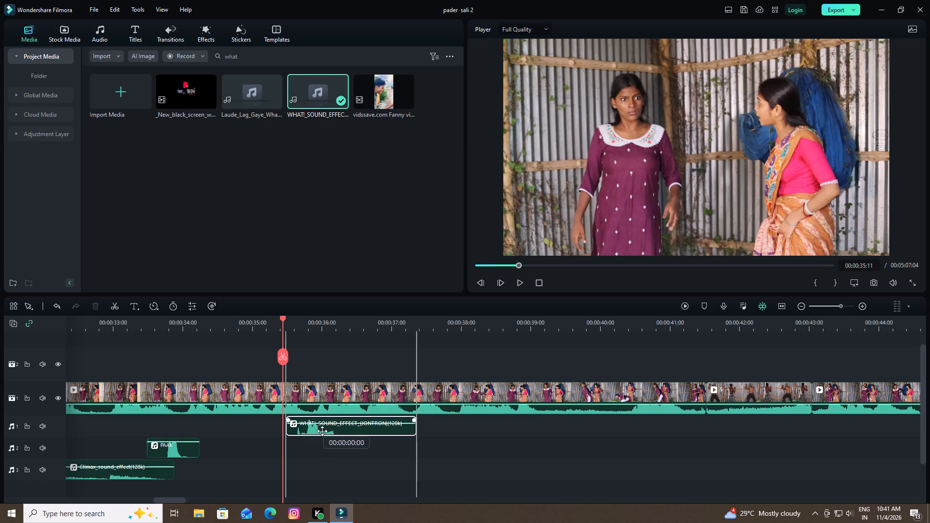
pyautogui.moveTo(322, 431); pyautogui.dragTo(319, 431)
pyautogui.press('space')
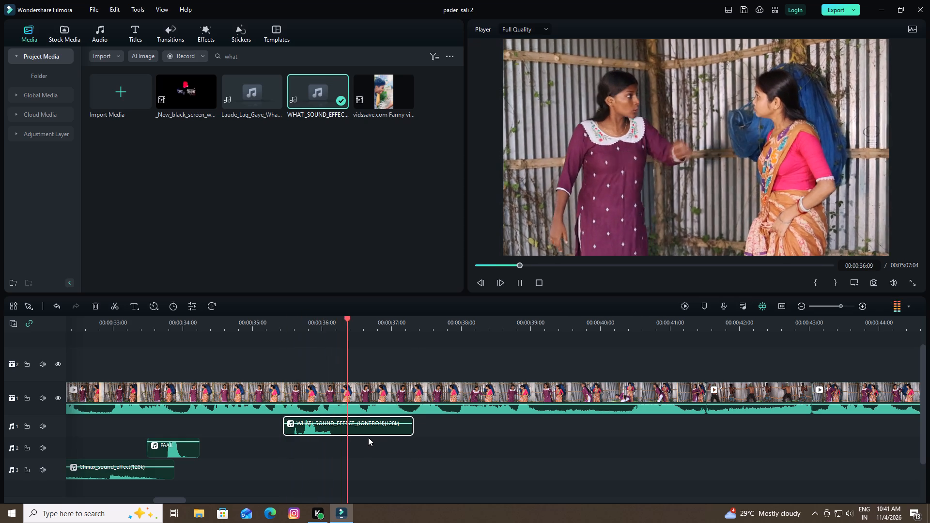
pyautogui.press('space')
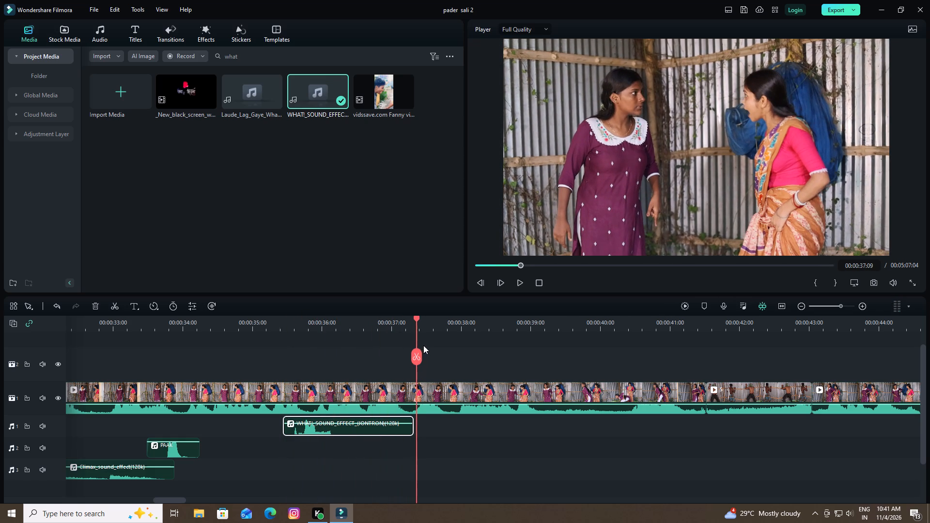
# Play the edit on from 00:00:37:09 to 00:00:39:02 to find the moment for another sound effect.
pyautogui.press('space')
pyautogui.press('space')
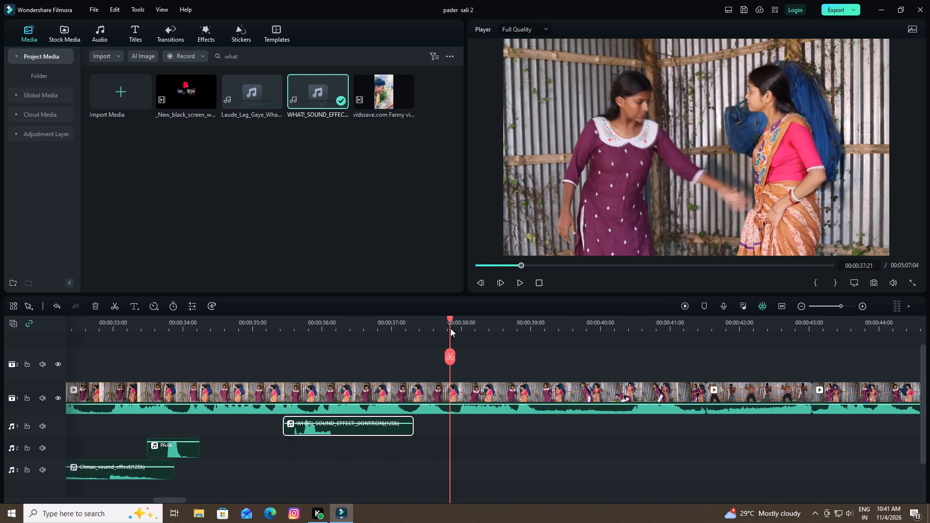
pyautogui.press('space')
pyautogui.press('space')
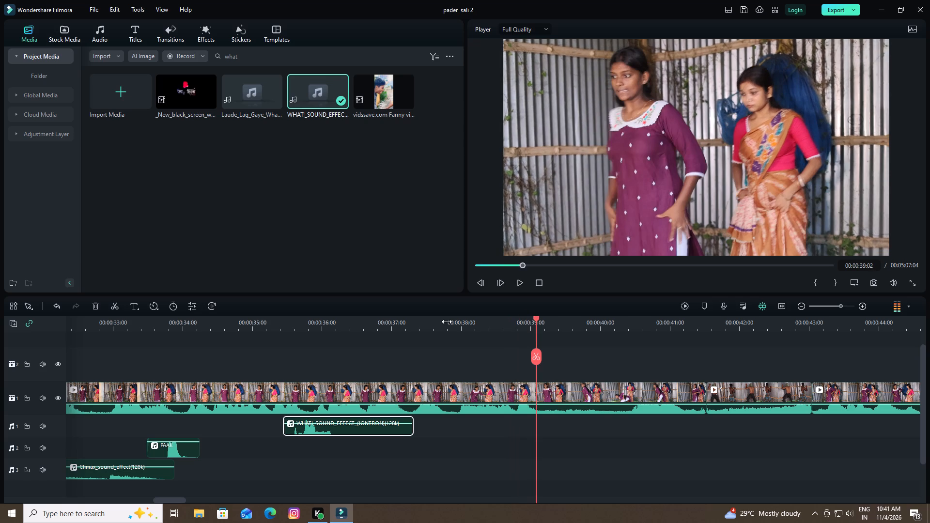
# Search the project media for ye, preview AYEEE, and place the yee bhai aa a sound on the second audio track at about 00:00:38:06.
pyautogui.click(297, 56)
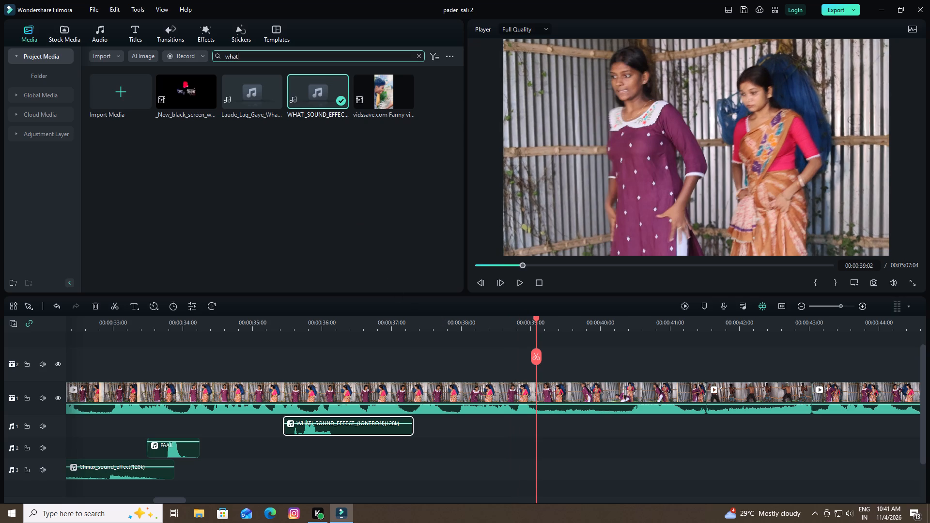
pyautogui.click(418, 56)
pyautogui.click(262, 57)
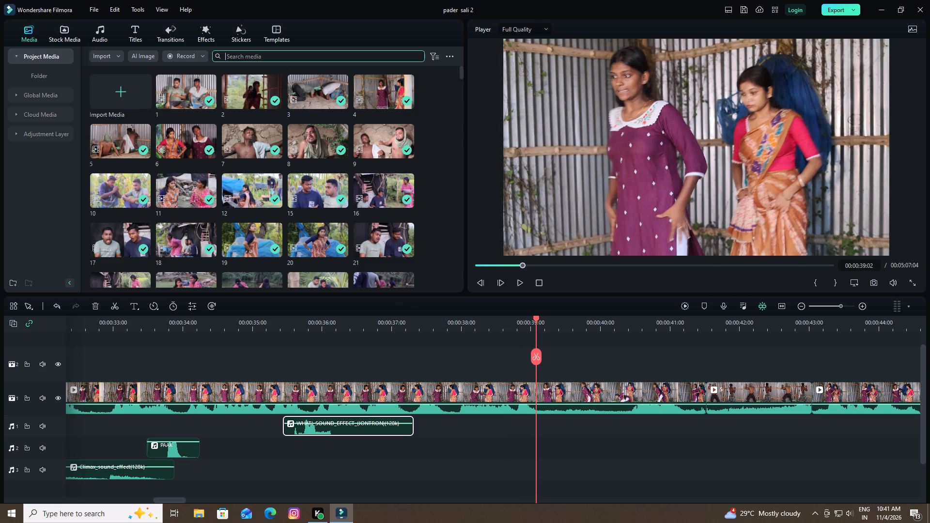
pyautogui.write('ye')
pyautogui.press('Return')
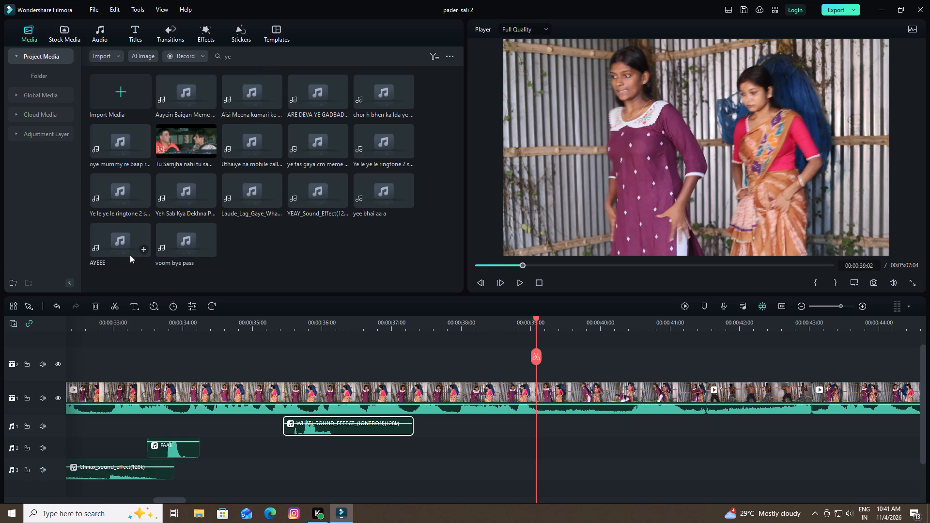
pyautogui.click(97, 242)
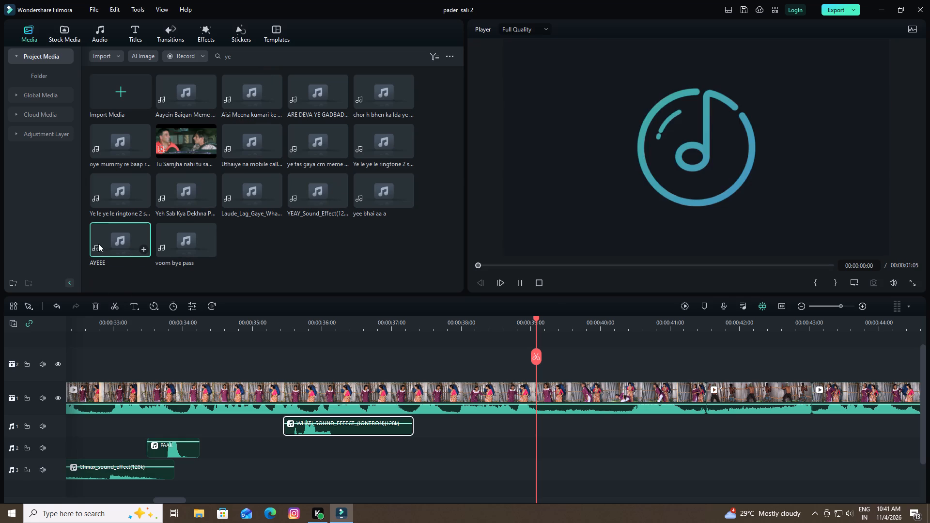
pyautogui.moveTo(380, 189); pyautogui.dragTo(521, 457)
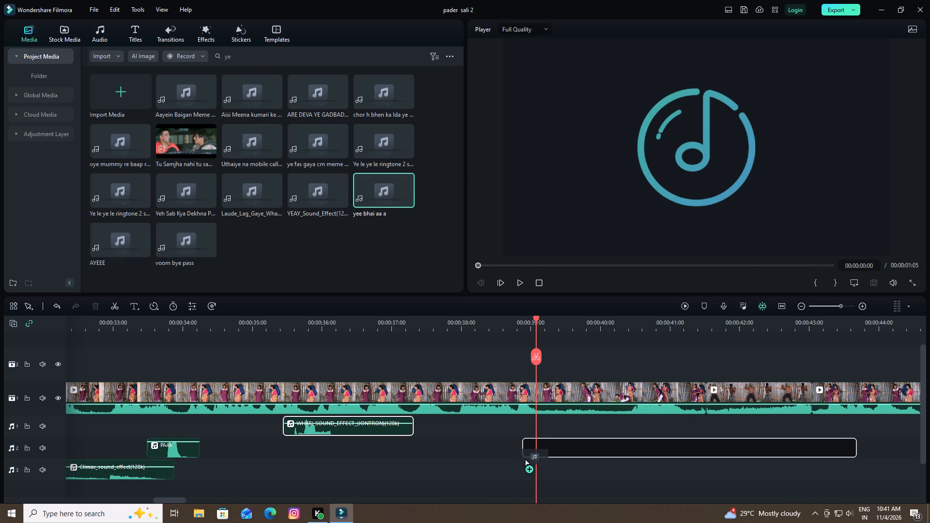
pyautogui.moveTo(521, 457); pyautogui.dragTo(521, 454)
pyautogui.moveTo(557, 452); pyautogui.dragTo(517, 453)
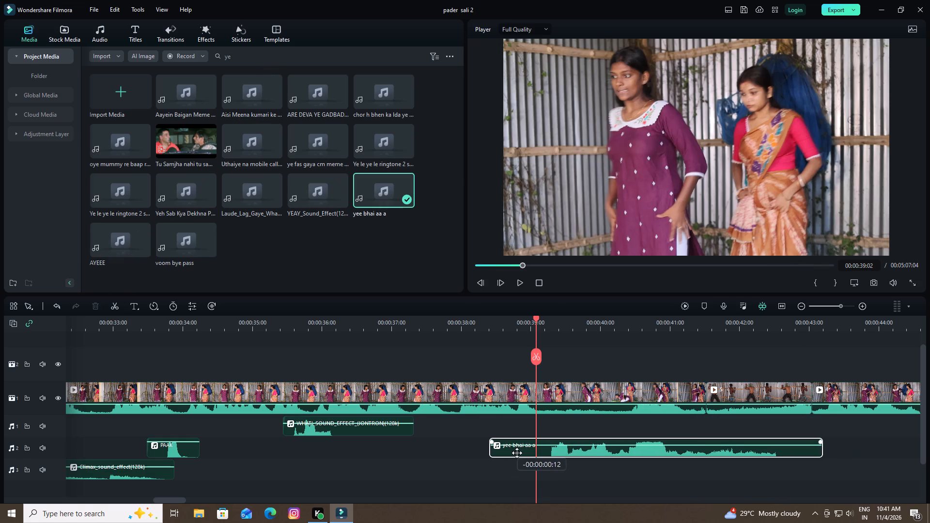
pyautogui.moveTo(517, 453); pyautogui.dragTo(506, 455)
pyautogui.click(506, 455)
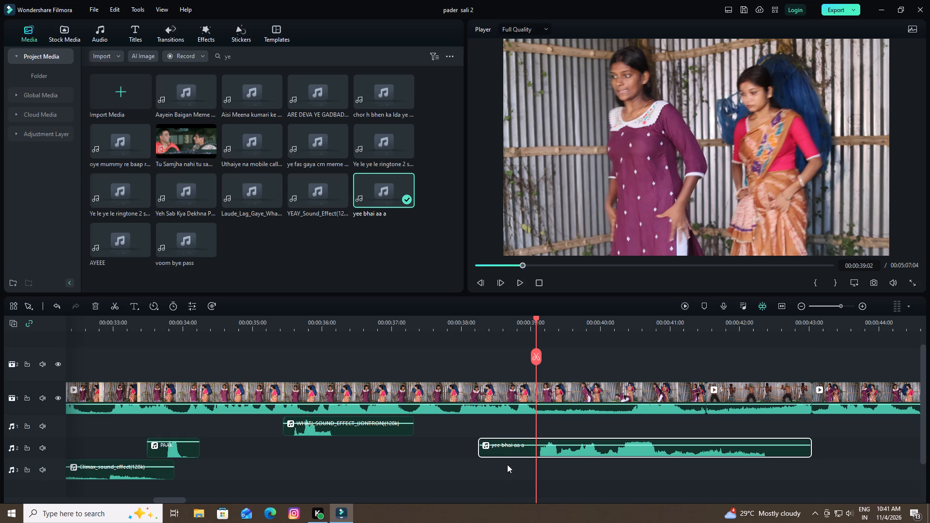
# Play the edit from 00:00:39:02 to 00:00:41:02, and replay it from 00:00:39:00, to check the yee bhai aa a sound.
pyautogui.press('space')
pyautogui.press('space')
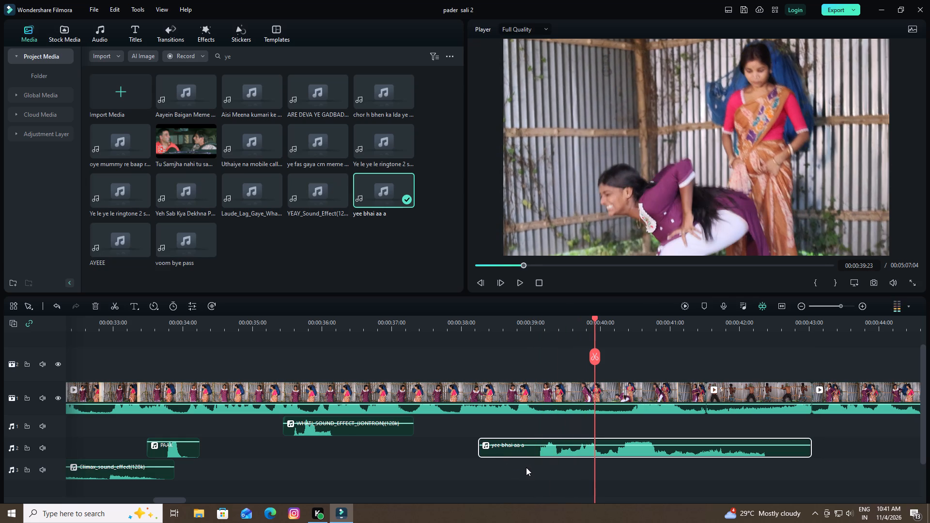
pyautogui.click(615, 452)
pyautogui.press('space')
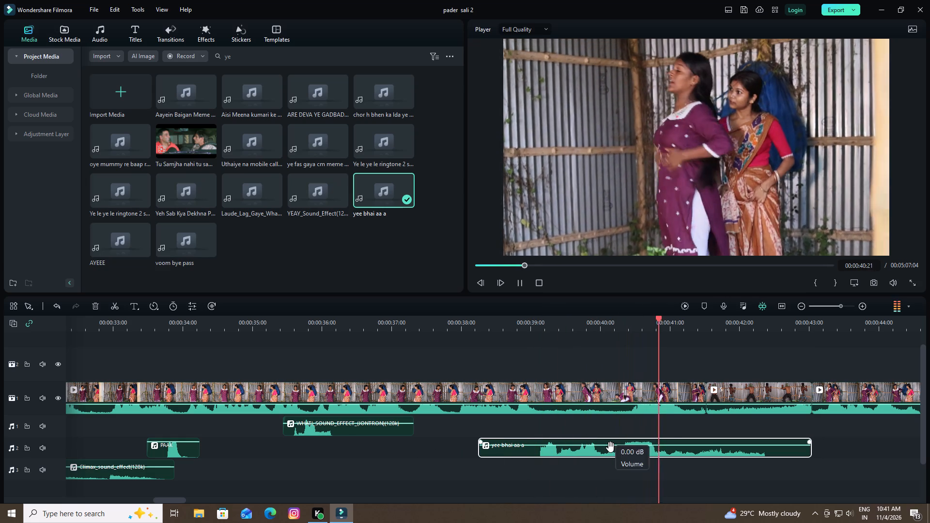
pyautogui.press('space')
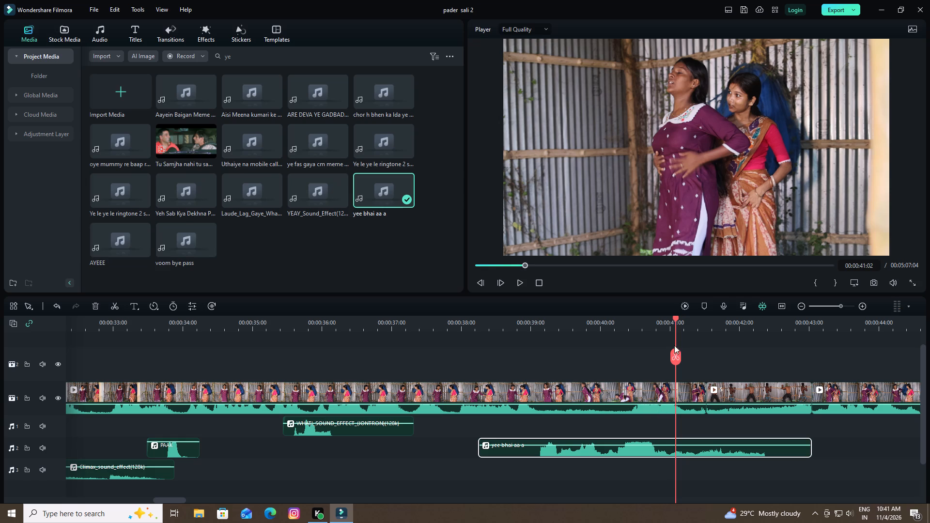
pyautogui.moveTo(675, 316); pyautogui.dragTo(529, 357)
pyautogui.press('space')
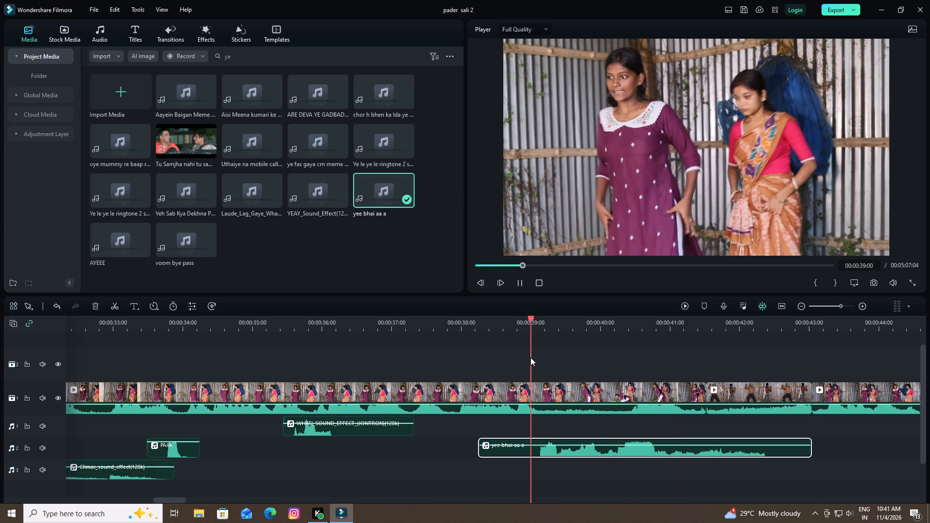
pyautogui.press('space')
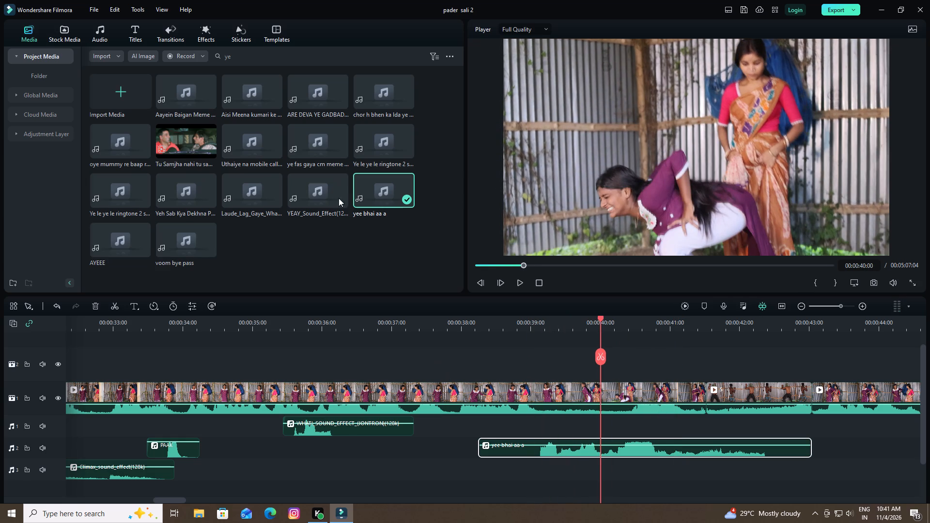
# Step back frame by frame from 00:00:40:00 to 00:00:39:15 to examine the bending movement under the yee bhai aa a sound.
pyautogui.press('Left')
pyautogui.press('Left')
pyautogui.press('Left')
pyautogui.press('Left')
pyautogui.press('Left')
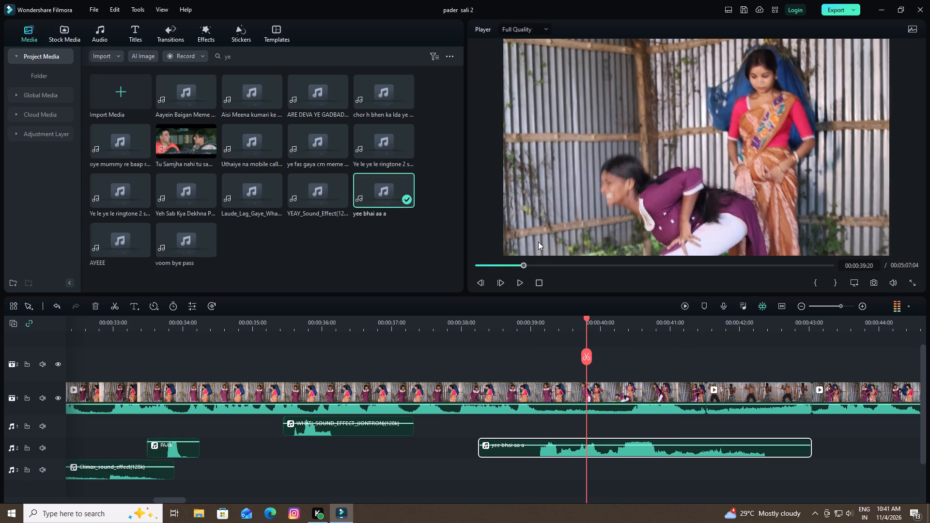
pyautogui.press('Left')
pyautogui.press('Left')
pyautogui.press('Left')
pyautogui.press('Left')
pyautogui.press('Left')
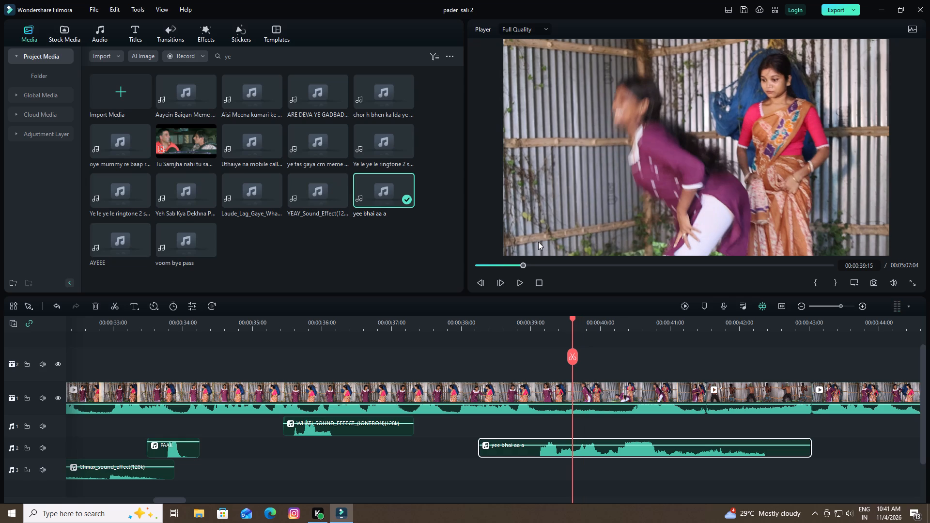
# Clear the media search, replay the edit from 00:00:39:01 to 00:00:39:23, and step back to 00:00:39:20 to examine the bending movement.
pyautogui.click(245, 60)
pyautogui.click(418, 57)
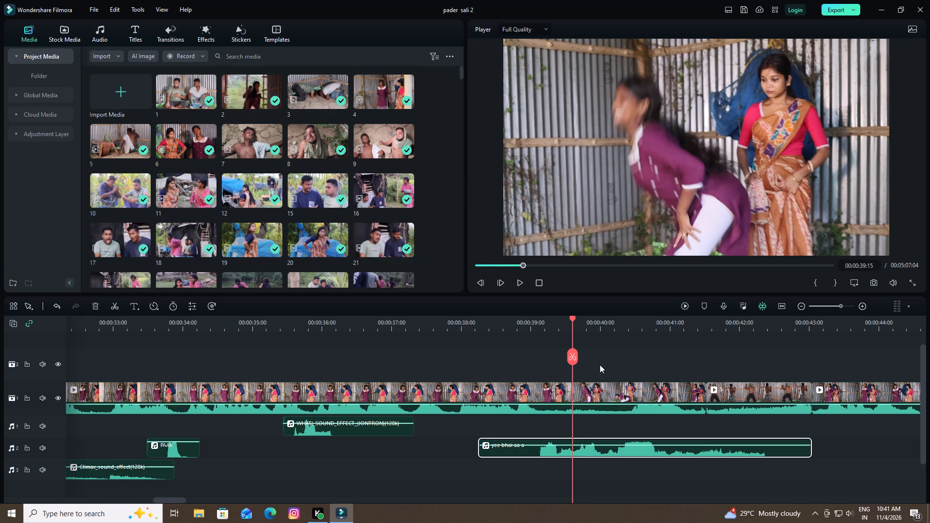
pyautogui.moveTo(572, 317); pyautogui.dragTo(533, 329)
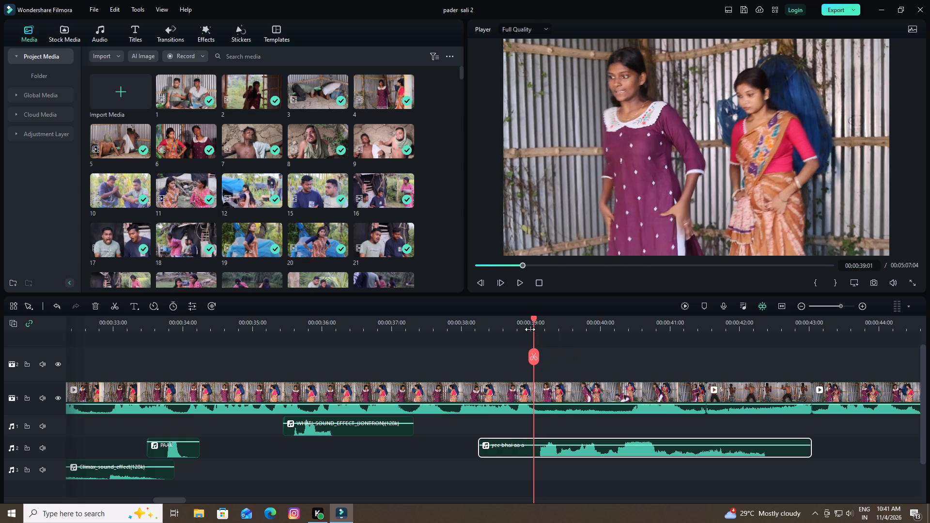
pyautogui.press('space')
pyautogui.press('space')
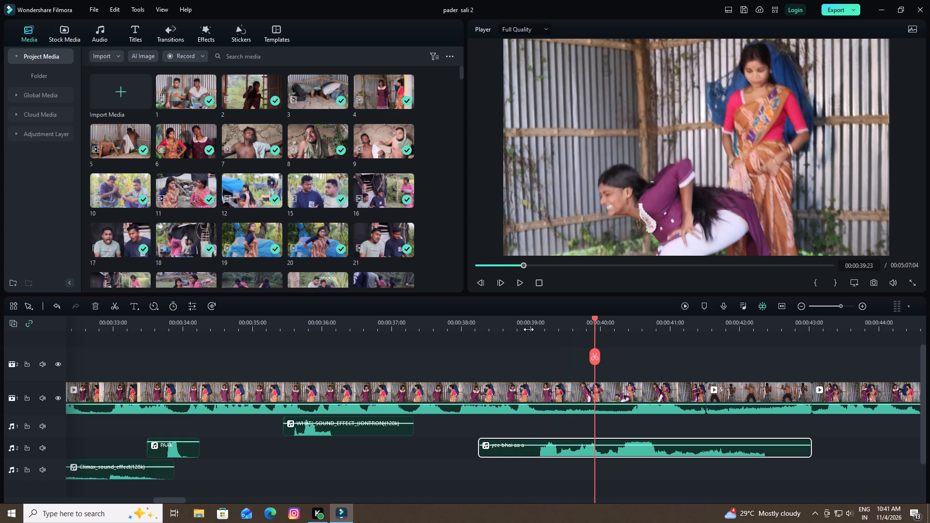
pyautogui.press('Left')
pyautogui.press('Left')
pyautogui.press('Left')
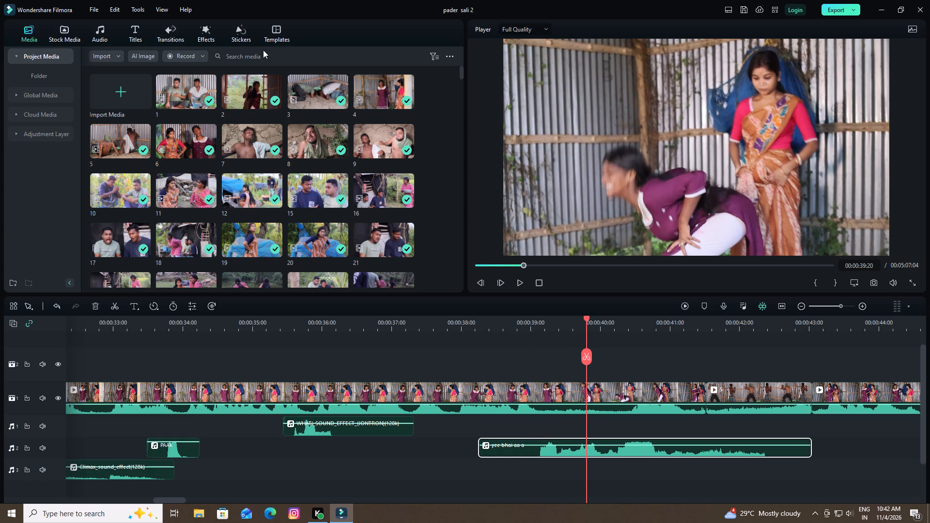
# Preview Fart Long 04 and Fart Long 05 among the trending sound effects, and place Fart Long 05 on the first audio track at about 00:00:39:16.
pyautogui.click(93, 32)
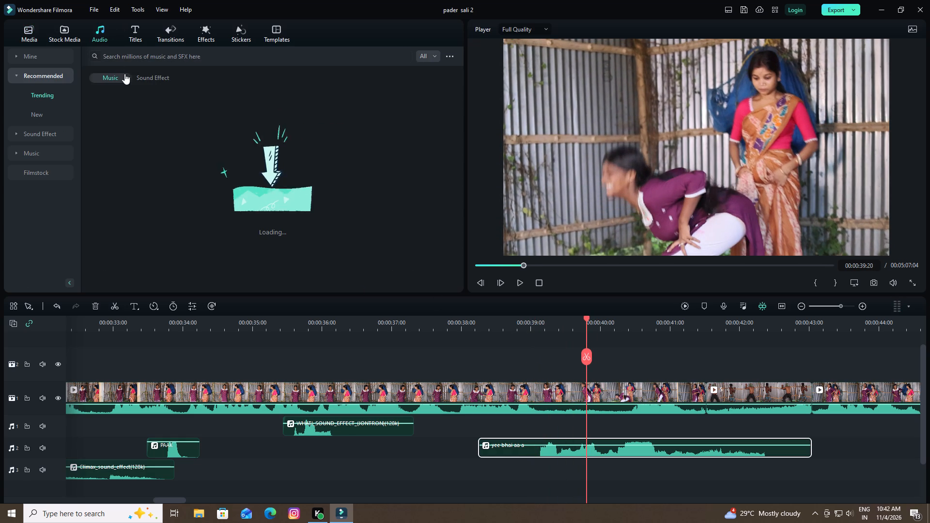
pyautogui.click(145, 77)
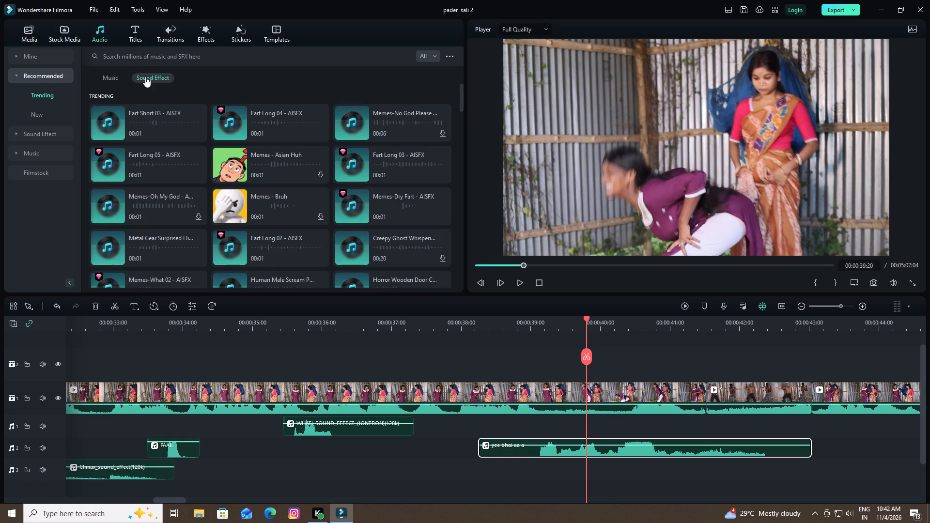
pyautogui.click(229, 124)
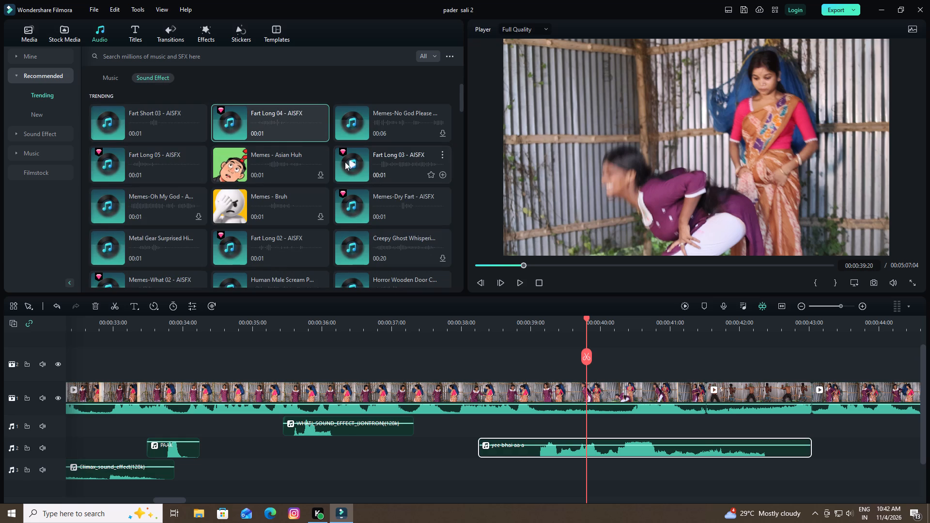
pyautogui.click(108, 163)
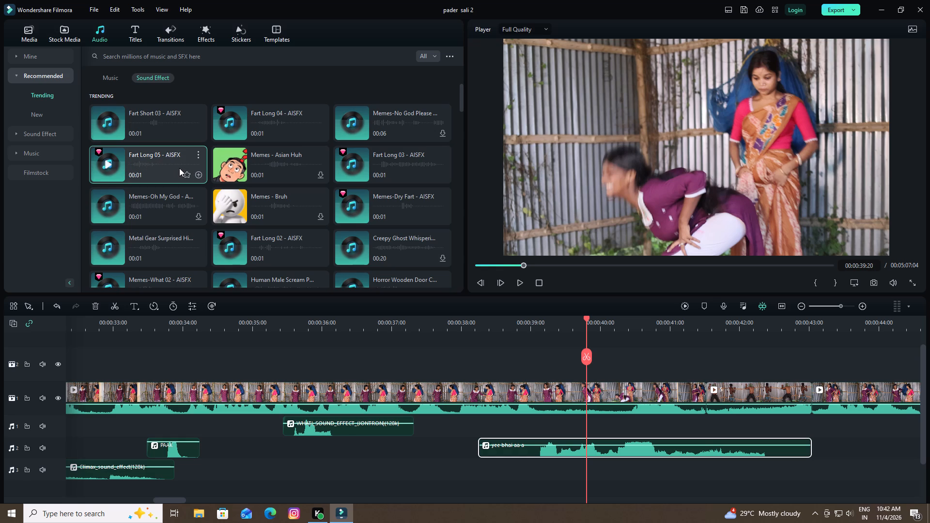
pyautogui.moveTo(119, 160); pyautogui.dragTo(570, 418)
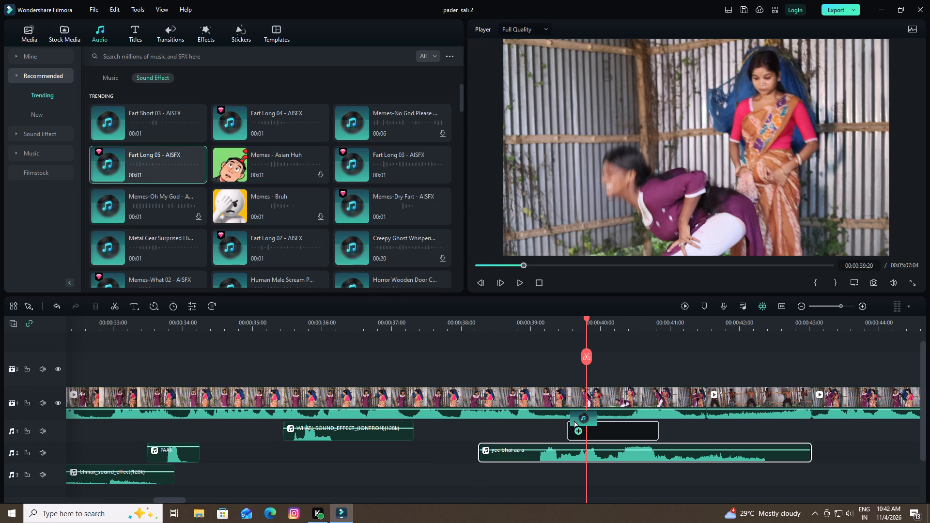
pyautogui.moveTo(570, 418); pyautogui.dragTo(574, 419)
pyautogui.moveTo(589, 433); pyautogui.dragTo(595, 435)
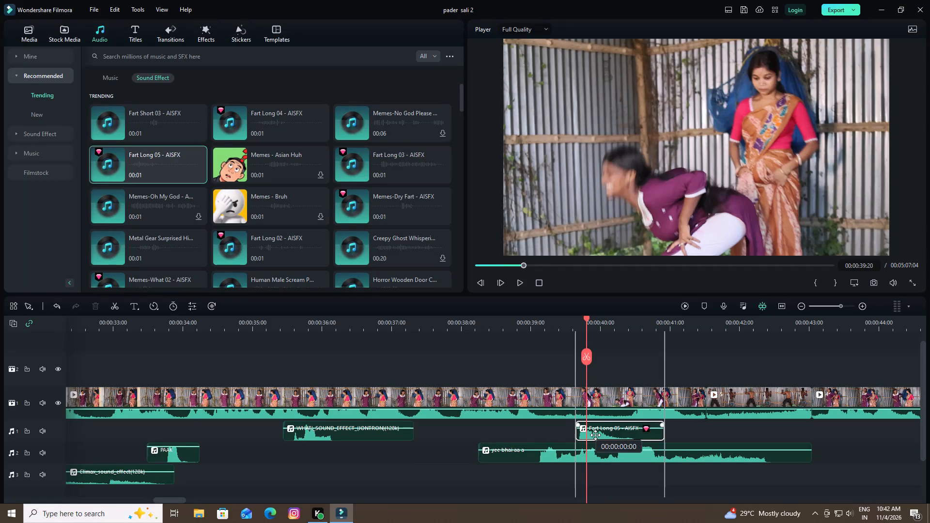
pyautogui.moveTo(595, 435); pyautogui.dragTo(599, 435)
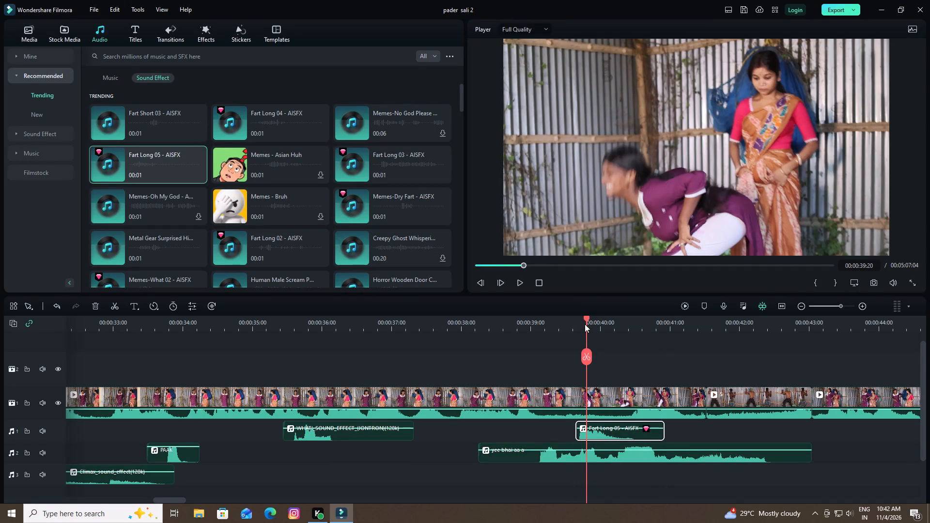
# Place the Fart Long 04 sound effect on the third audio track at 00:00:39:16, beneath Fart Long 05.
pyautogui.moveTo(586, 318); pyautogui.dragTo(577, 320)
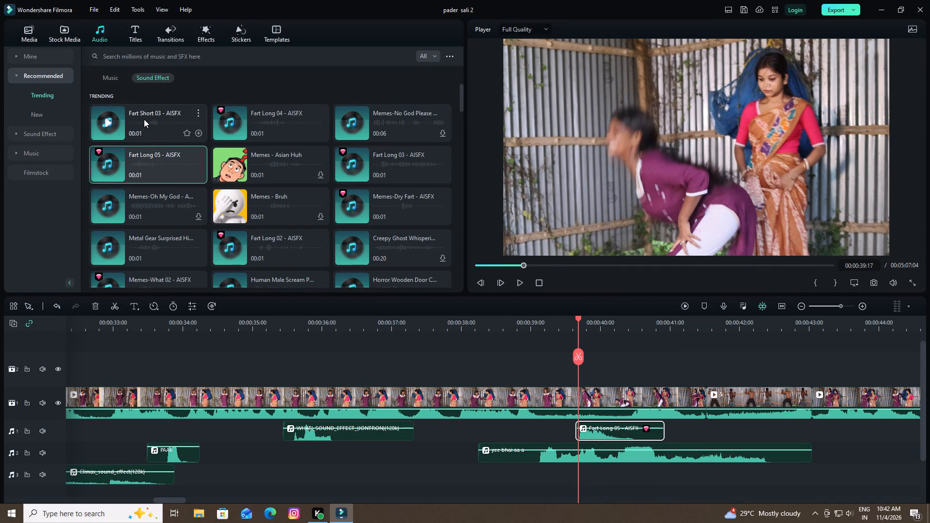
pyautogui.moveTo(250, 122); pyautogui.dragTo(576, 451)
# Play the edit from 00:00:39:17 to 00:00:40:21 and replay it several times to check the two layered fart sounds against the bending movement.
pyautogui.press('space')
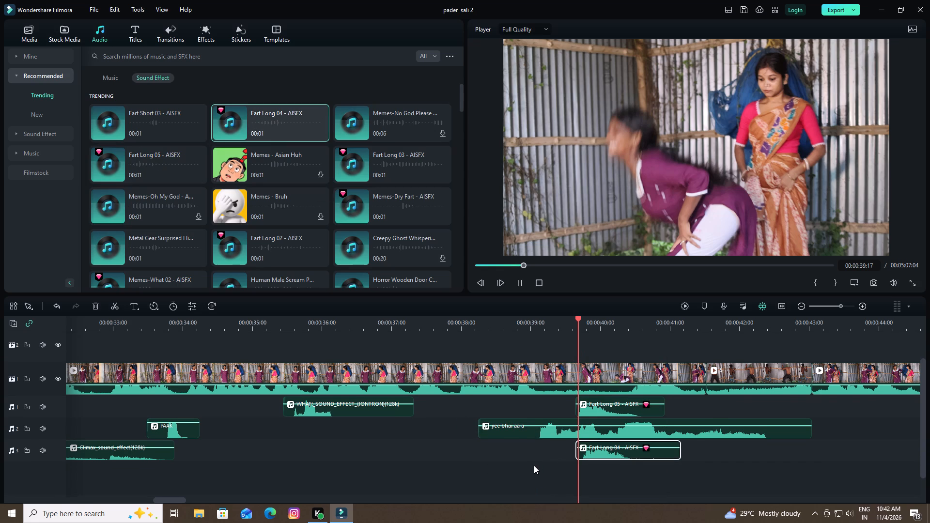
pyautogui.press('space')
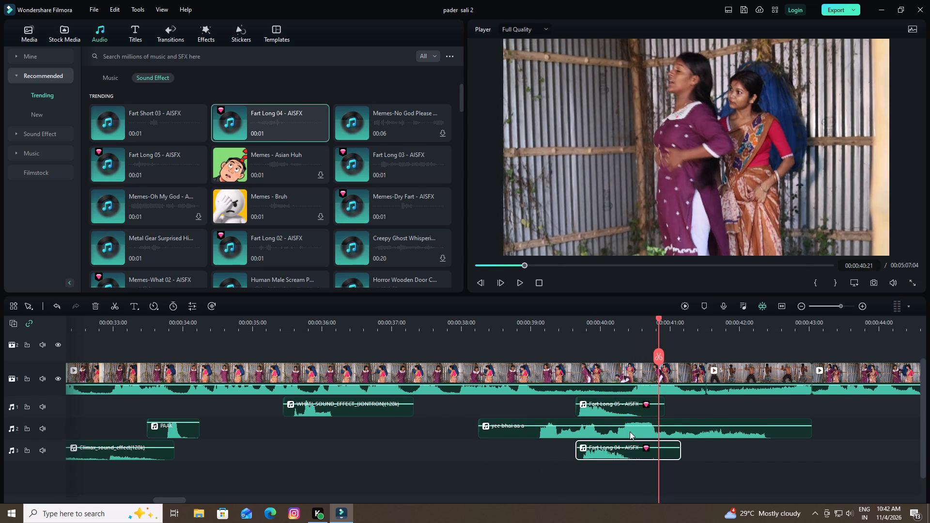
pyautogui.moveTo(658, 318); pyautogui.dragTo(602, 327)
pyautogui.press('space')
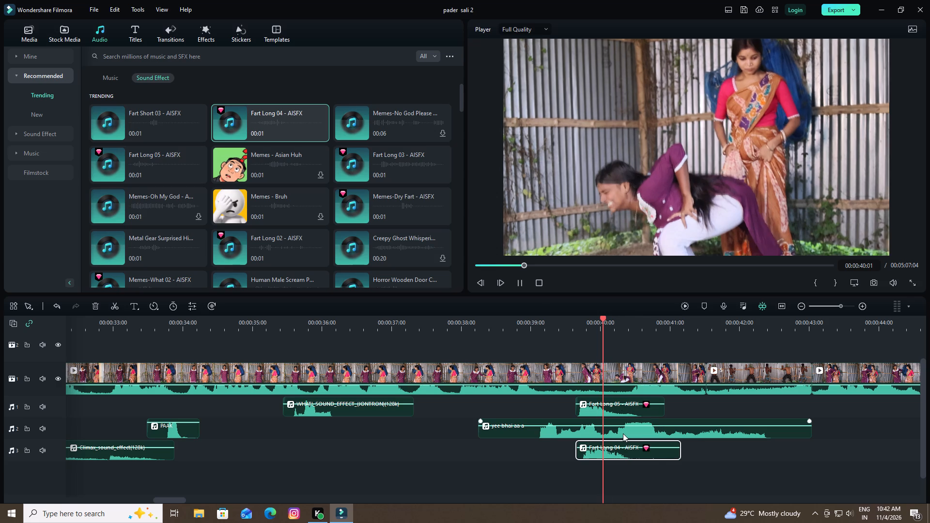
pyautogui.press('space')
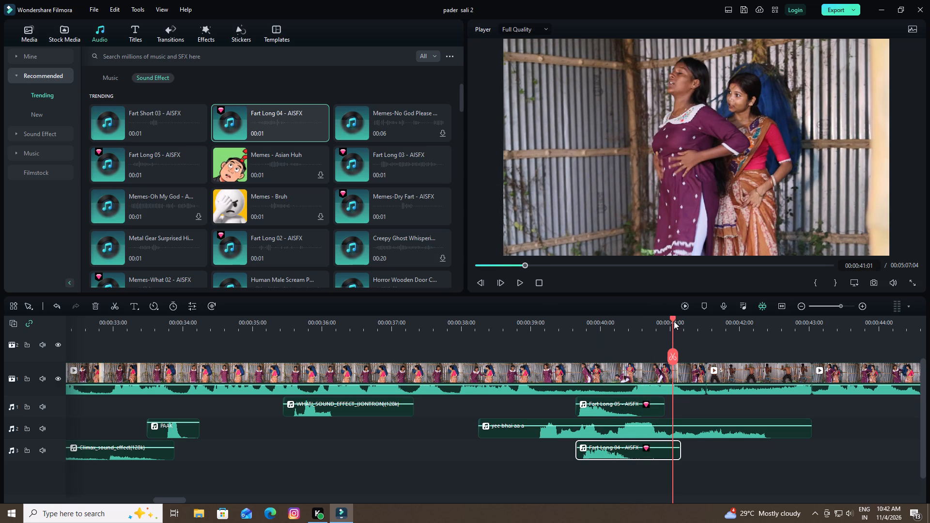
pyautogui.moveTo(673, 319); pyautogui.dragTo(543, 341)
pyautogui.press('space')
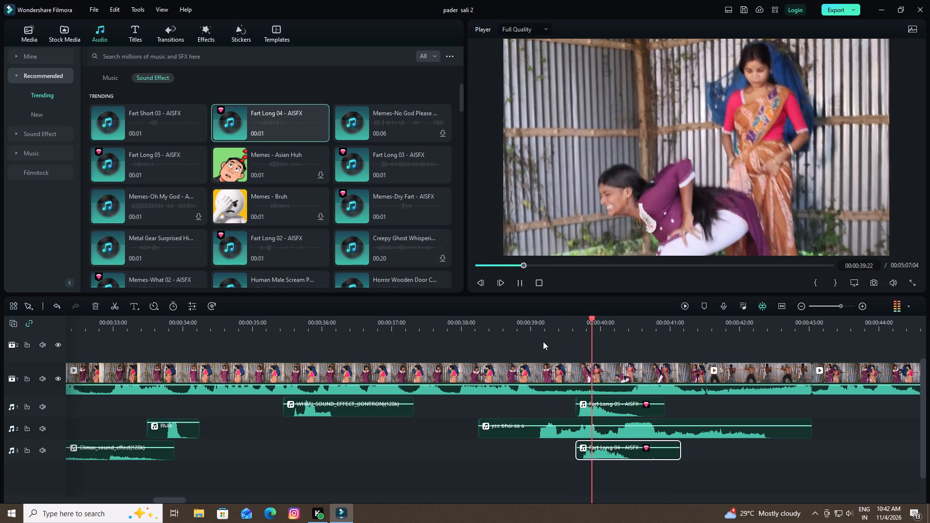
pyautogui.press('space')
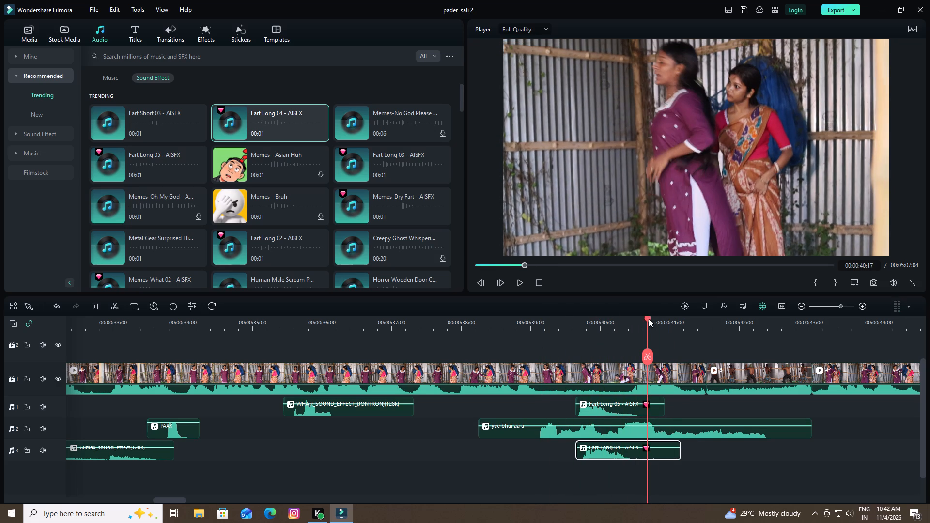
pyautogui.moveTo(648, 319); pyautogui.dragTo(499, 330)
pyautogui.press('space')
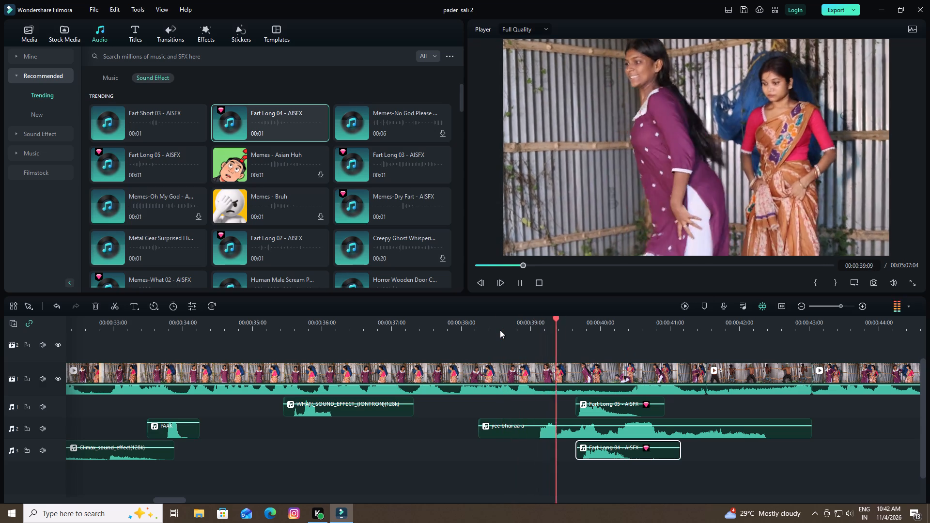
pyautogui.press('space')
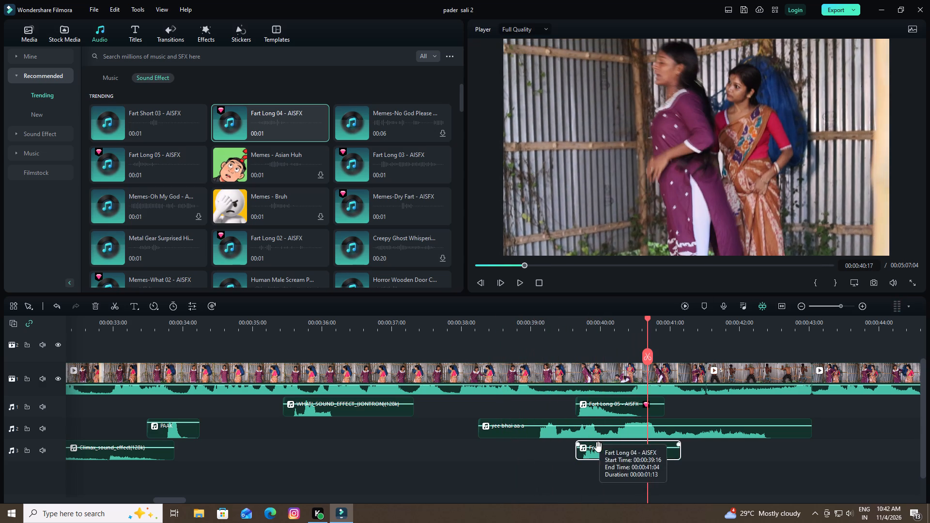
# Replay the bending movement up to 00:00:39:21 to judge the timing of the yee bhai aa a sound against the fart sounds.
pyautogui.moveTo(647, 319); pyautogui.dragTo(616, 326)
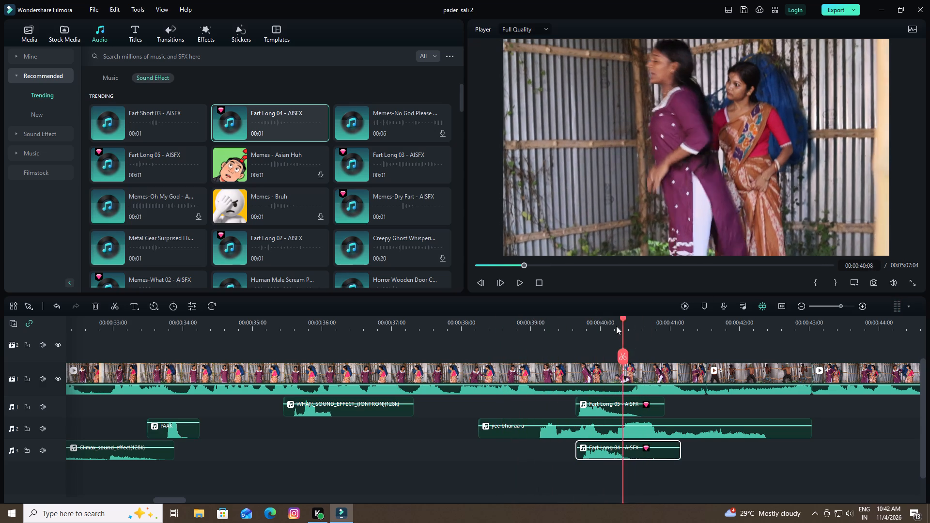
pyautogui.moveTo(616, 326); pyautogui.dragTo(573, 332)
pyautogui.press('space')
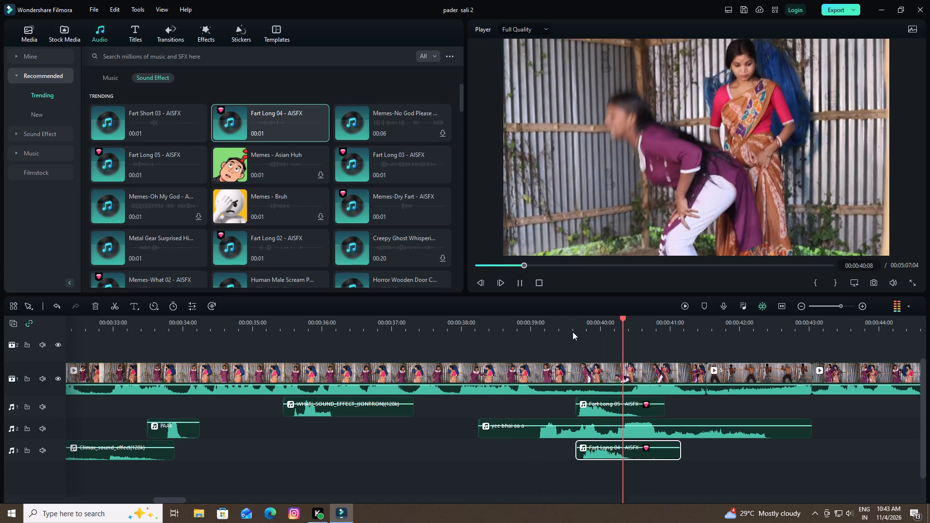
pyautogui.press('space')
pyautogui.moveTo(655, 317); pyautogui.dragTo(532, 332)
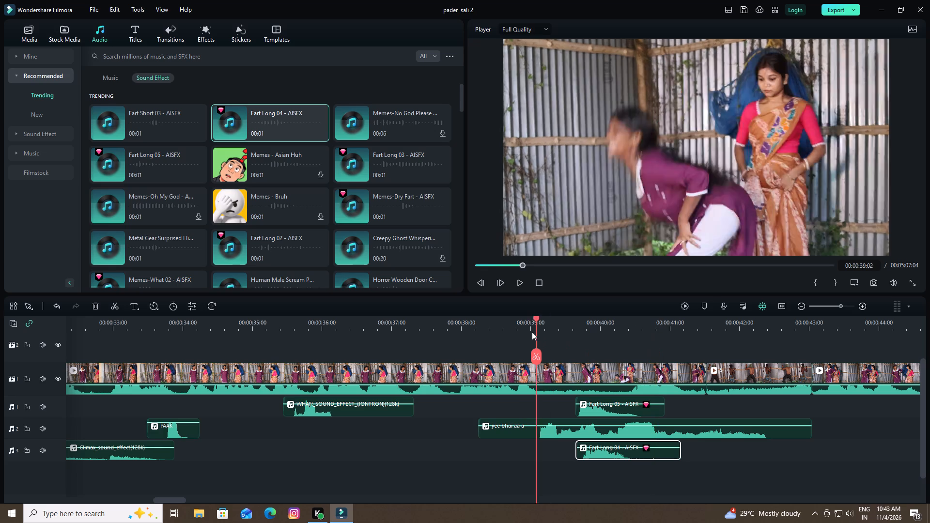
pyautogui.moveTo(532, 332); pyautogui.dragTo(524, 332)
pyautogui.press('space')
pyautogui.press('space')
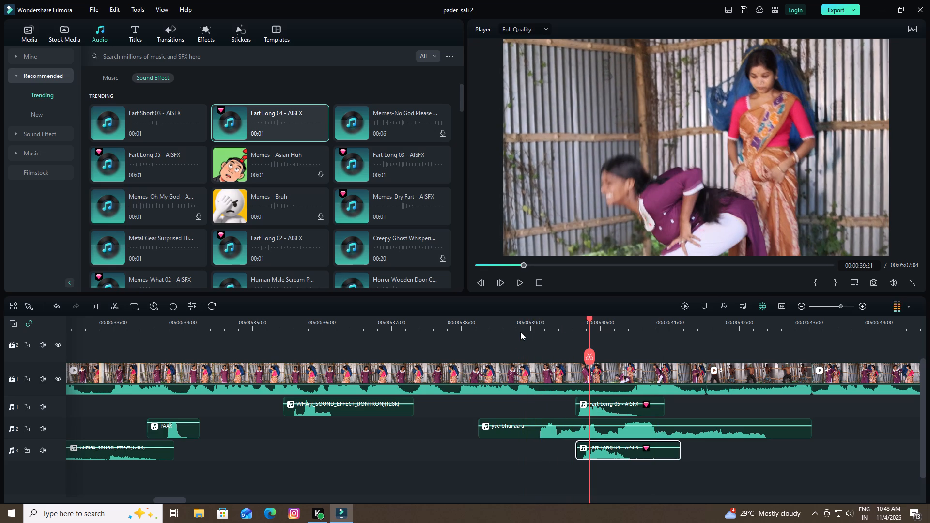
# Move the yee bhai aa a sound earlier to start at about 00:00:38:00, and replay from 00:00:38:19 to 00:00:39:18.
pyautogui.moveTo(565, 434); pyautogui.dragTo(543, 432)
pyautogui.moveTo(589, 319); pyautogui.dragTo(512, 339)
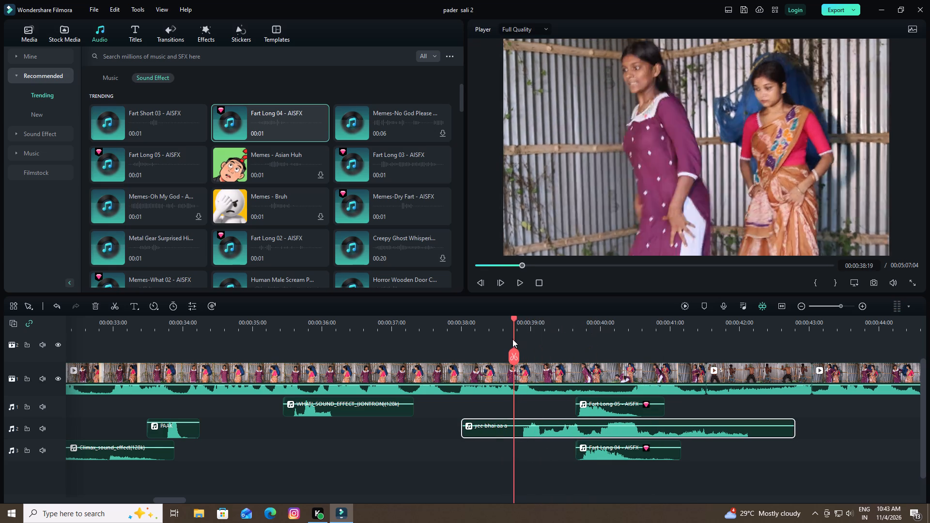
pyautogui.moveTo(512, 339); pyautogui.dragTo(512, 339)
pyautogui.press('space')
pyautogui.press('space')
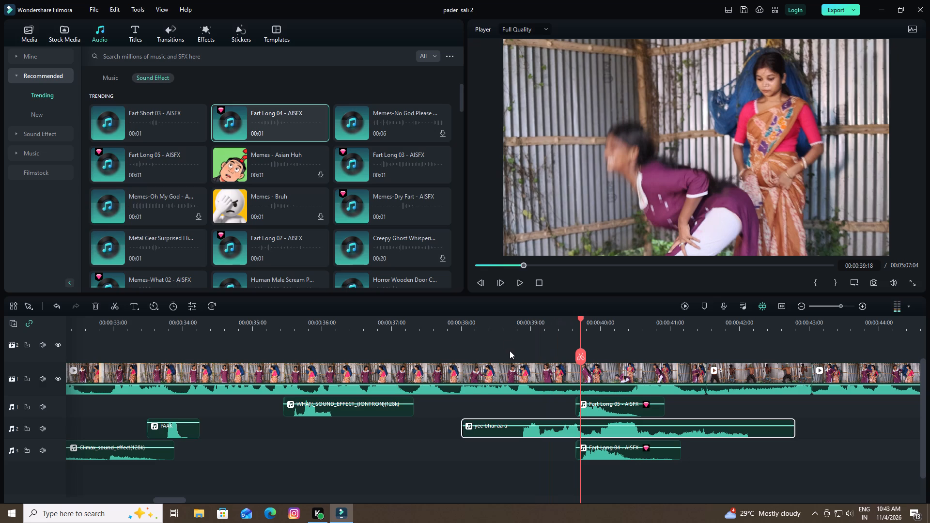
# Split the yee bhai aa a sound at 00:00:39:17 and delete the part after the cut.
pyautogui.click(586, 431)
pyautogui.click(582, 318)
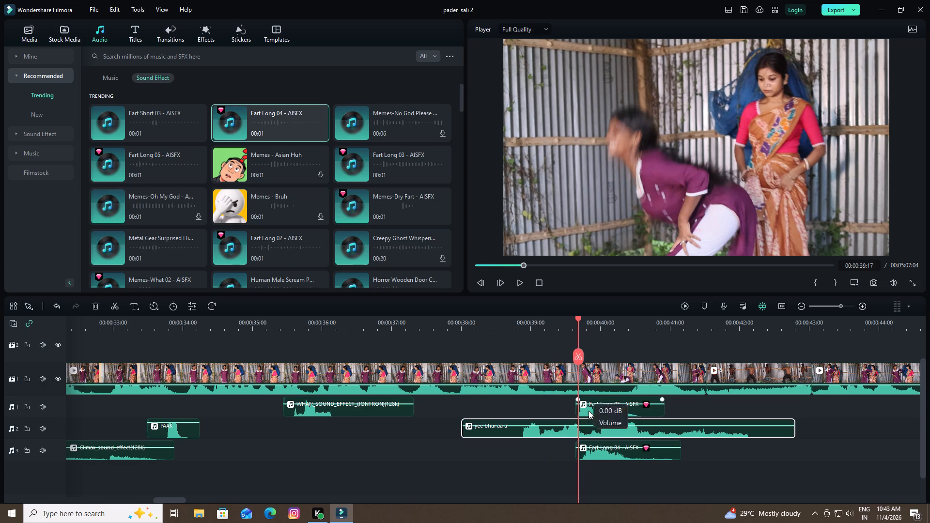
pyautogui.click(588, 432)
pyautogui.click(579, 356)
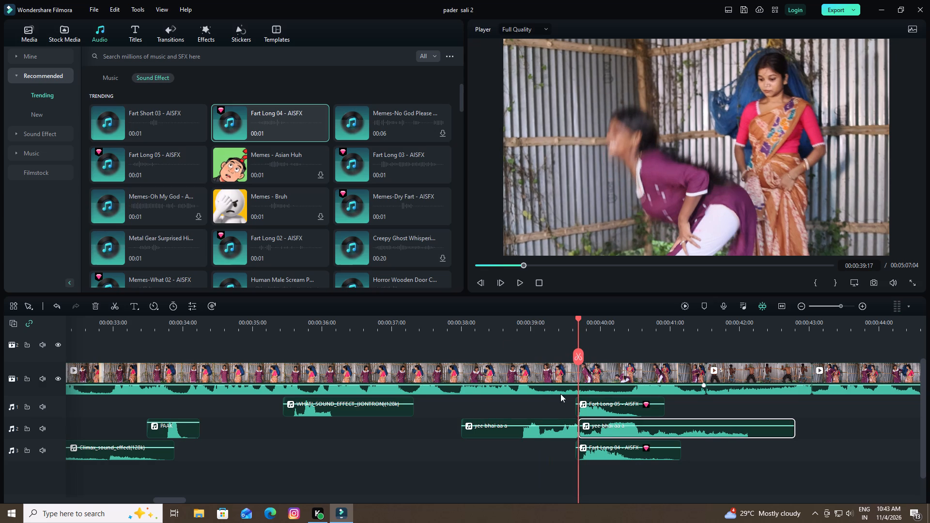
pyautogui.click(96, 306)
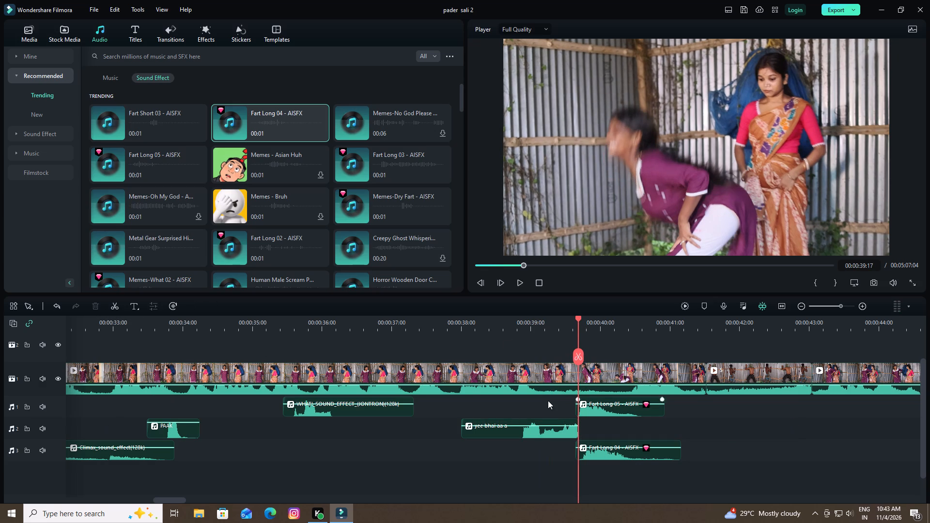
# Check playback through 00:00:41:00, raise the Fart Long 04 and Fart Long 05 volumes to the top of their range, and replay up to 00:00:40:17.
pyautogui.moveTo(578, 318); pyautogui.dragTo(556, 323)
pyautogui.press('space')
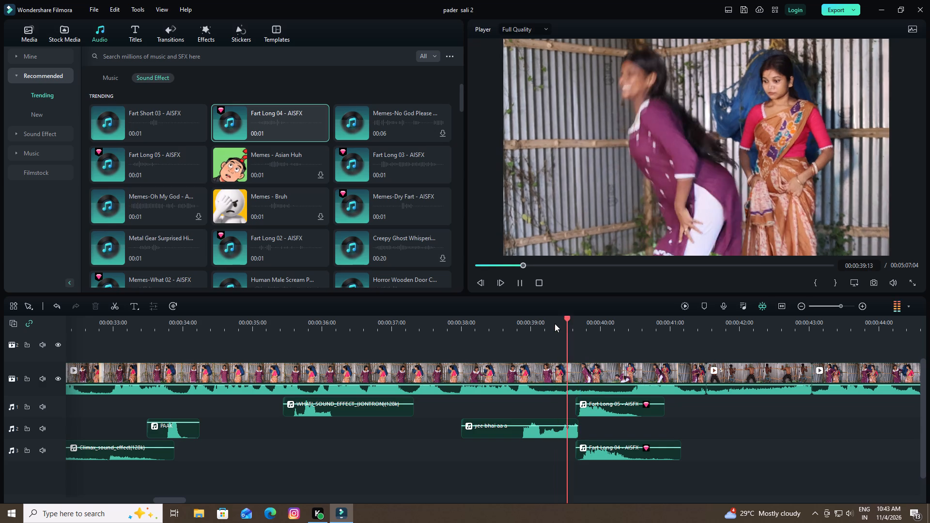
pyautogui.press('space')
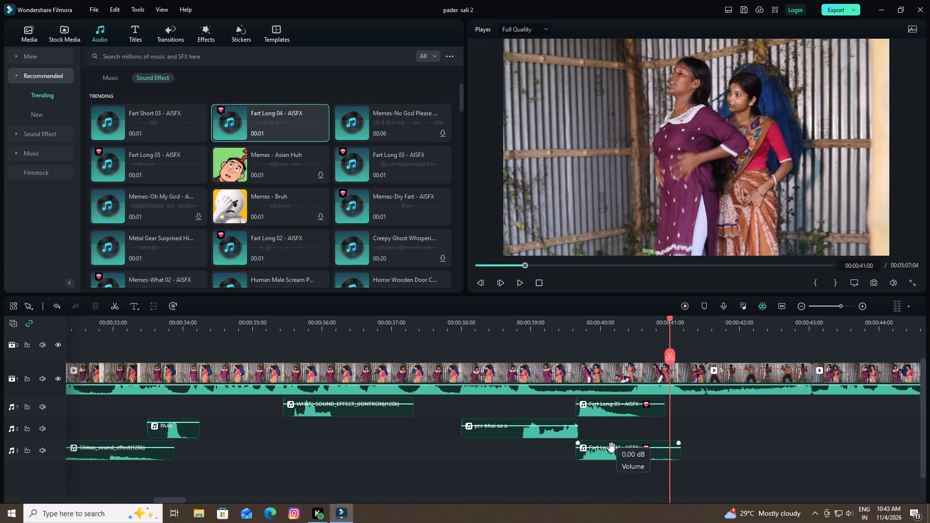
pyautogui.moveTo(611, 446); pyautogui.dragTo(612, 417)
pyautogui.moveTo(618, 405); pyautogui.dragTo(615, 371)
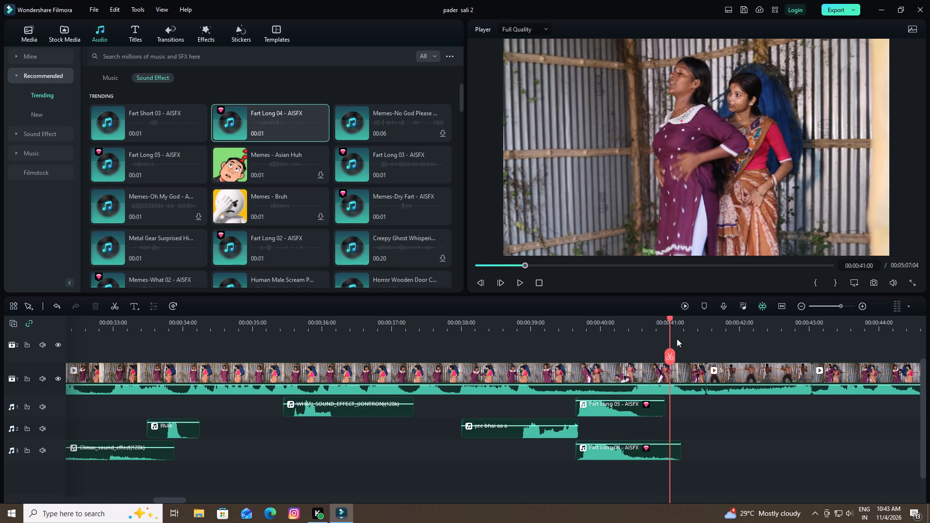
pyautogui.moveTo(671, 318); pyautogui.dragTo(567, 340)
pyautogui.press('space')
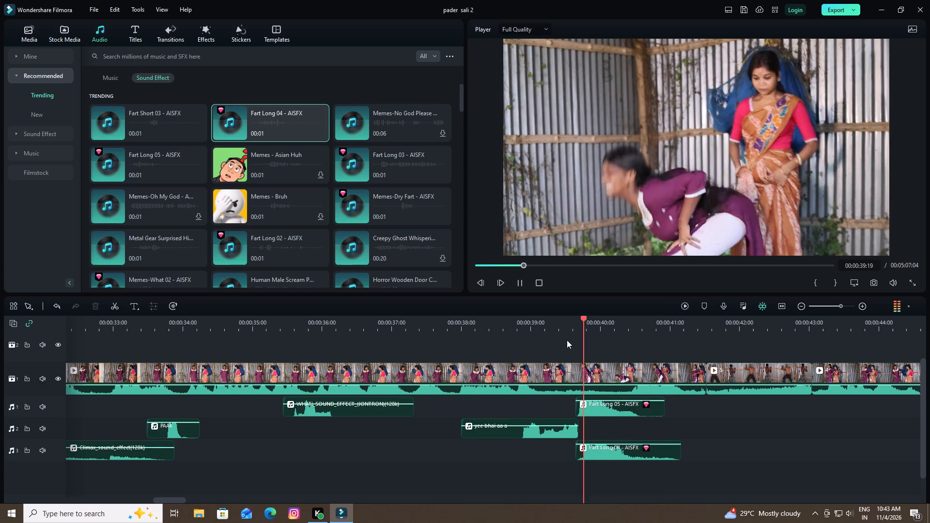
pyautogui.press('space')
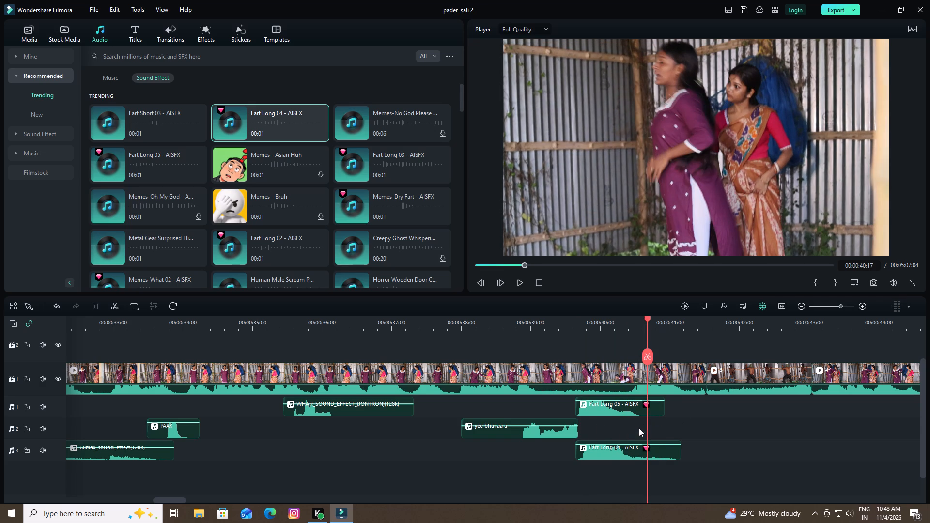
# Replace Fart Long 04 on the third audio track with Fart Short 03 starting at about 00:00:39:09, and replay up to 00:00:41:07.
pyautogui.click(610, 457)
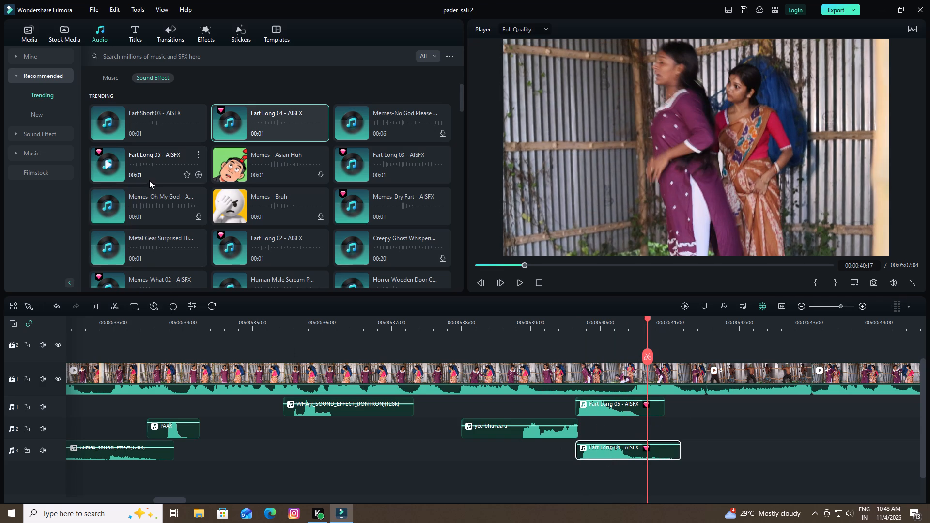
pyautogui.click(98, 305)
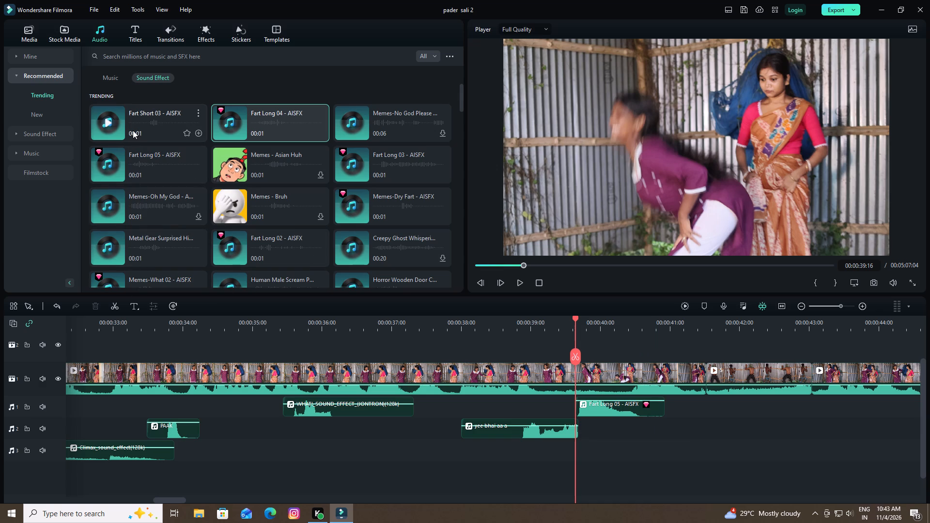
pyautogui.moveTo(136, 120); pyautogui.dragTo(589, 442)
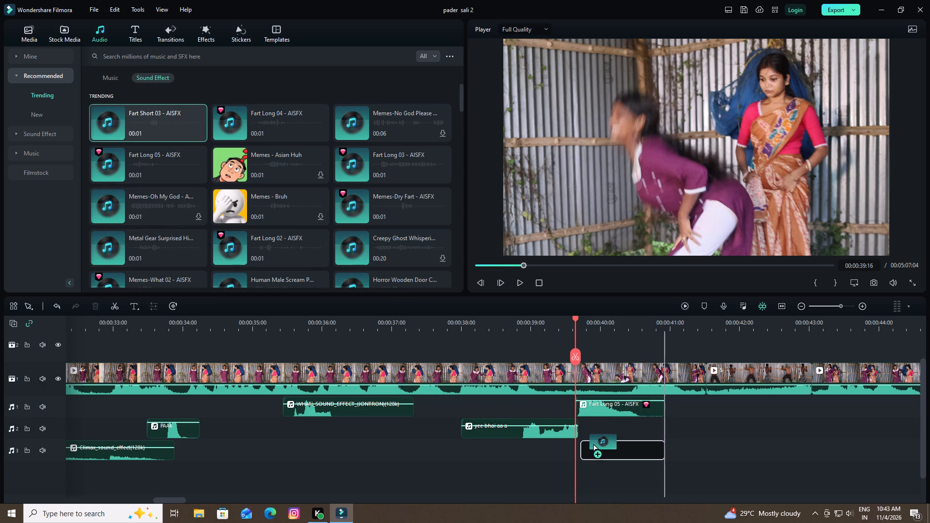
pyautogui.moveTo(589, 442); pyautogui.dragTo(576, 443)
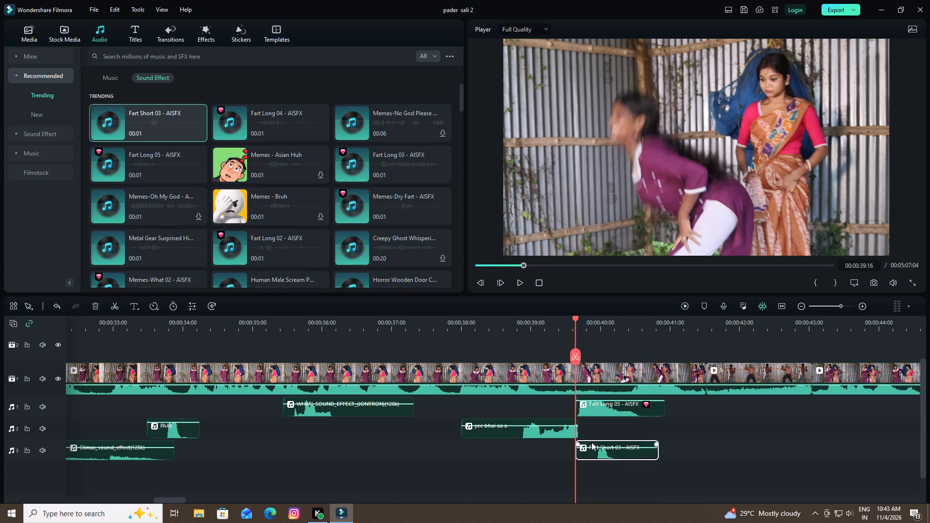
pyautogui.moveTo(600, 456); pyautogui.dragTo(577, 450)
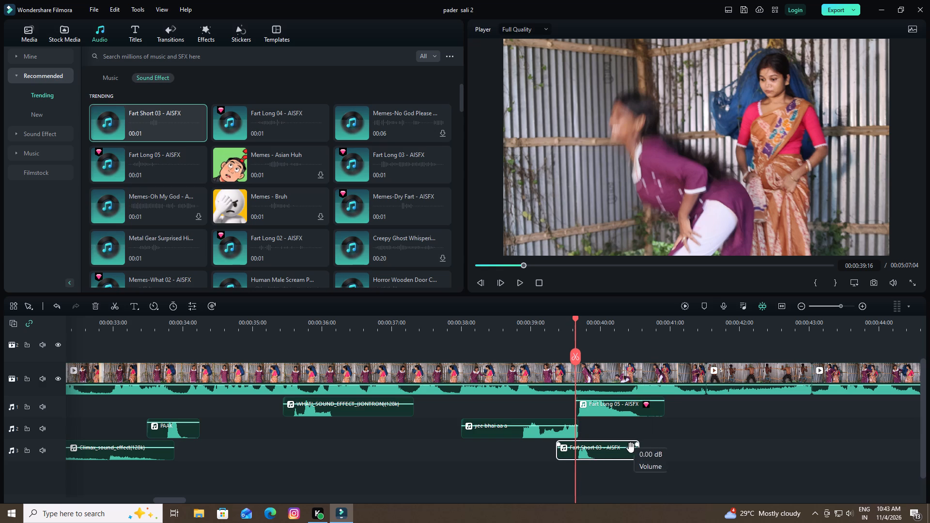
pyautogui.press('space')
pyautogui.press('space')
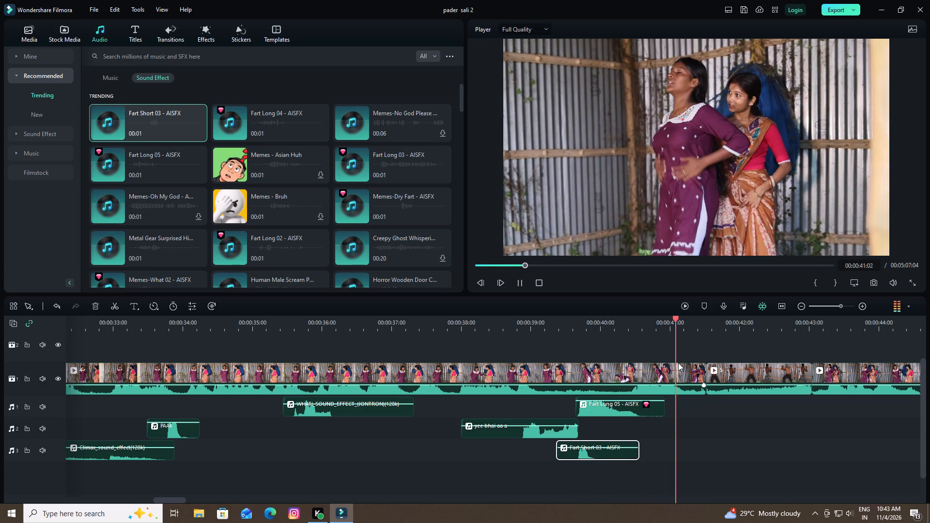
pyautogui.moveTo(603, 449); pyautogui.dragTo(609, 409)
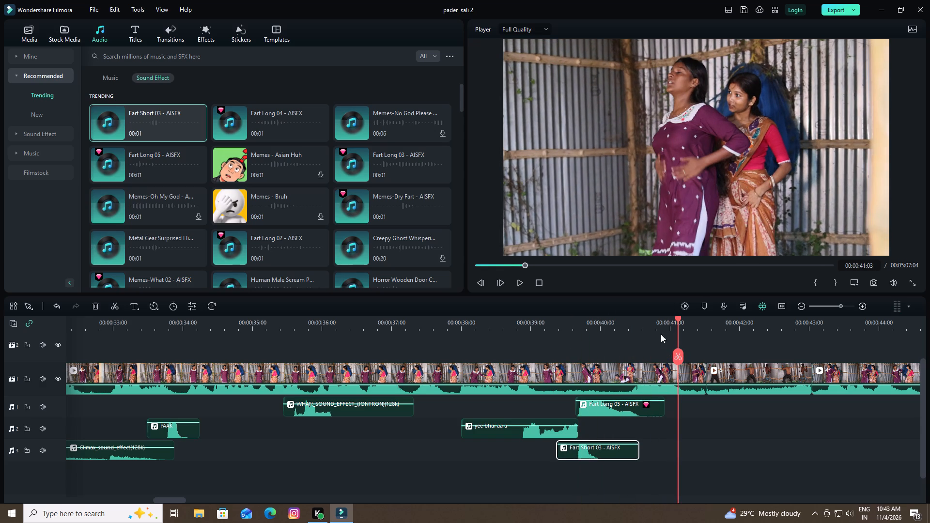
pyautogui.moveTo(680, 317); pyautogui.dragTo(562, 352)
pyautogui.press('space')
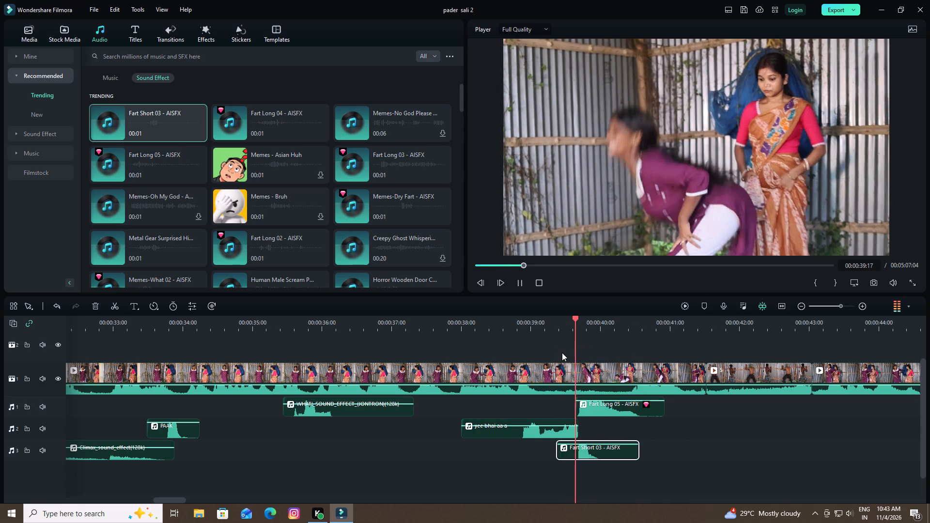
pyautogui.press('space')
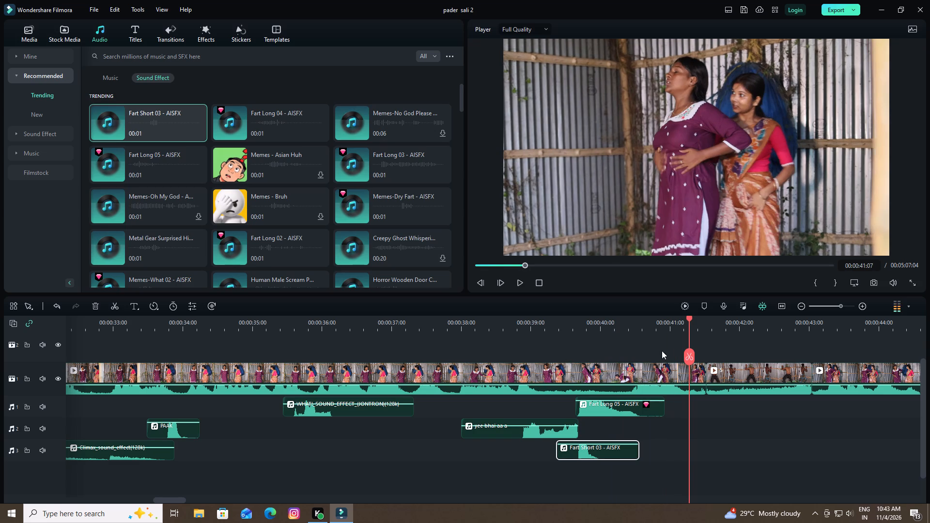
# Split the Fart Long 05 sound at 00:00:40:04 and delete the part after the cut.
pyautogui.moveTo(689, 318); pyautogui.dragTo(549, 348)
pyautogui.press('space')
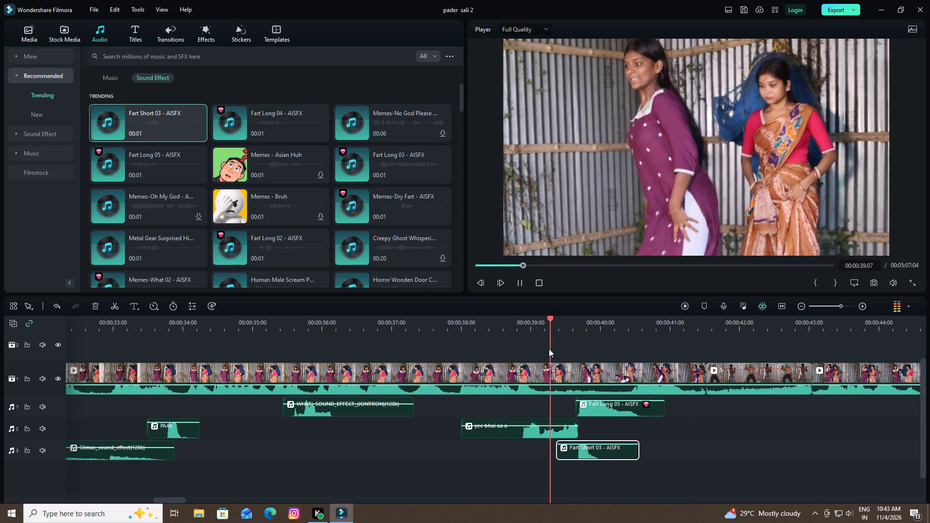
pyautogui.press('space')
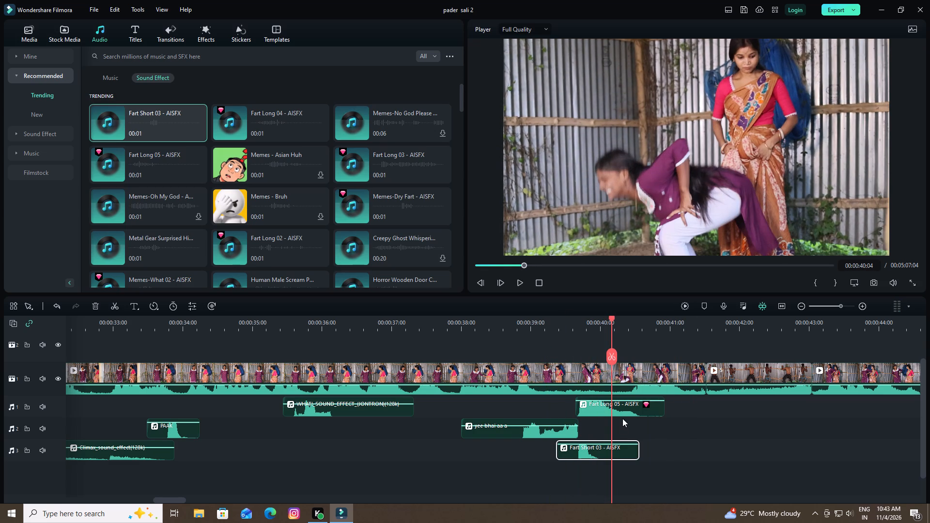
pyautogui.click(620, 415)
pyautogui.click(611, 359)
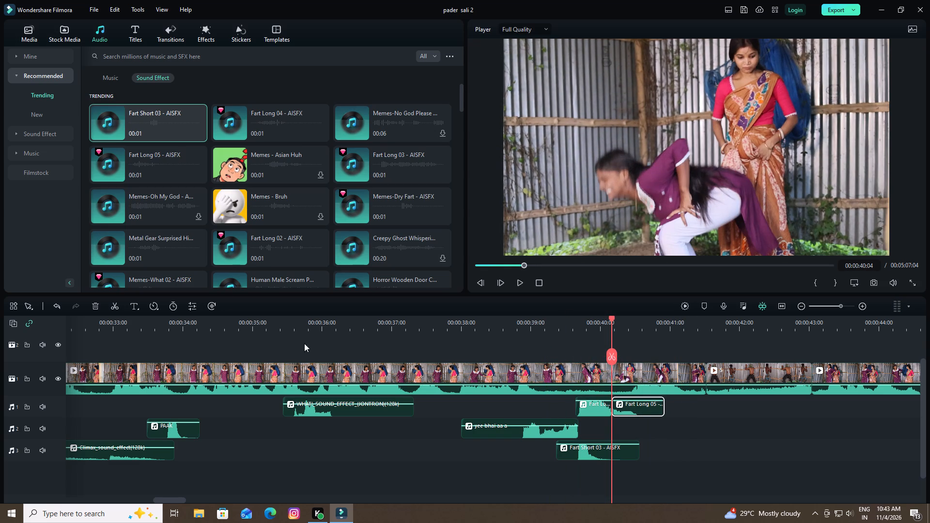
pyautogui.click(96, 306)
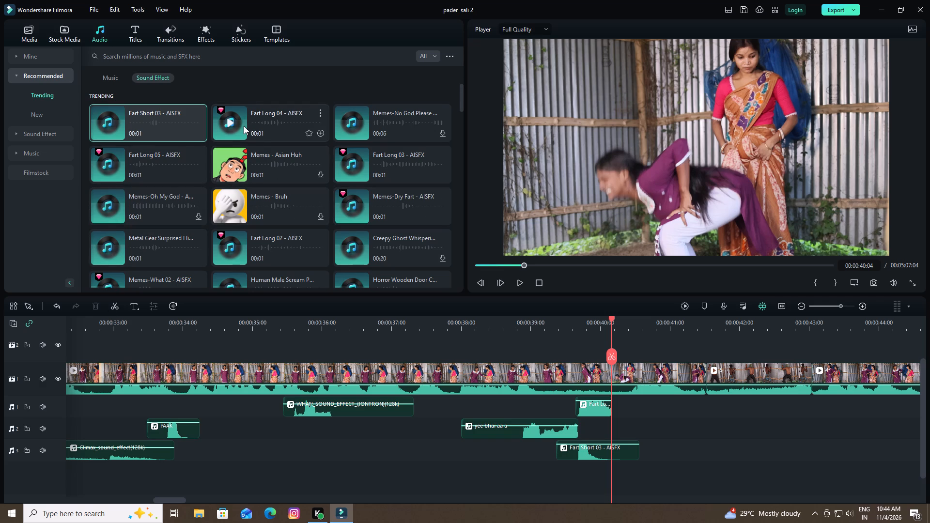
# Preview the Fart Long 04 sound, and replay the bending scene and the change to the two men's shot.
pyautogui.click(228, 120)
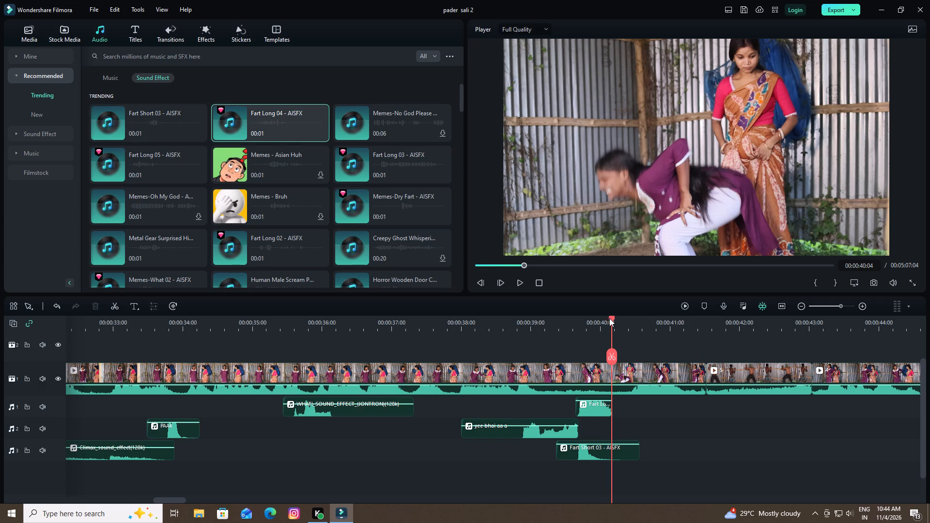
pyautogui.moveTo(611, 318); pyautogui.dragTo(567, 324)
pyautogui.press('space')
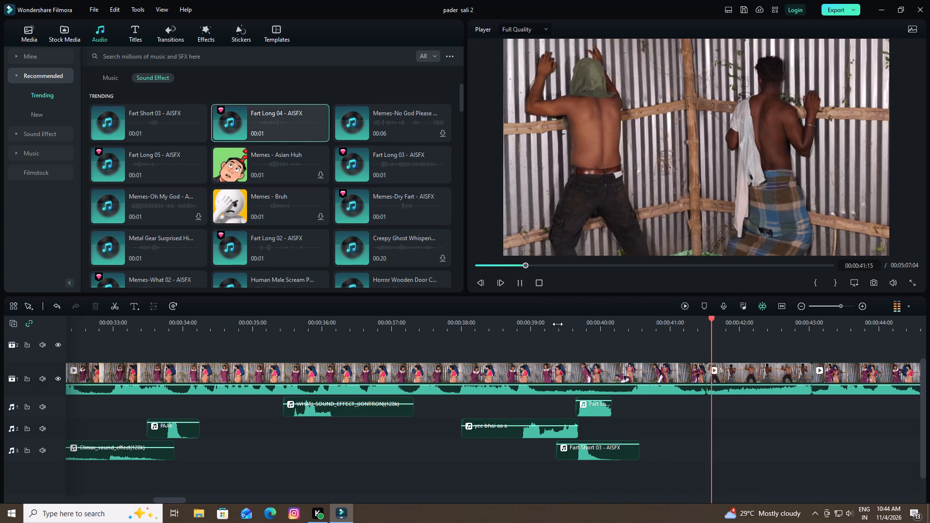
pyautogui.press('space')
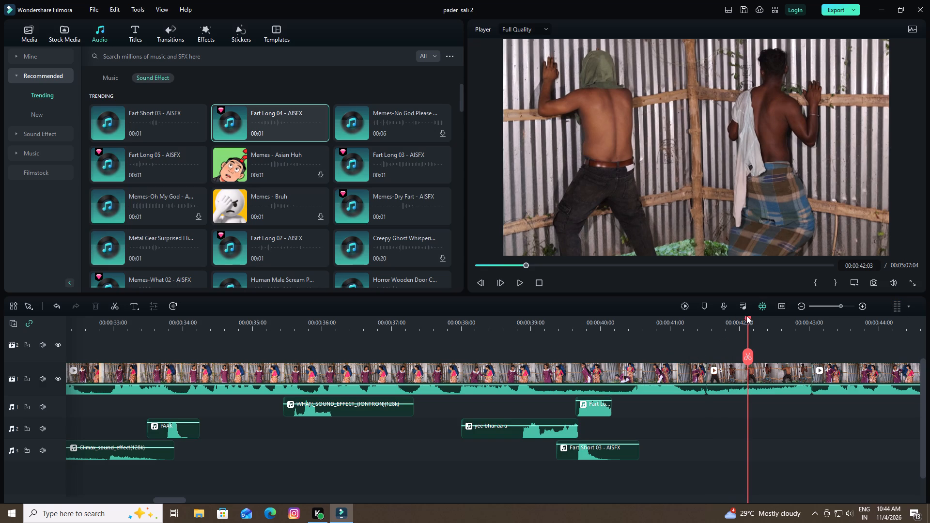
pyautogui.moveTo(748, 318); pyautogui.dragTo(694, 329)
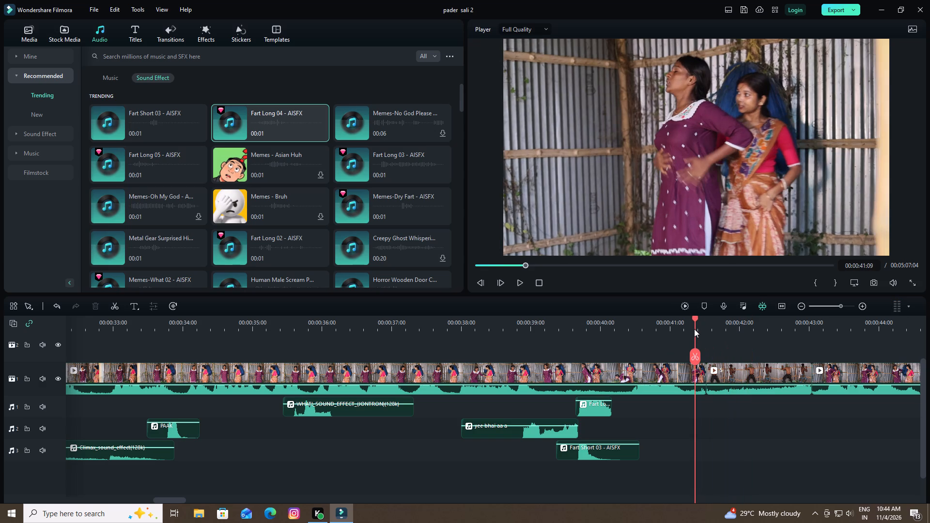
pyautogui.moveTo(694, 329); pyautogui.dragTo(673, 329)
pyautogui.press('space')
pyautogui.press('space')
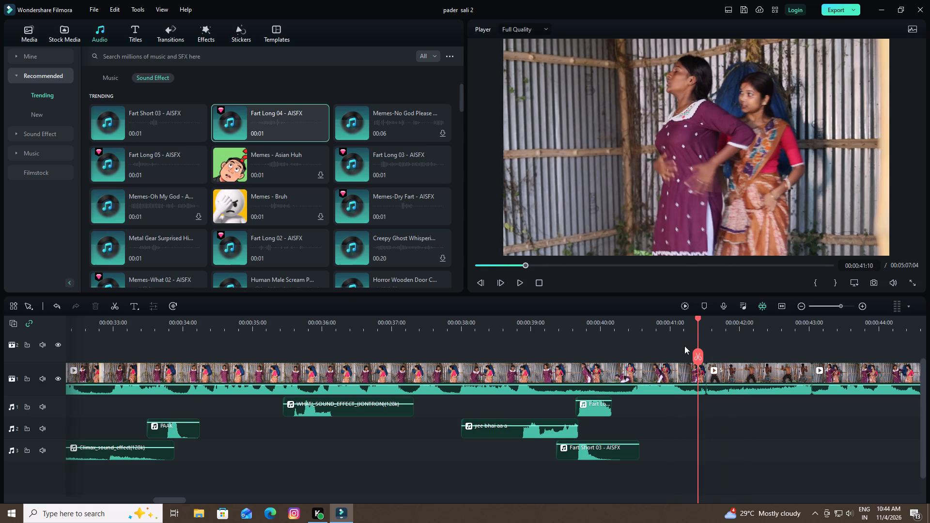
# Split the women's video clip at 00:00:41:05 and delete the short remainder before the two men's shot.
pyautogui.moveTo(697, 318); pyautogui.dragTo(641, 325)
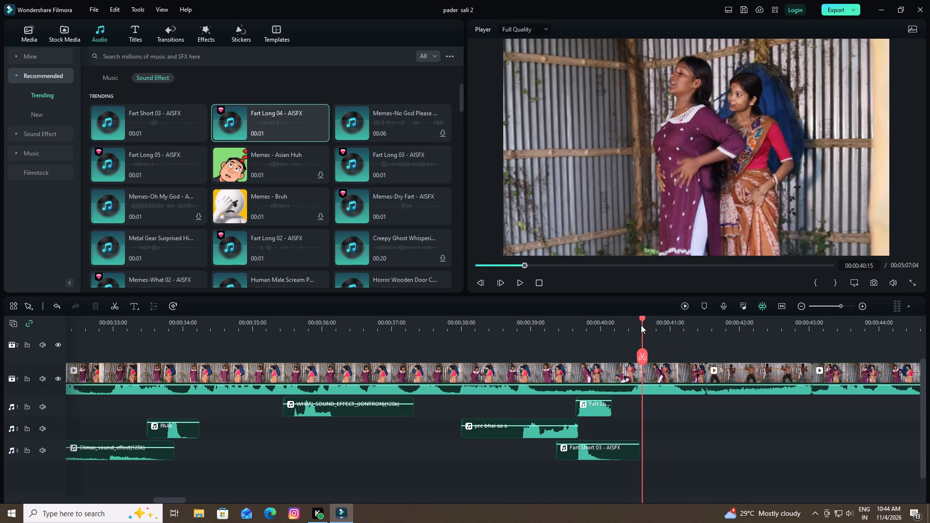
pyautogui.moveTo(641, 325); pyautogui.dragTo(634, 326)
pyautogui.press('space')
pyautogui.press('space')
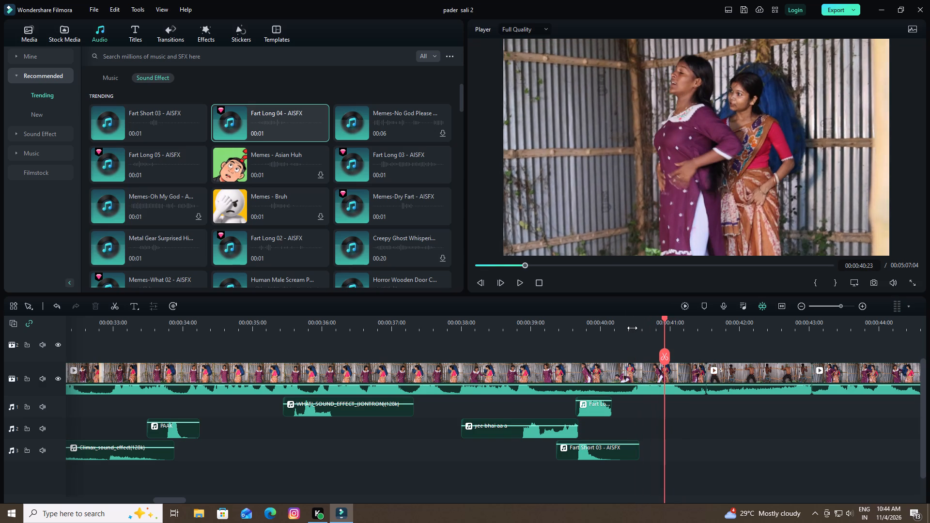
pyautogui.press('space')
pyautogui.press('space')
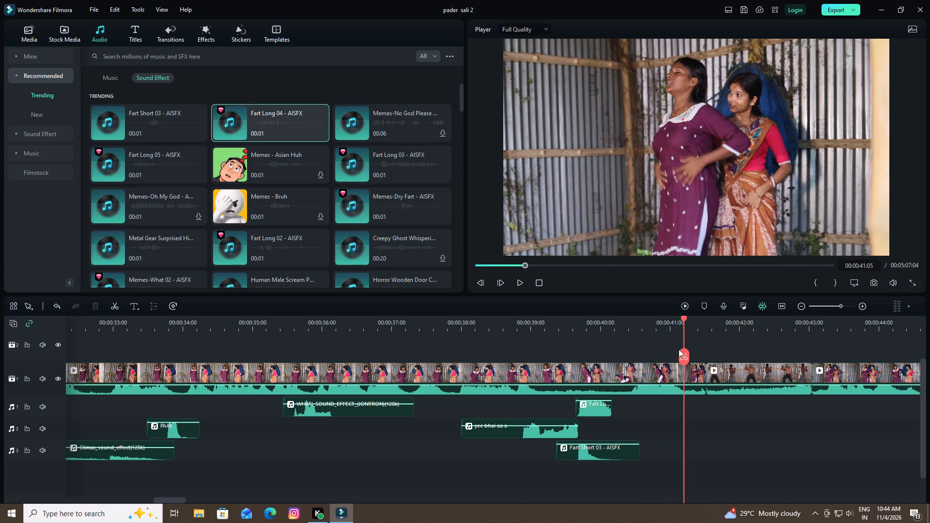
pyautogui.click(683, 354)
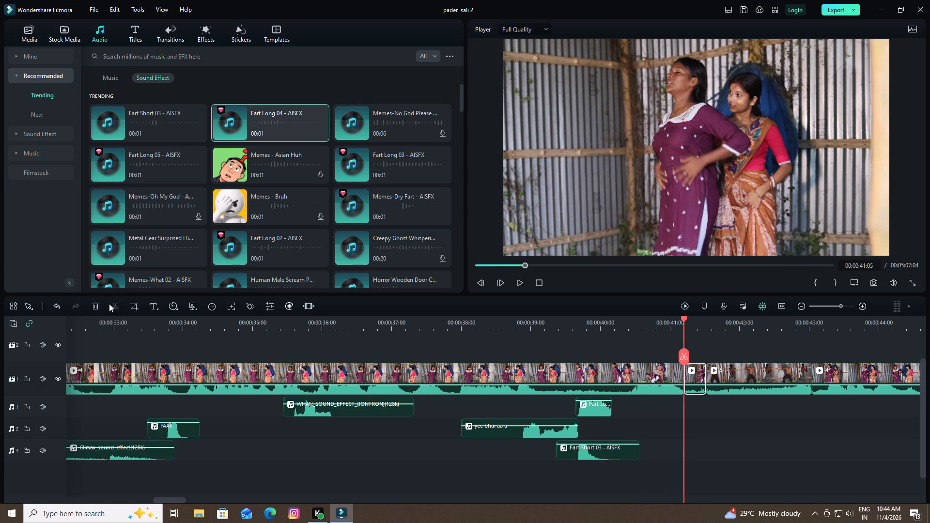
pyautogui.click(100, 304)
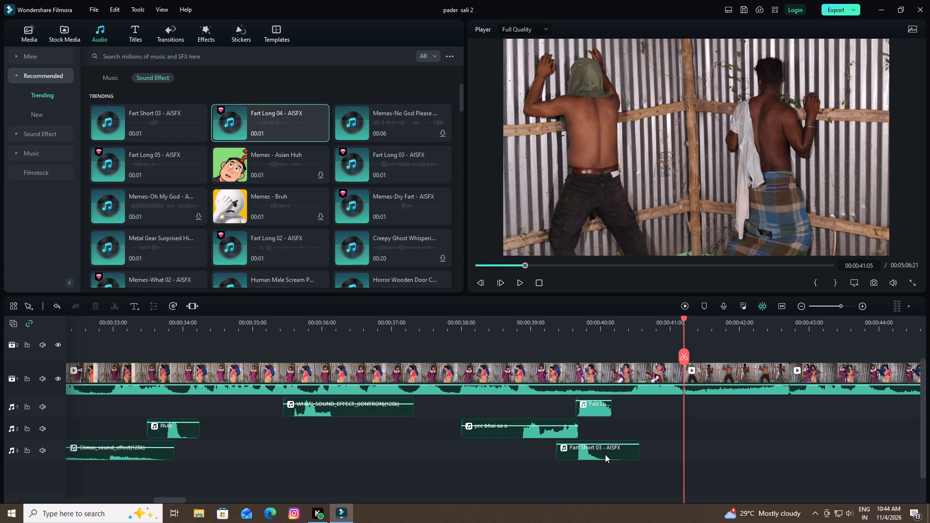
# Replay the fart sounds across the cut at 00:00:41:05 several times, and continue playback to 00:00:50:01.
pyautogui.moveTo(685, 317); pyautogui.dragTo(586, 345)
pyautogui.press('space')
pyautogui.press('space')
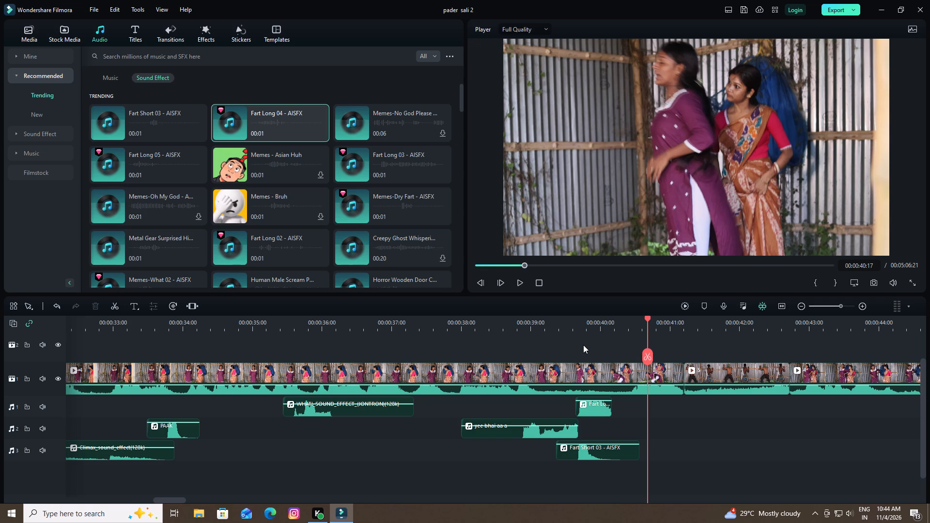
pyautogui.press('space')
pyautogui.press('space')
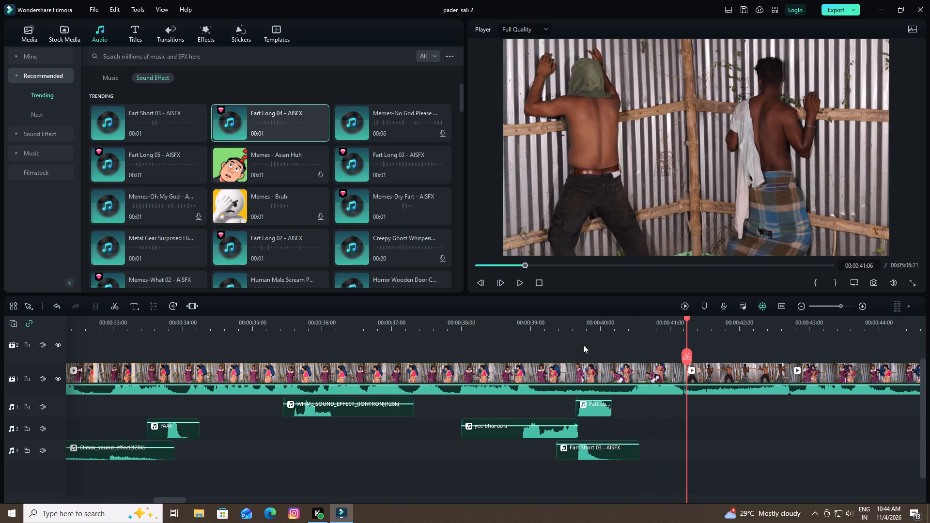
pyautogui.moveTo(686, 317); pyautogui.dragTo(553, 352)
pyautogui.press('space')
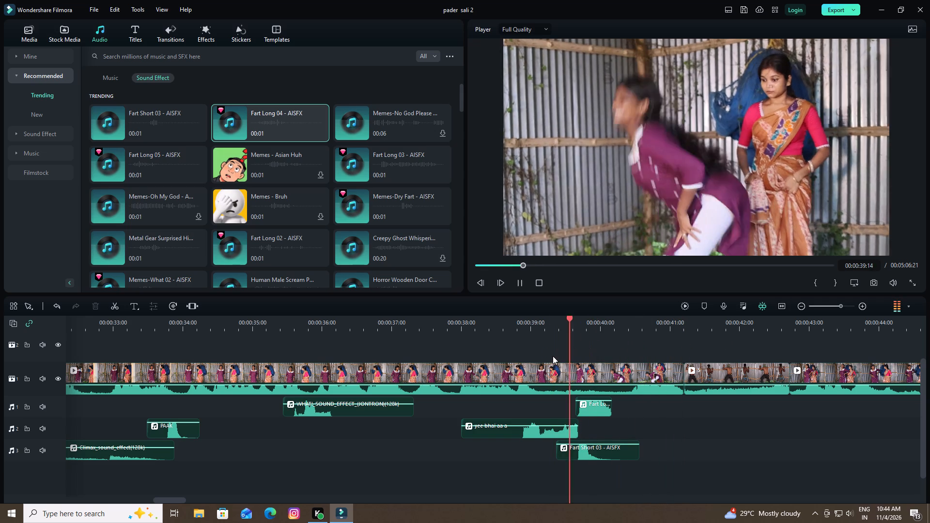
pyautogui.press('space')
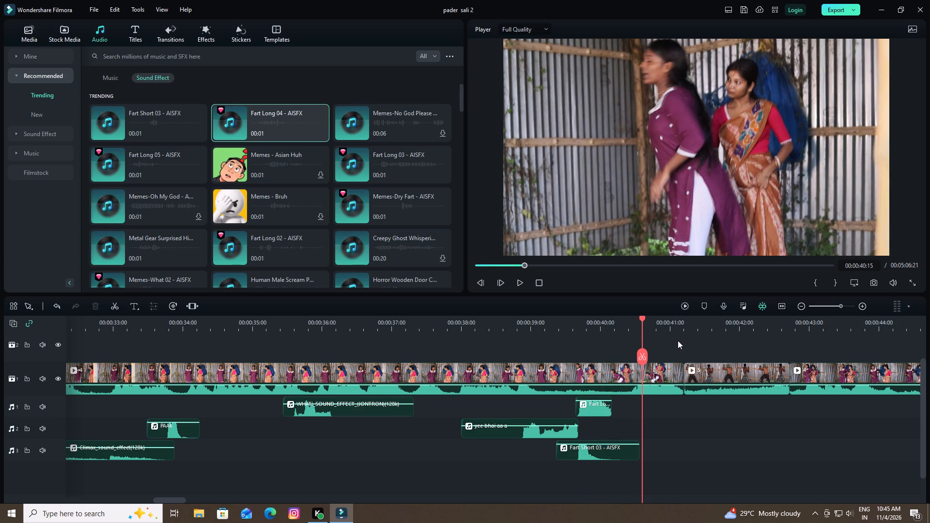
pyautogui.moveTo(643, 318); pyautogui.dragTo(571, 338)
pyautogui.press('space')
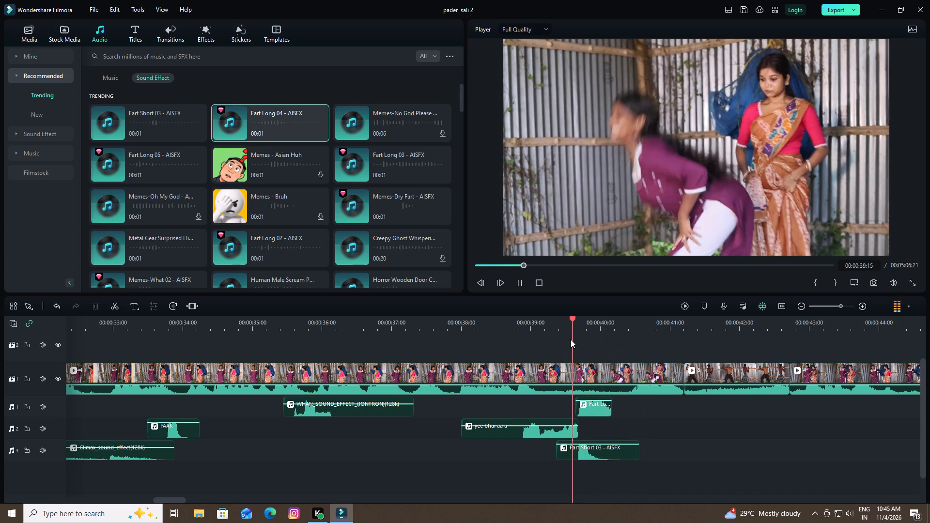
pyautogui.press('space')
pyautogui.press('space')
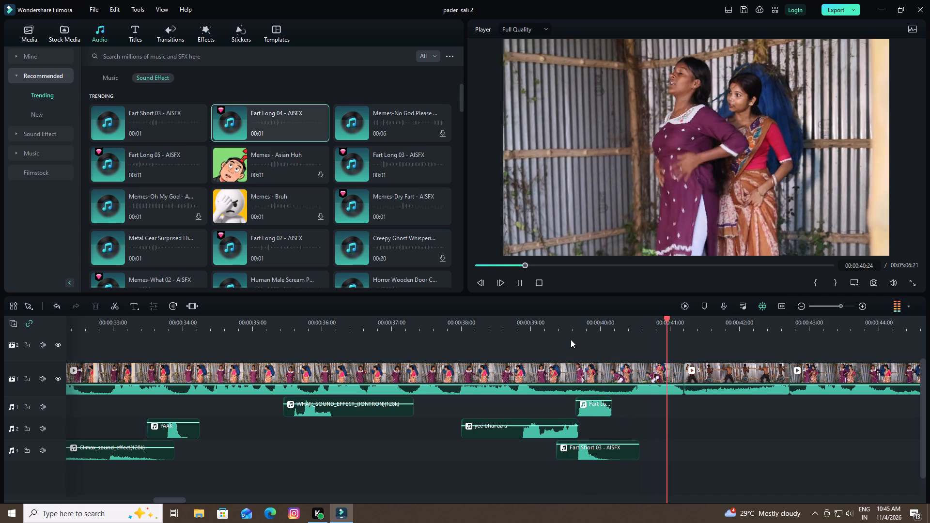
pyautogui.press('space')
pyautogui.press('space')
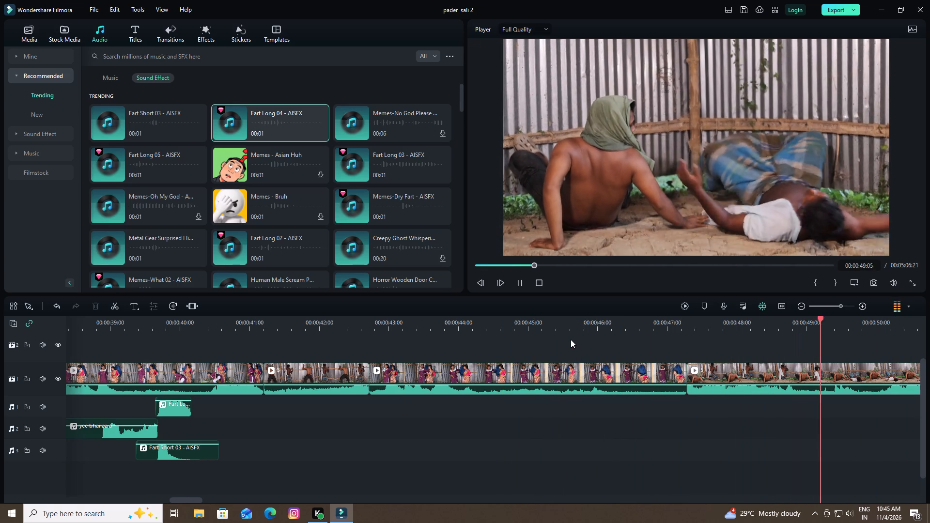
pyautogui.press('space')
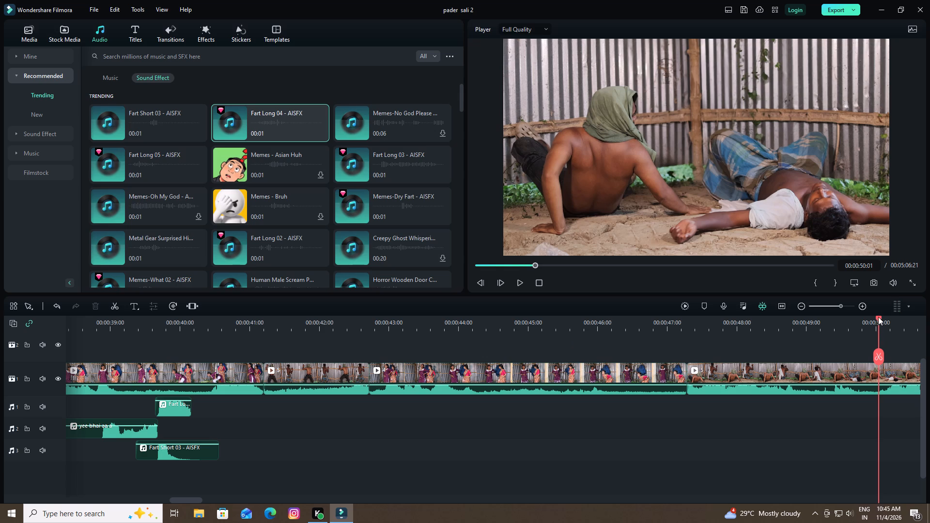
# Slow the video clip of the two men at the tin wall to a uniform speed of 0.29.
pyautogui.moveTo(878, 317); pyautogui.dragTo(181, 384)
pyautogui.press('space')
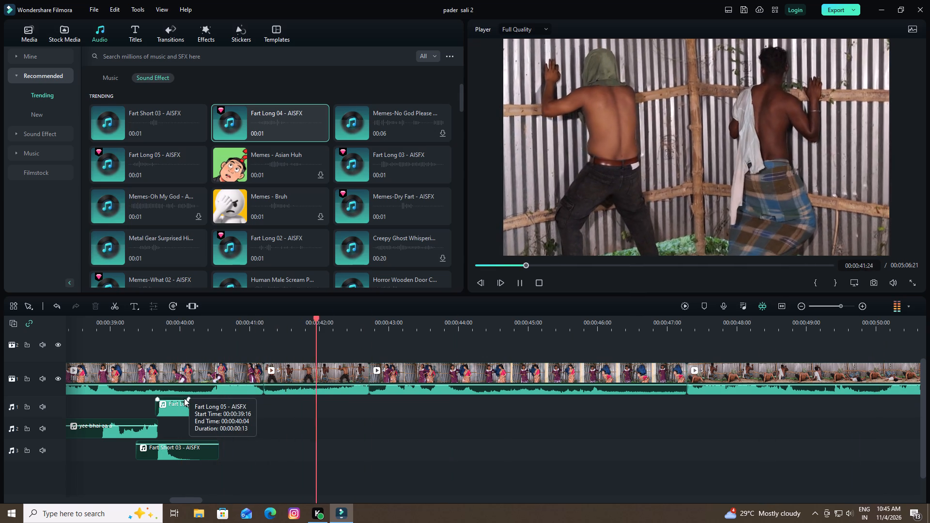
pyautogui.press('space')
pyautogui.doubleClick(311, 369)
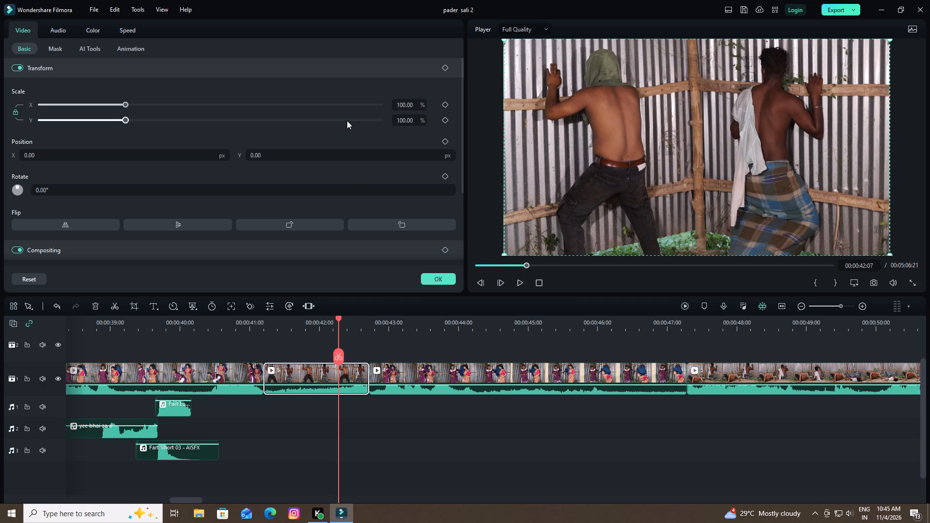
pyautogui.click(120, 27)
pyautogui.moveTo(113, 78); pyautogui.dragTo(92, 80)
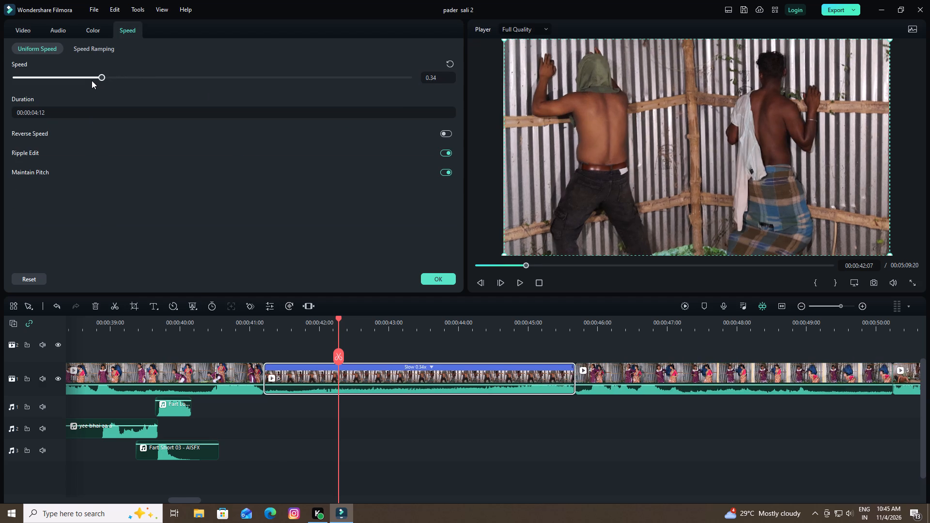
pyautogui.moveTo(92, 80); pyautogui.dragTo(91, 80)
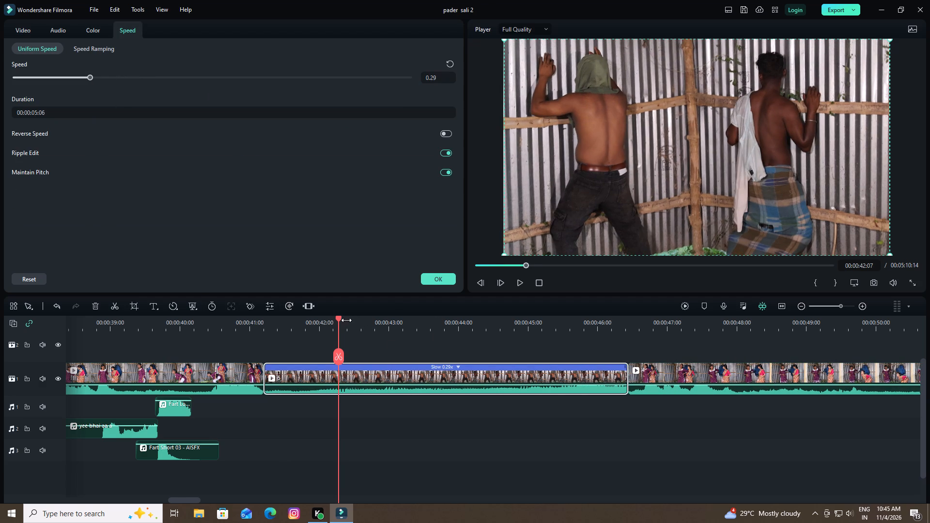
# Replay the slowed clip of the two men at the tin wall and raise its uniform speed to 0.73.
pyautogui.moveTo(338, 320); pyautogui.dragTo(184, 324)
pyautogui.press('space')
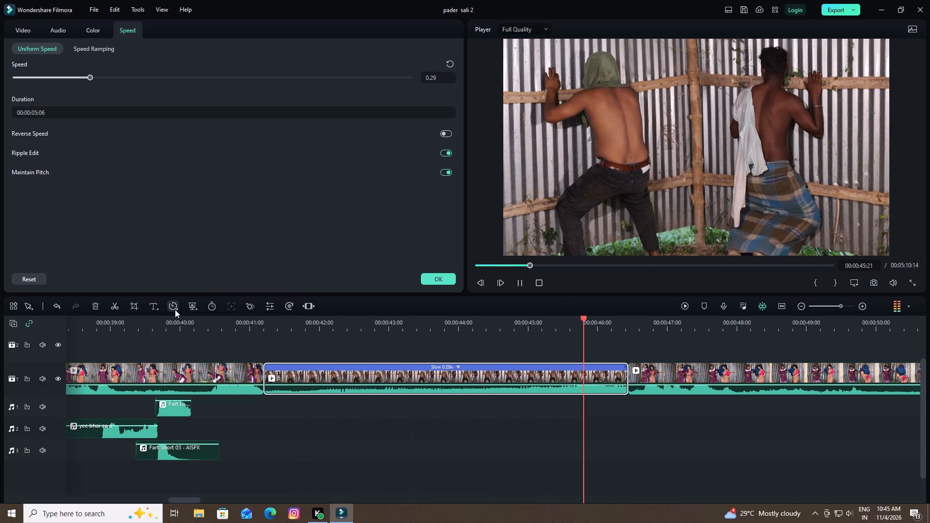
pyautogui.press('space')
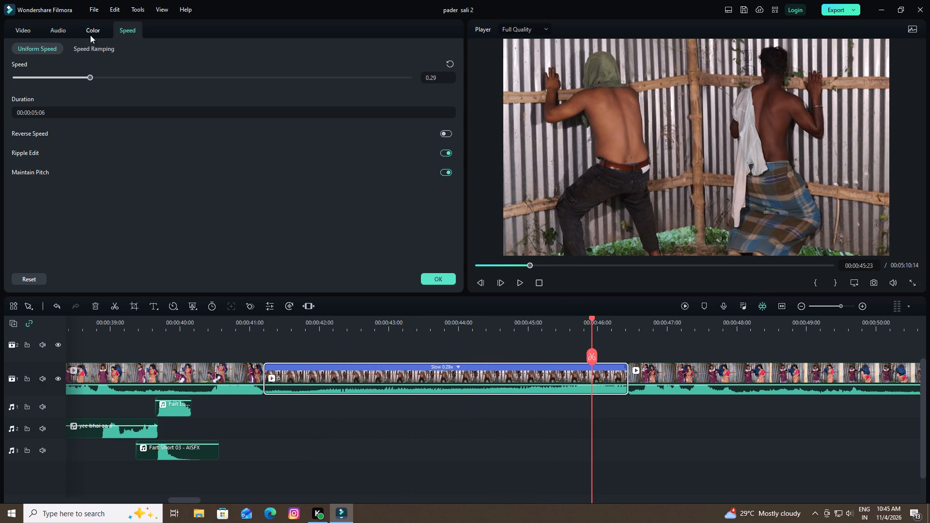
pyautogui.moveTo(87, 76); pyautogui.dragTo(93, 77)
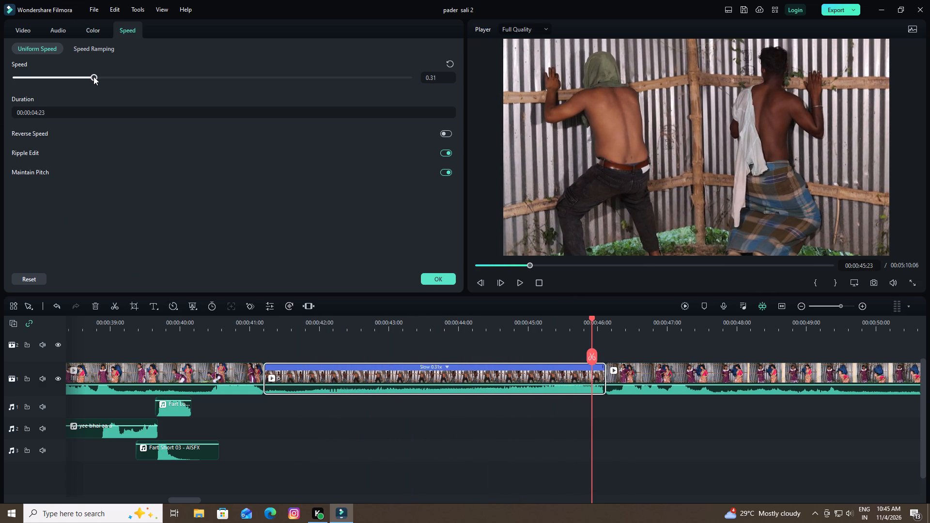
pyautogui.moveTo(93, 77); pyautogui.dragTo(143, 82)
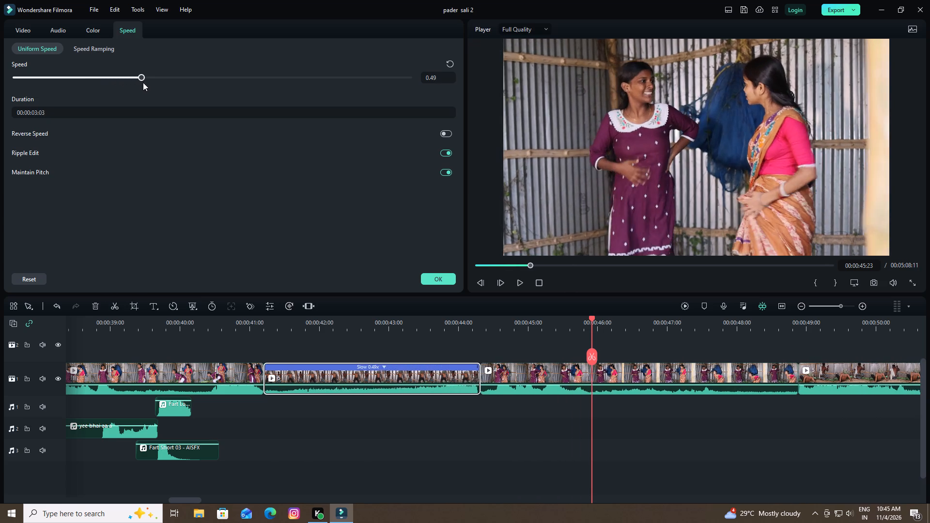
pyautogui.moveTo(143, 82); pyautogui.dragTo(192, 90)
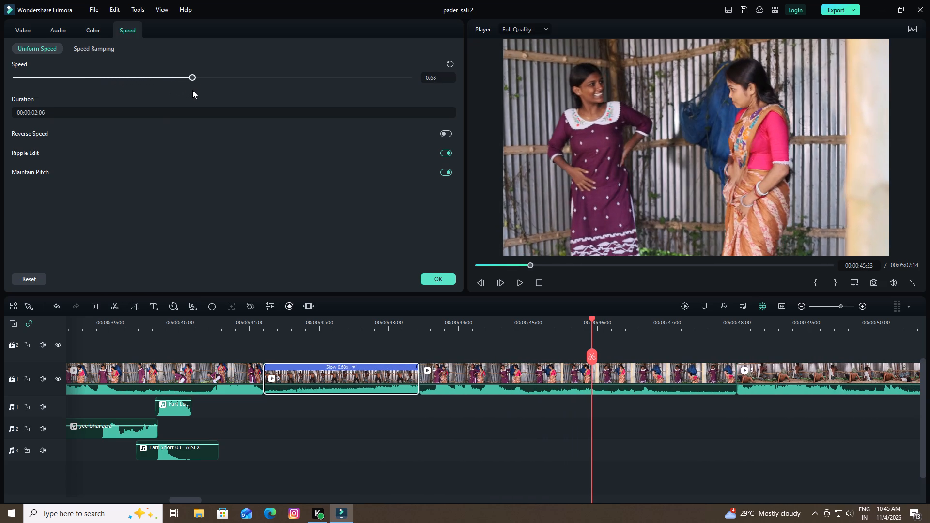
pyautogui.moveTo(192, 90); pyautogui.dragTo(205, 93)
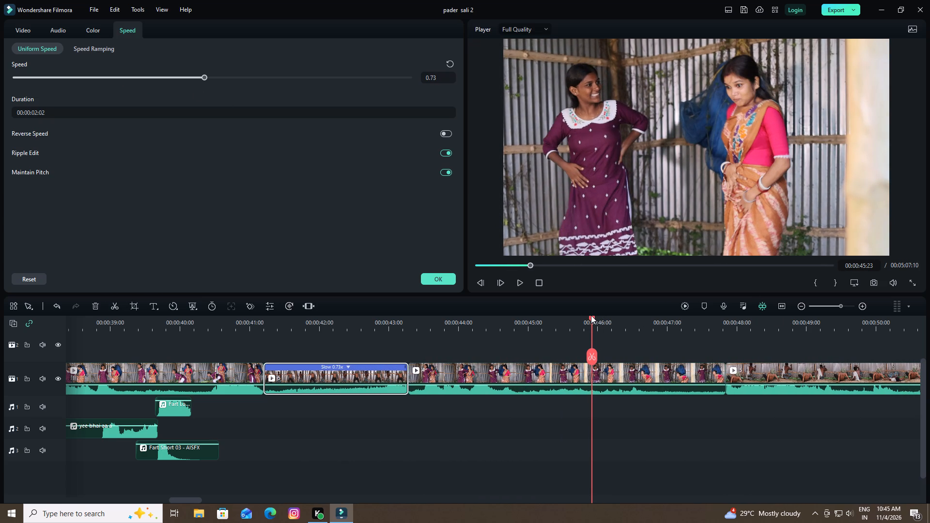
# Replay the retimed two men's clip with its surrounding cuts, and the fart sounds as the woman in purple bends over.
pyautogui.moveTo(590, 315); pyautogui.dragTo(360, 289)
pyautogui.moveTo(591, 317); pyautogui.dragTo(243, 238)
pyautogui.press('space')
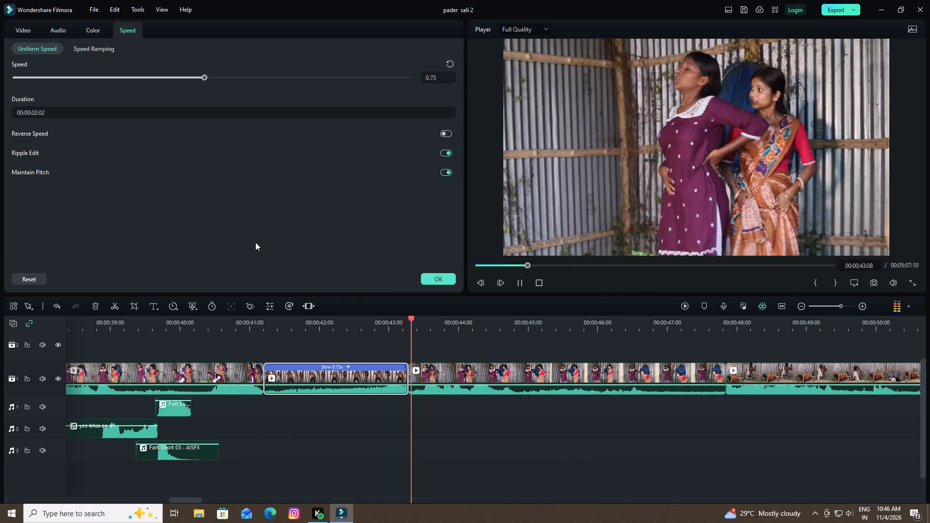
pyautogui.press('space')
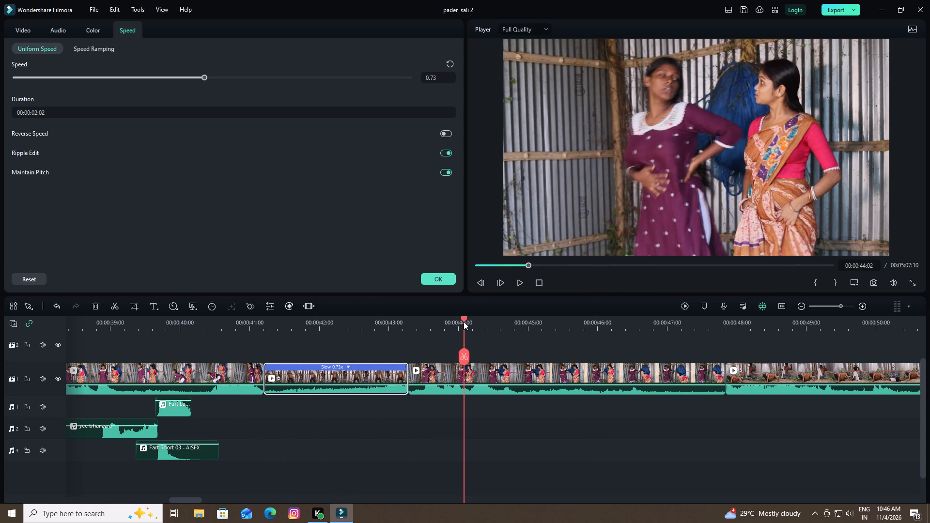
pyautogui.moveTo(464, 319); pyautogui.dragTo(250, 249)
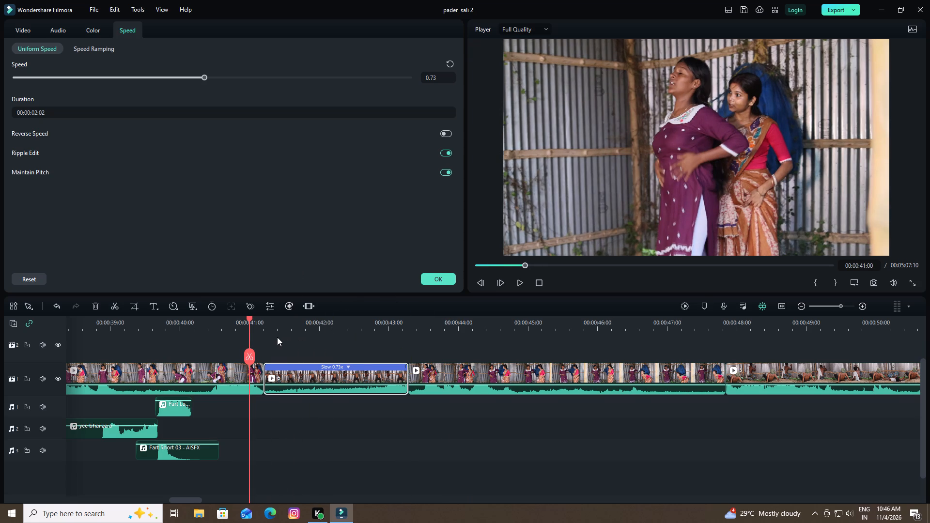
pyautogui.moveTo(248, 319); pyautogui.dragTo(126, 292)
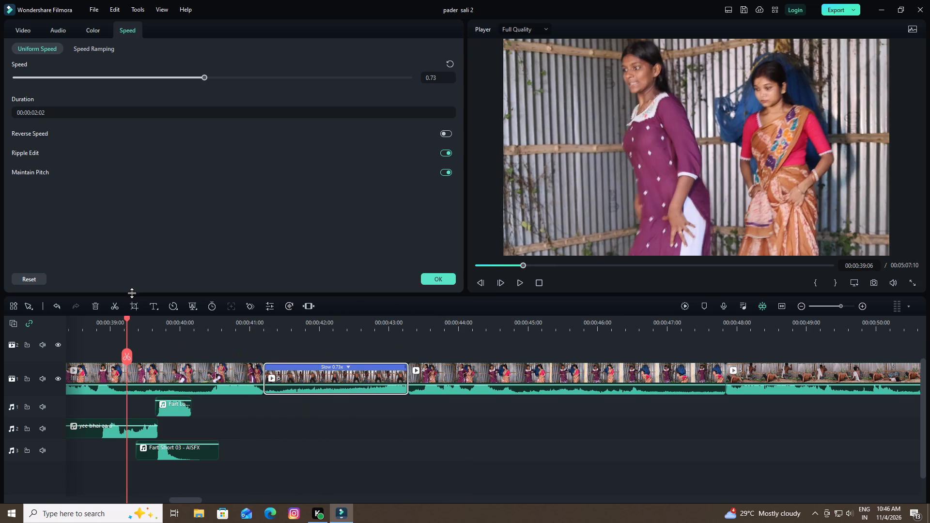
pyautogui.press('space')
pyautogui.press('space')
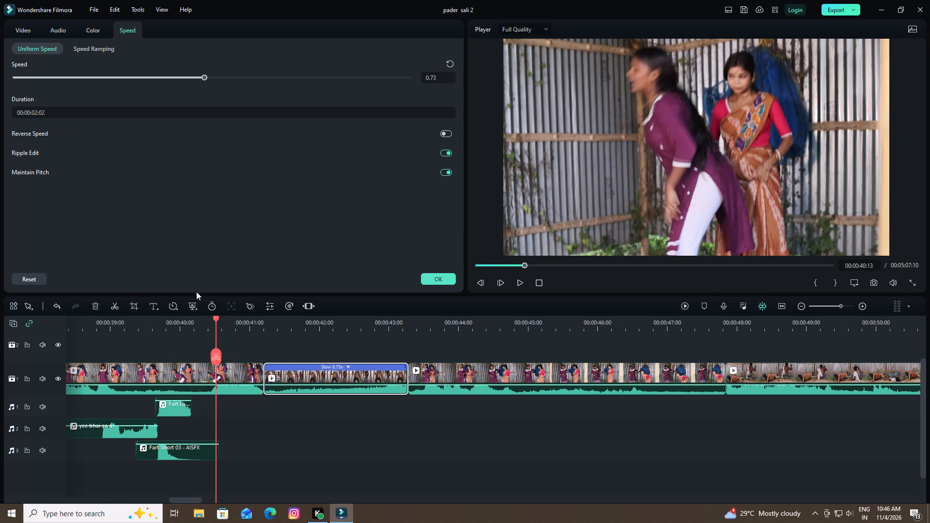
pyautogui.moveTo(215, 318); pyautogui.dragTo(157, 318)
pyautogui.press('space')
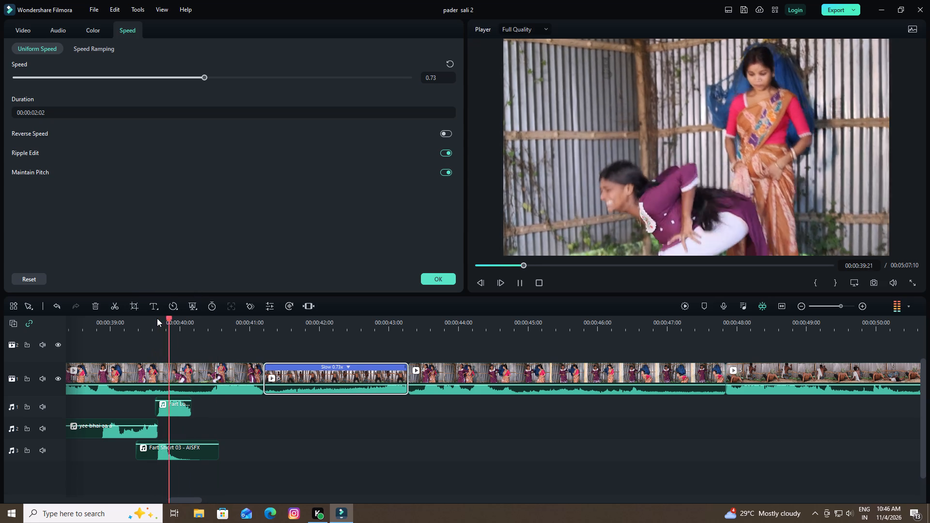
pyautogui.press('space')
pyautogui.press('space')
pyautogui.press('space')
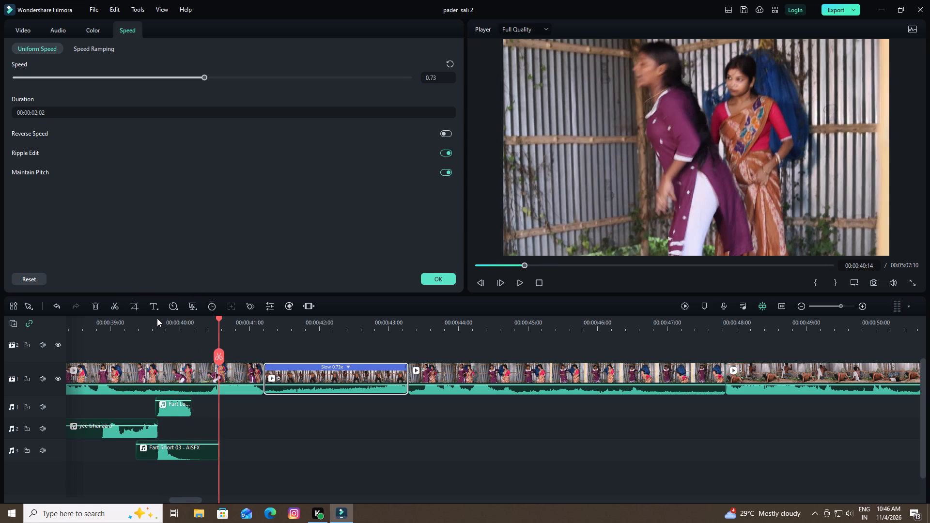
# Examine the frames around 00:00:40:10 to 00:00:40:13 where the bending woman straightens up, replaying the passage into the two men's shot.
pyautogui.moveTo(219, 318); pyautogui.dragTo(215, 318)
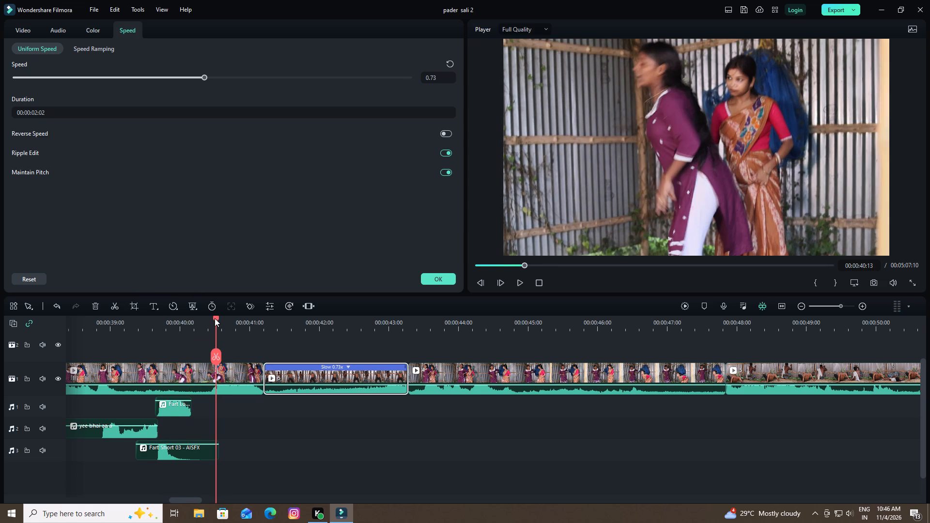
pyautogui.moveTo(215, 318); pyautogui.dragTo(207, 318)
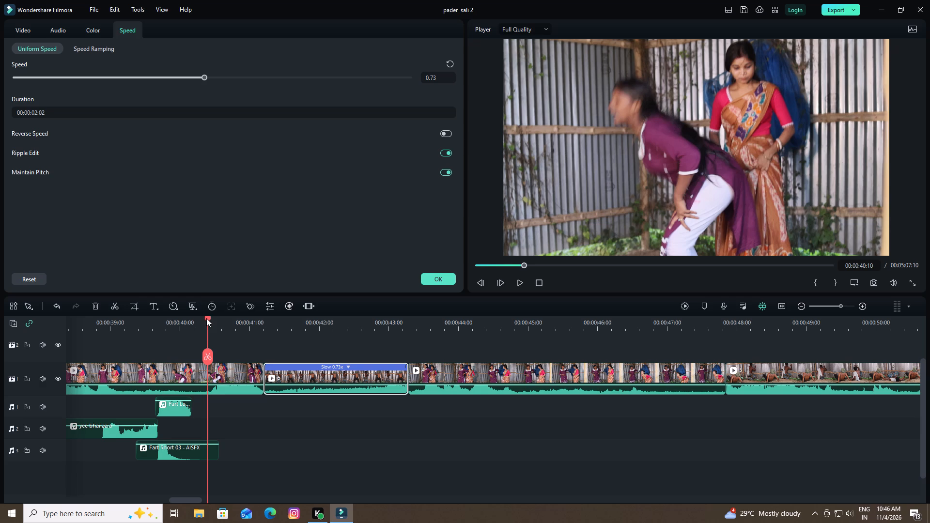
pyautogui.moveTo(207, 316); pyautogui.dragTo(133, 312)
pyautogui.press('space')
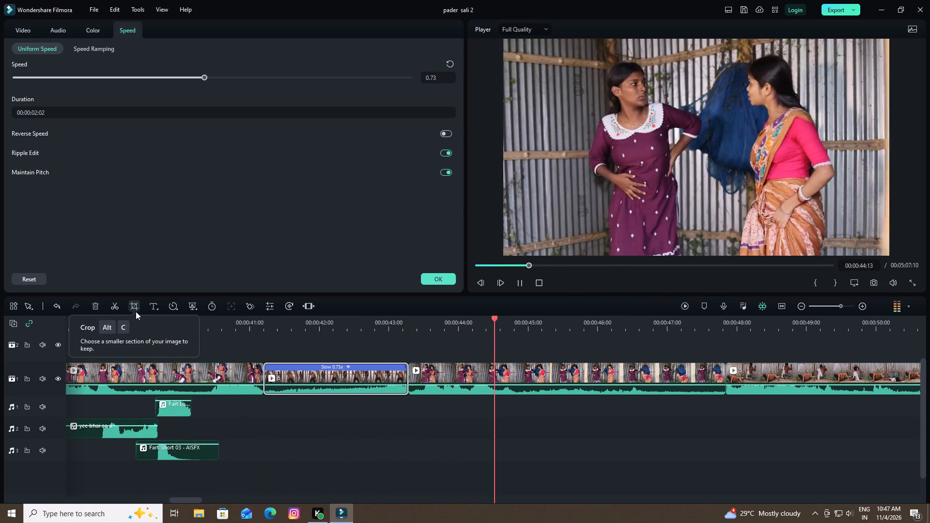
pyautogui.press('space')
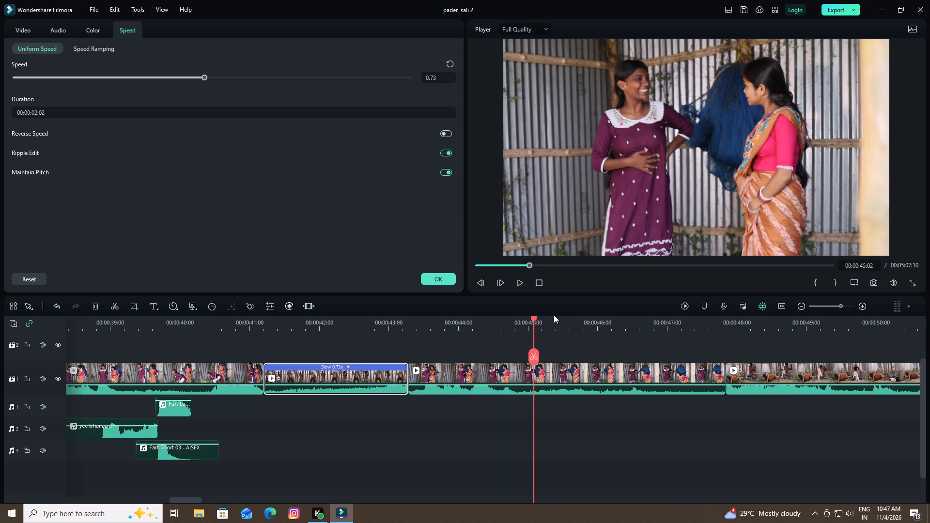
pyautogui.moveTo(535, 317); pyautogui.dragTo(209, 290)
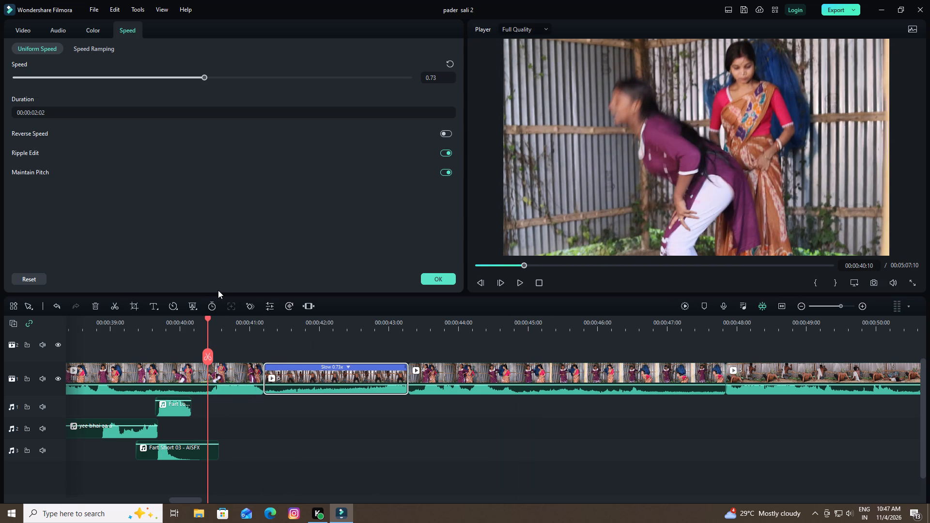
pyautogui.press('space')
pyautogui.press('space')
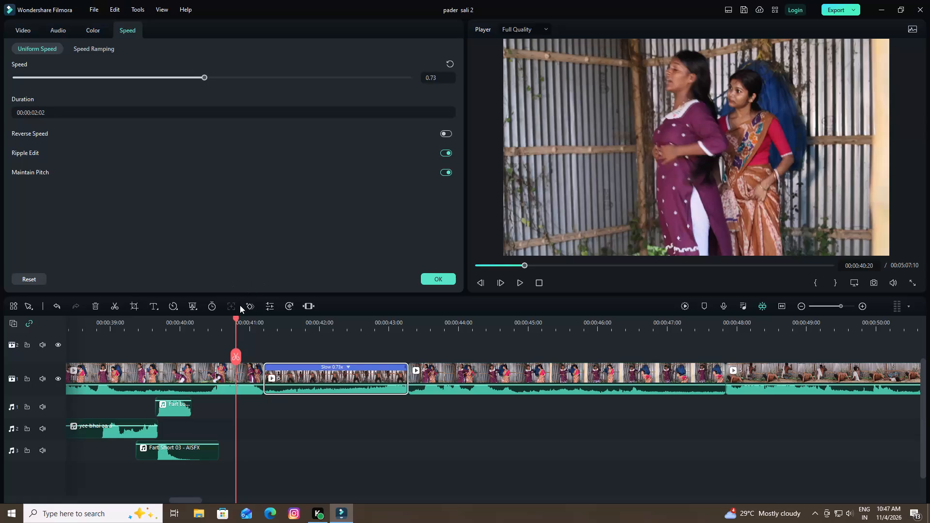
pyautogui.moveTo(236, 318); pyautogui.dragTo(212, 311)
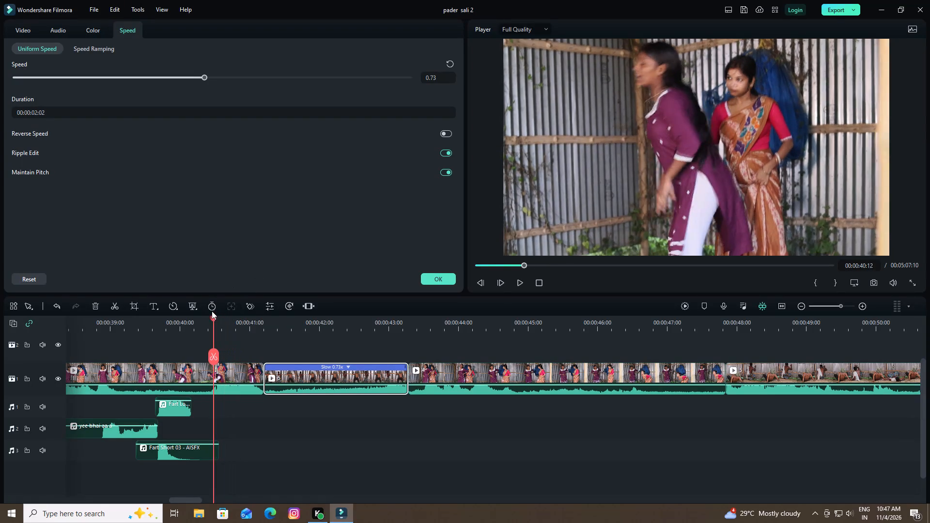
pyautogui.moveTo(212, 311); pyautogui.dragTo(216, 312)
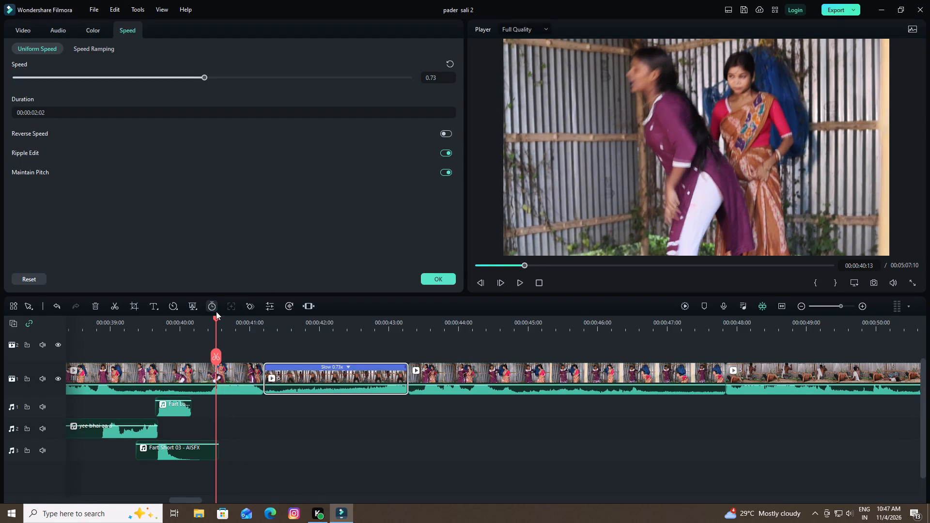
pyautogui.moveTo(215, 318); pyautogui.dragTo(213, 318)
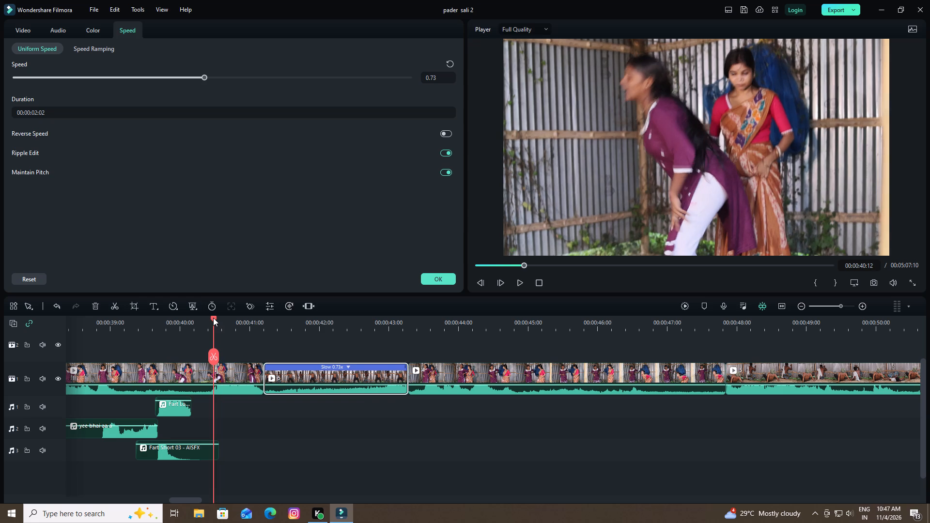
pyautogui.moveTo(213, 318); pyautogui.dragTo(211, 317)
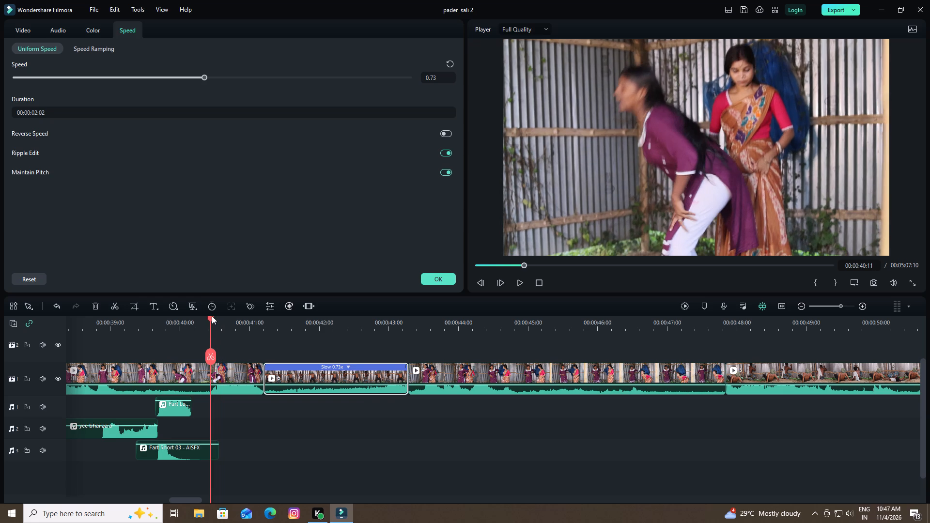
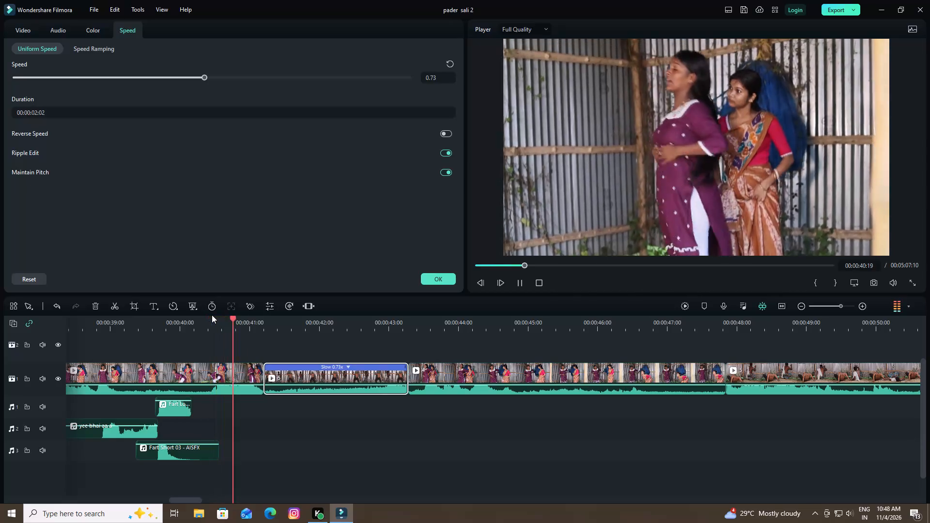
# Split the slowed clip of the two men at 00:00:41:08 and delete the short piece before the cut.
pyautogui.press('space')
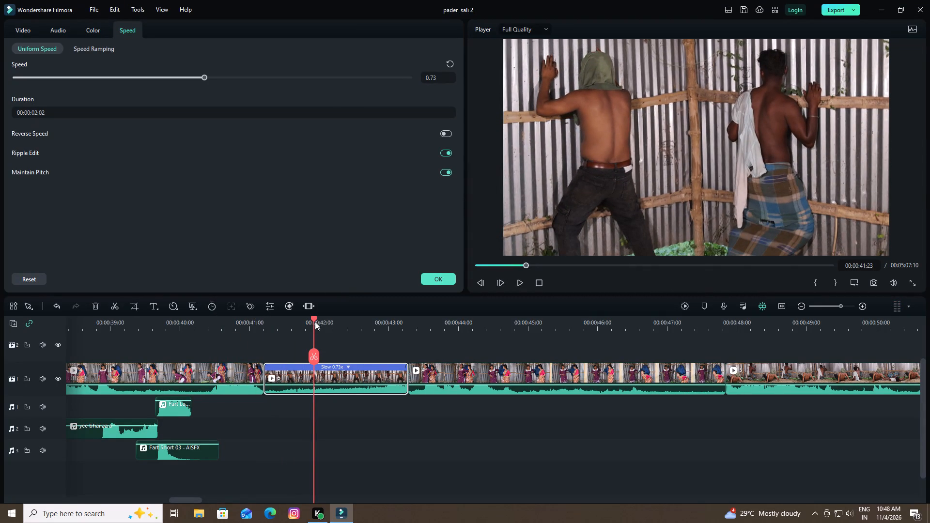
pyautogui.moveTo(311, 316); pyautogui.dragTo(273, 314)
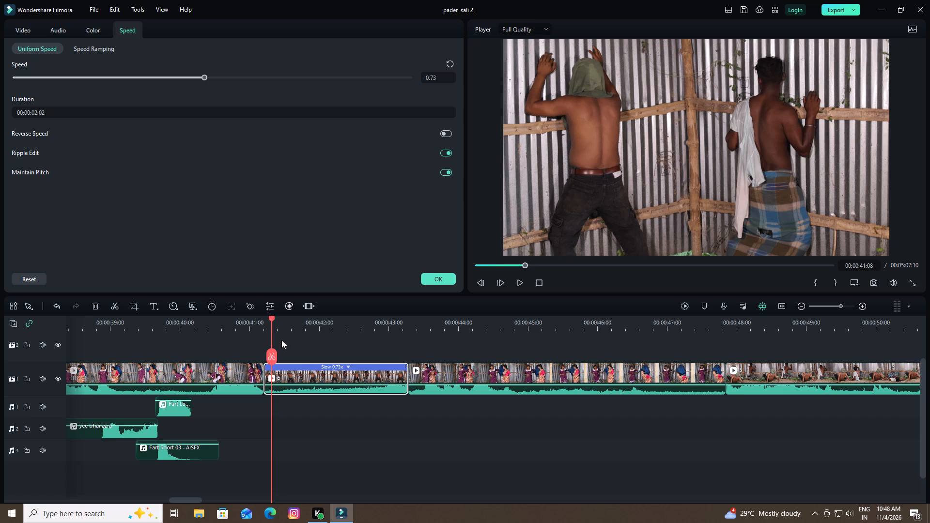
pyautogui.click(271, 357)
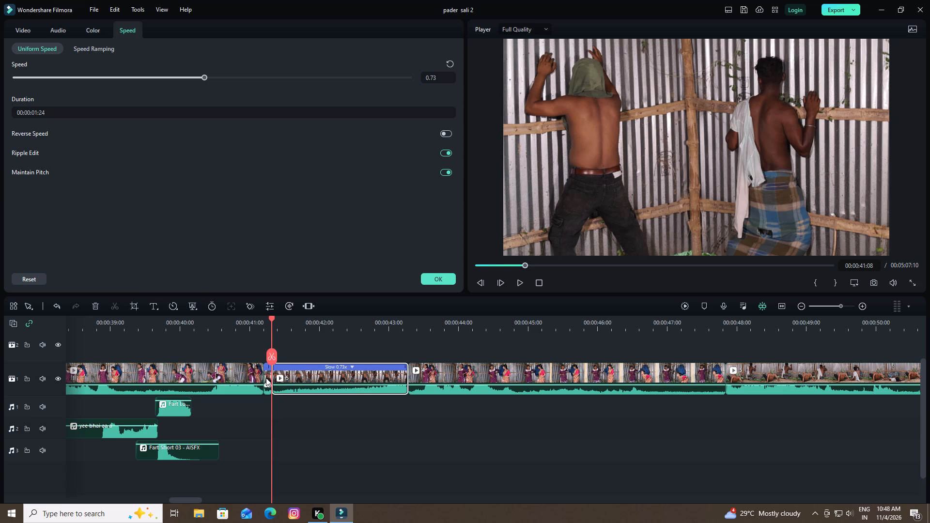
pyautogui.click(266, 378)
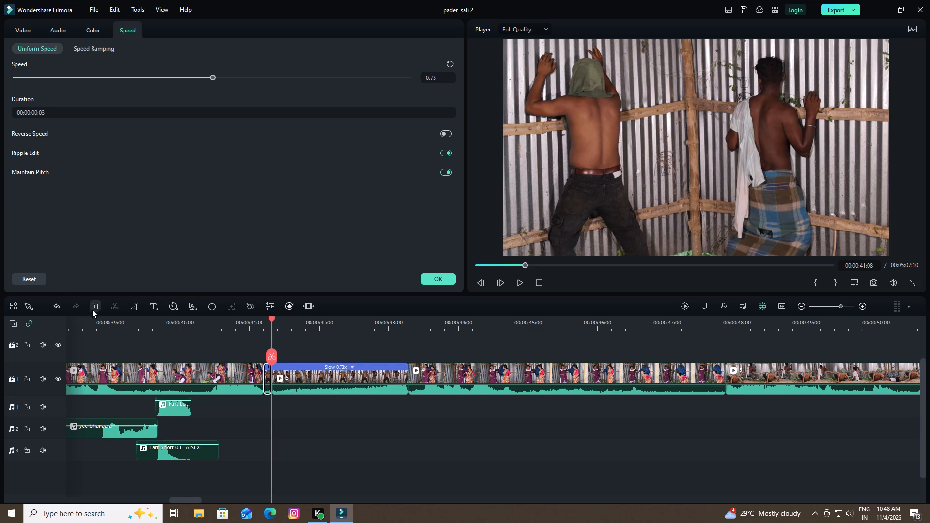
pyautogui.click(94, 305)
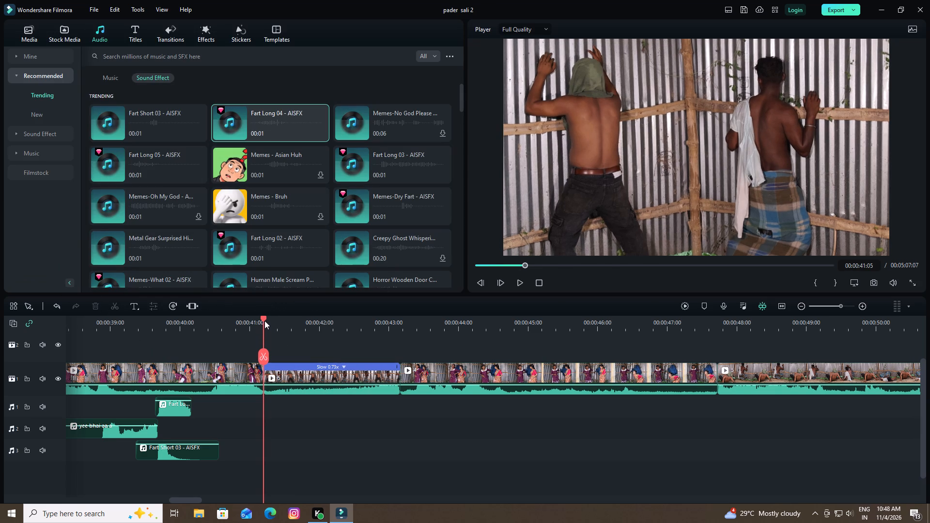
# Replay the passage from the woman in purple through the trimmed two men's clip to check both cuts.
pyautogui.moveTo(264, 318); pyautogui.dragTo(189, 326)
pyautogui.press('space')
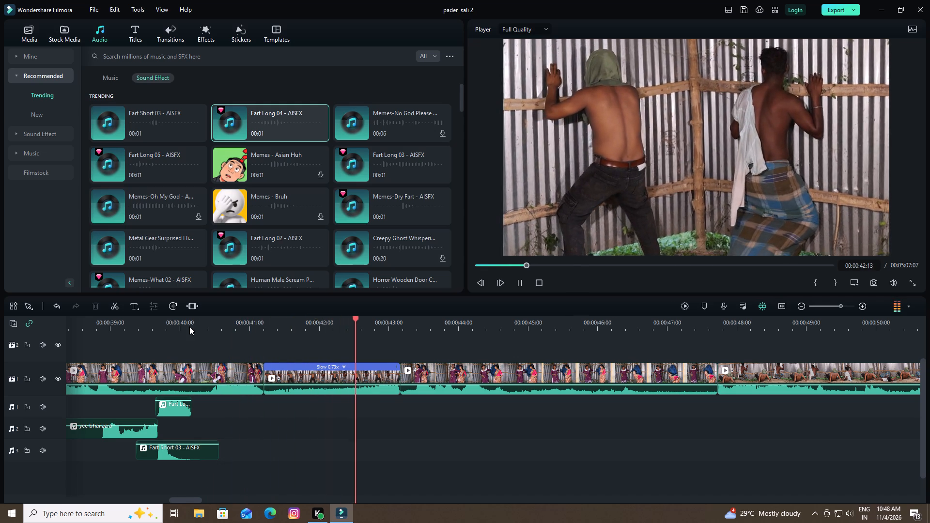
pyautogui.press('space')
pyautogui.press('space')
pyautogui.press('space')
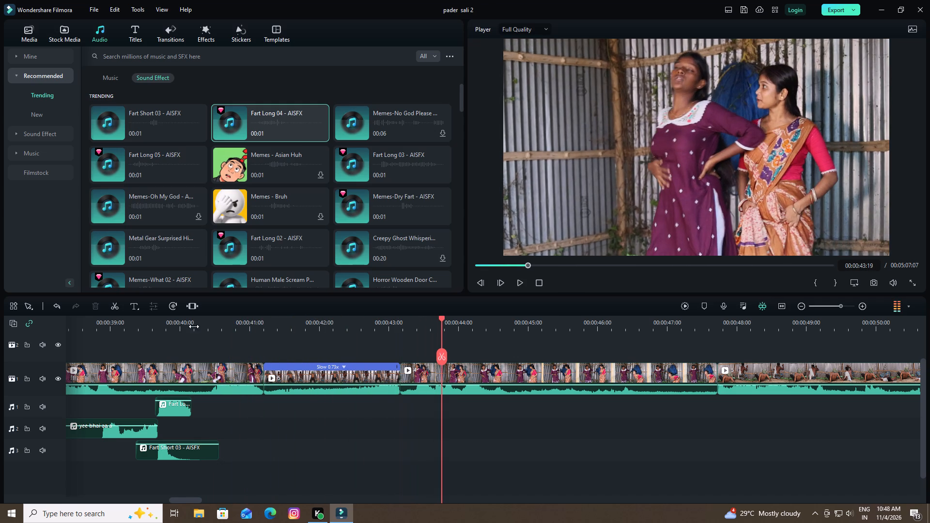
pyautogui.moveTo(442, 320); pyautogui.dragTo(421, 320)
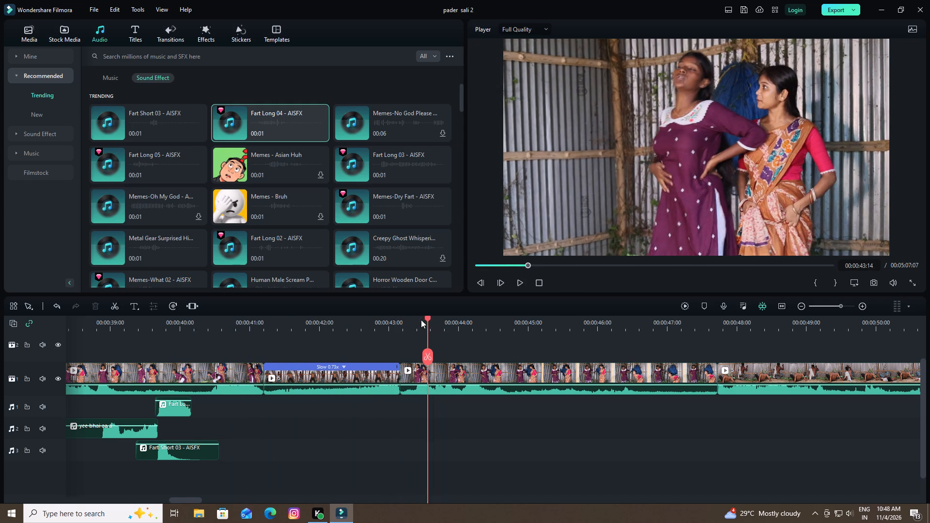
pyautogui.moveTo(421, 320); pyautogui.dragTo(252, 335)
pyautogui.press('space')
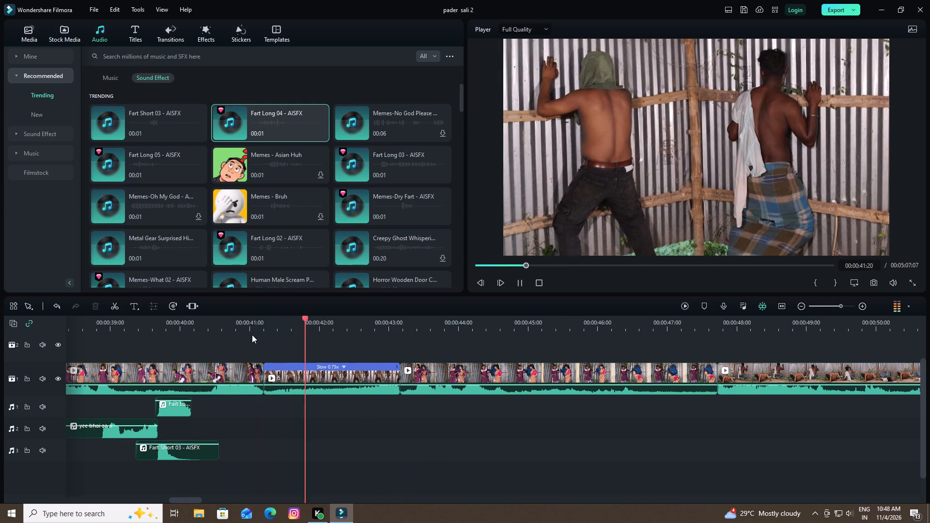
pyautogui.press('space')
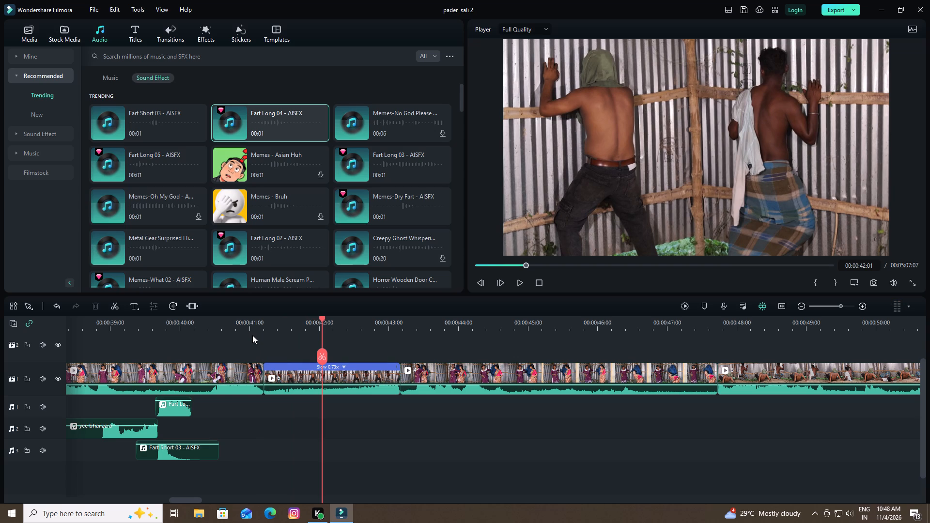
# Save the pader sali 2 project.
pyautogui.click(743, 10)
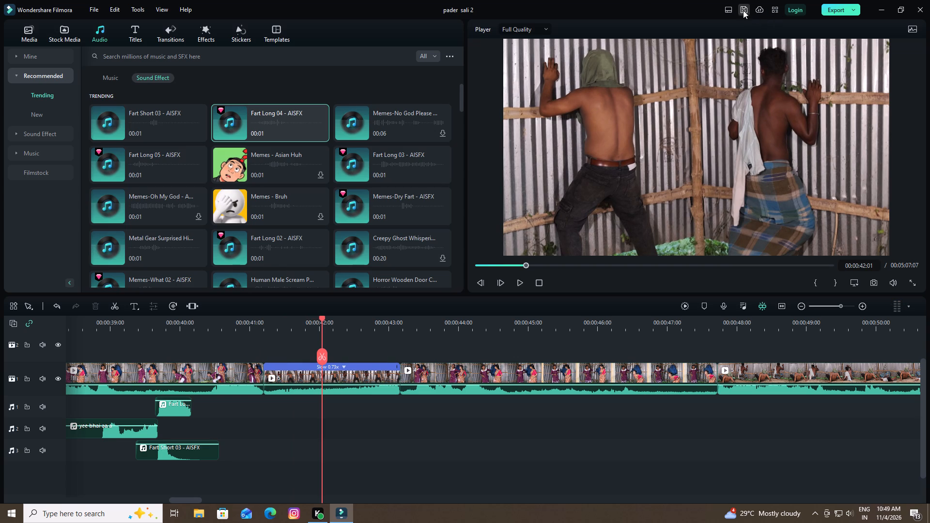
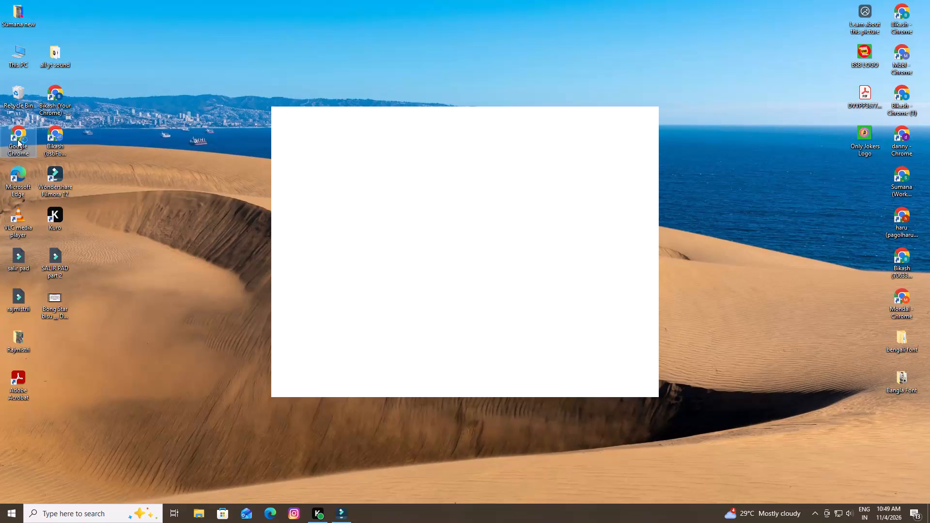
# Open the Mbbl profile in Google Chrome.
pyautogui.doubleClick(508, 339)
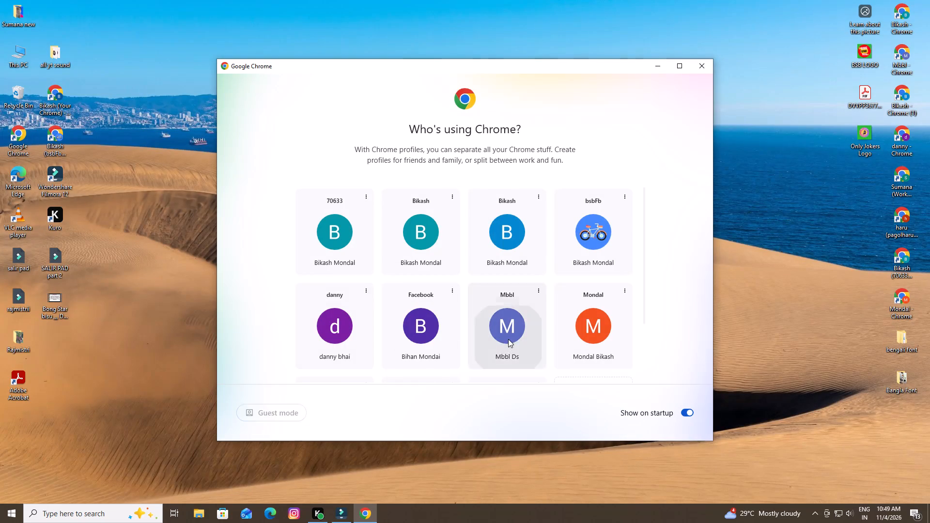
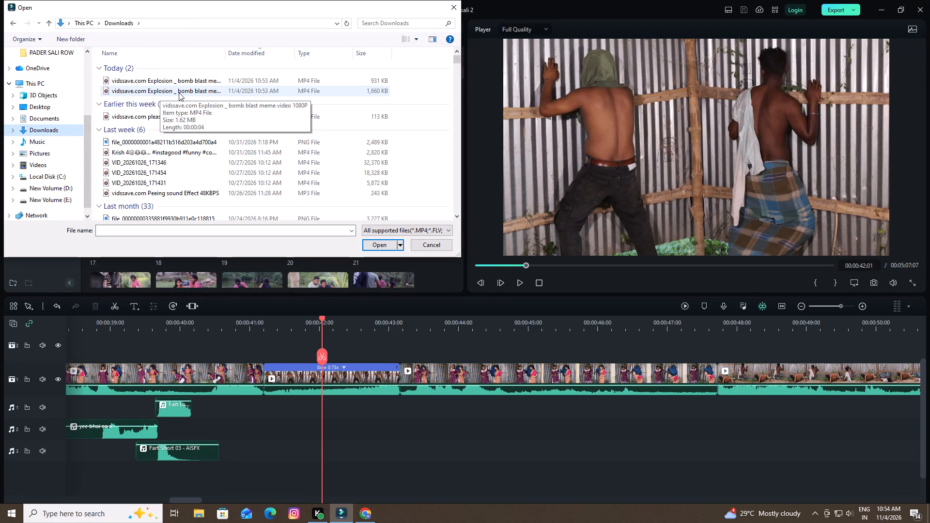
# Import the 1,660 KB "vidssave.com Explosion _ bomb blast meme video 1080P" file from Downloads into the project media.
pyautogui.click(179, 92)
pyautogui.click(374, 243)
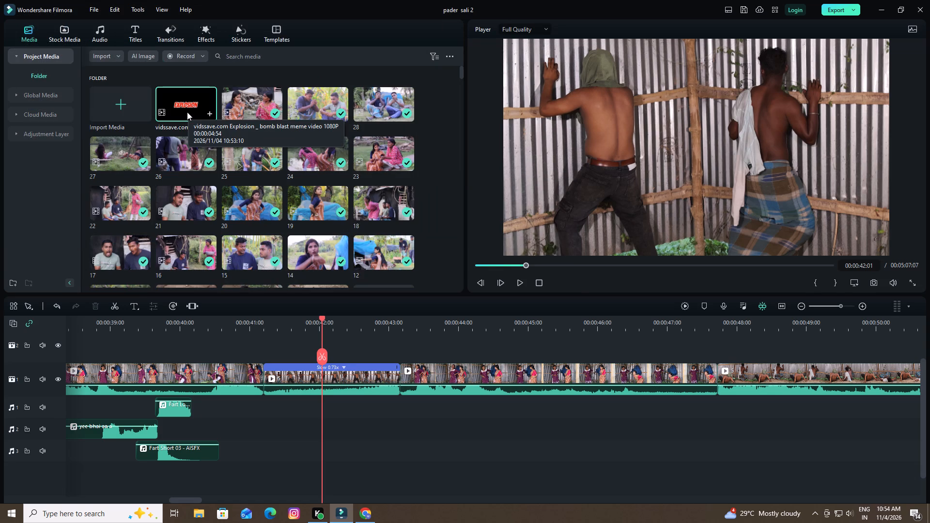
# Add the explosion meme video to the second video track at about 00:00:40:14, keeping the project settings of 1920 x 1080 25fps.
pyautogui.moveTo(187, 112); pyautogui.dragTo(219, 355)
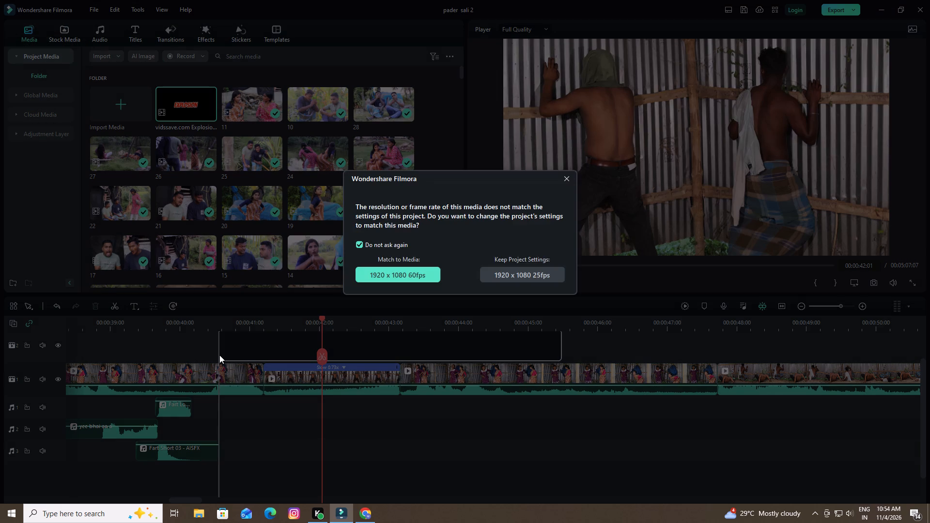
pyautogui.click(491, 274)
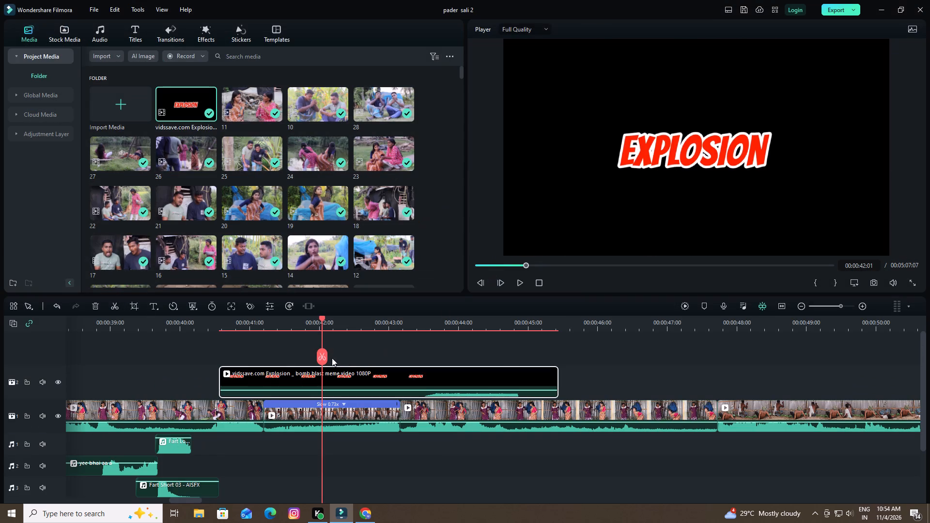
# Split the explosion clip at 00:00:43:16, where the blast begins, and delete the title part before the cut.
pyautogui.moveTo(322, 318); pyautogui.dragTo(327, 322)
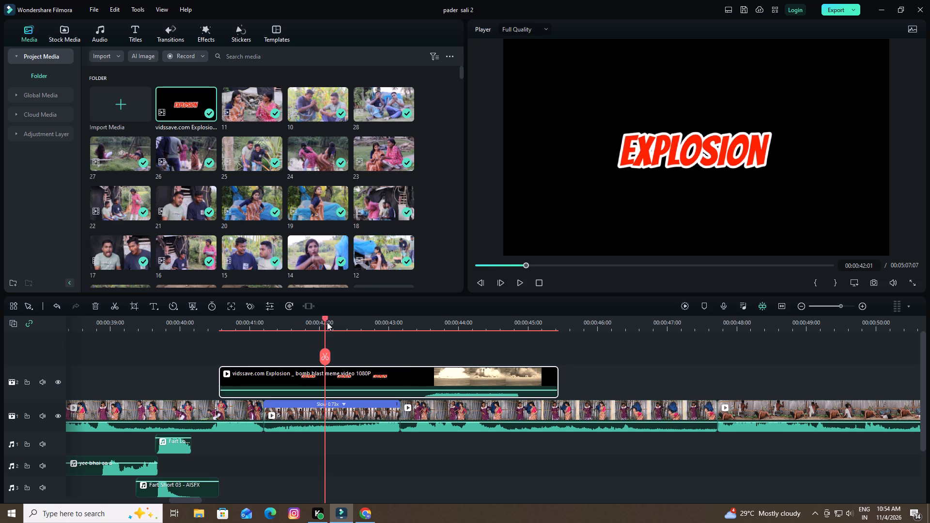
pyautogui.moveTo(327, 322); pyautogui.dragTo(432, 338)
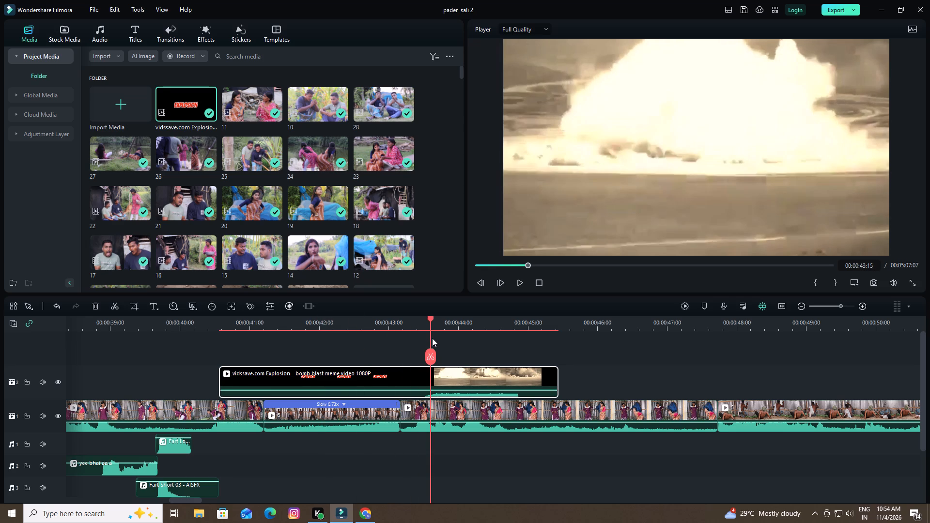
pyautogui.moveTo(432, 338); pyautogui.dragTo(433, 338)
pyautogui.click(418, 372)
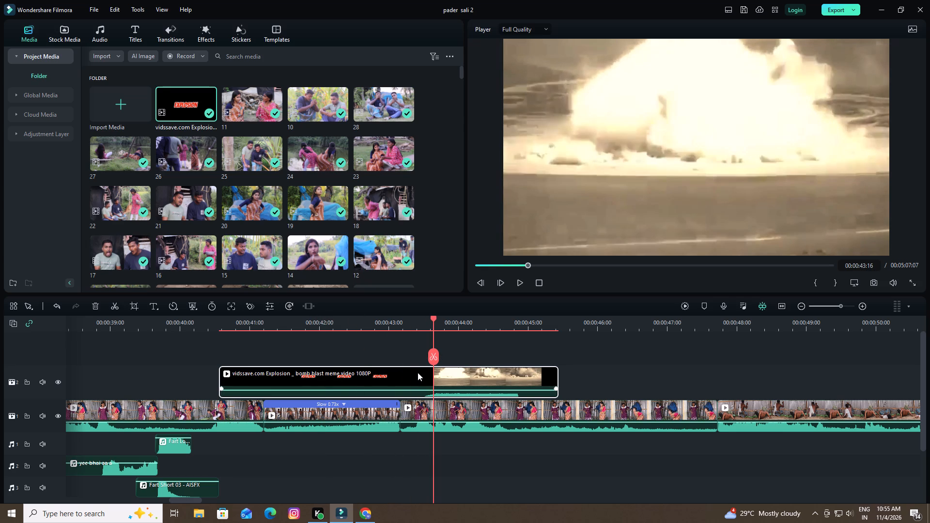
pyautogui.click(434, 359)
pyautogui.click(416, 377)
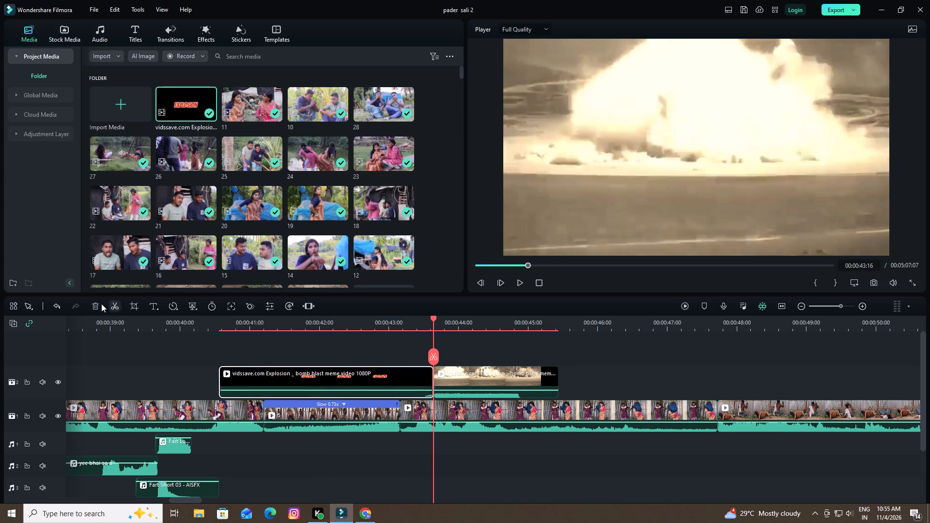
pyautogui.click(93, 304)
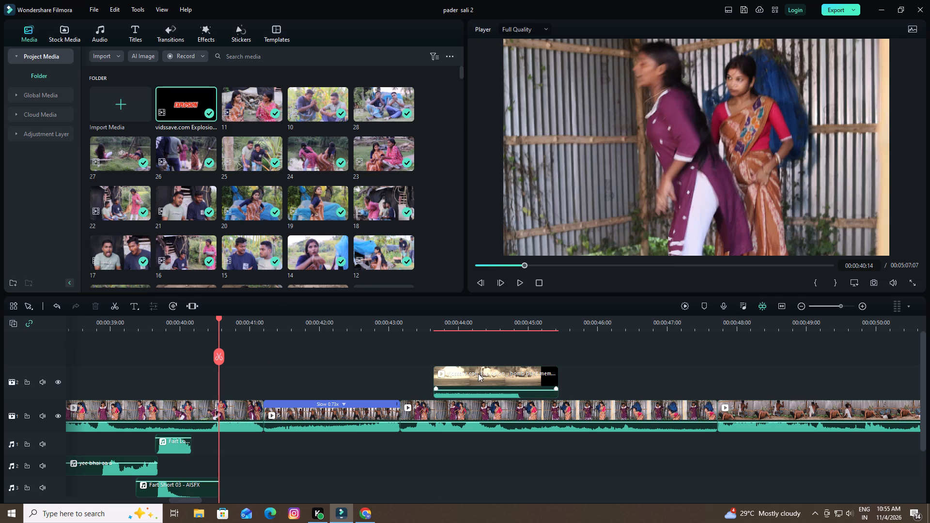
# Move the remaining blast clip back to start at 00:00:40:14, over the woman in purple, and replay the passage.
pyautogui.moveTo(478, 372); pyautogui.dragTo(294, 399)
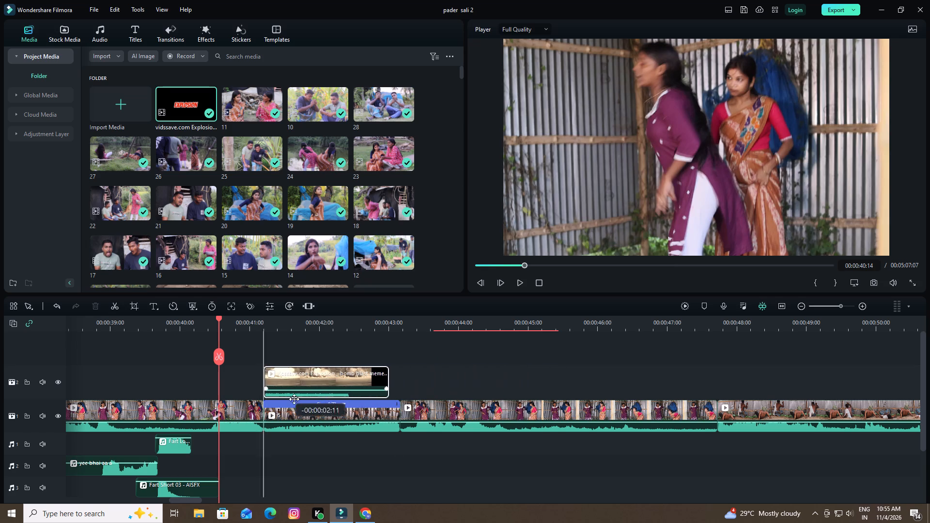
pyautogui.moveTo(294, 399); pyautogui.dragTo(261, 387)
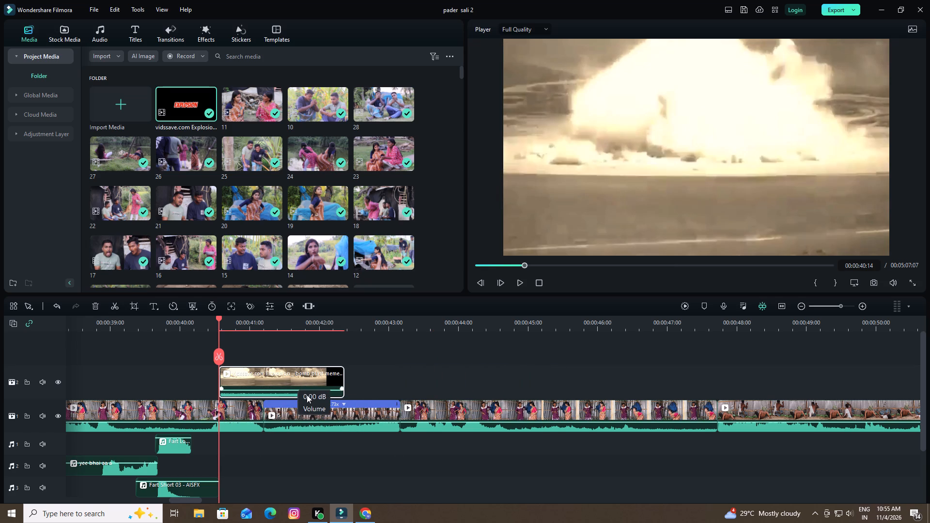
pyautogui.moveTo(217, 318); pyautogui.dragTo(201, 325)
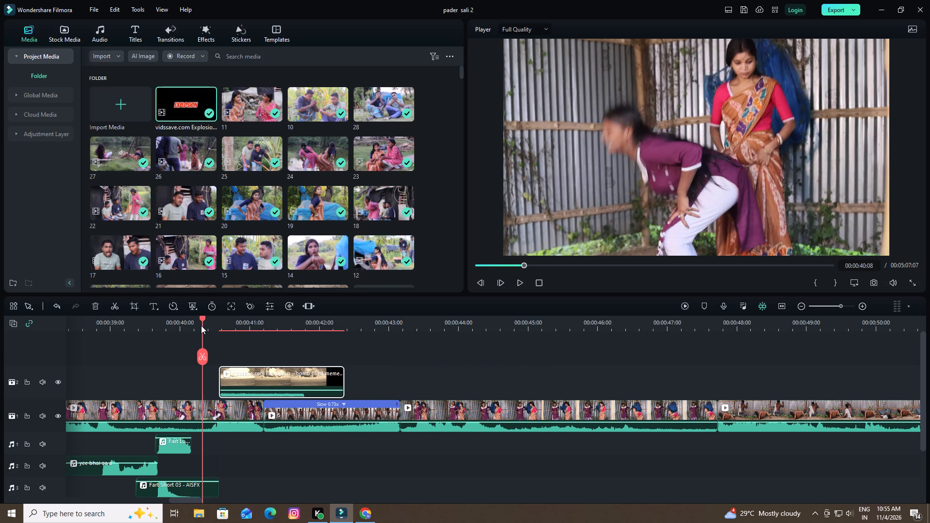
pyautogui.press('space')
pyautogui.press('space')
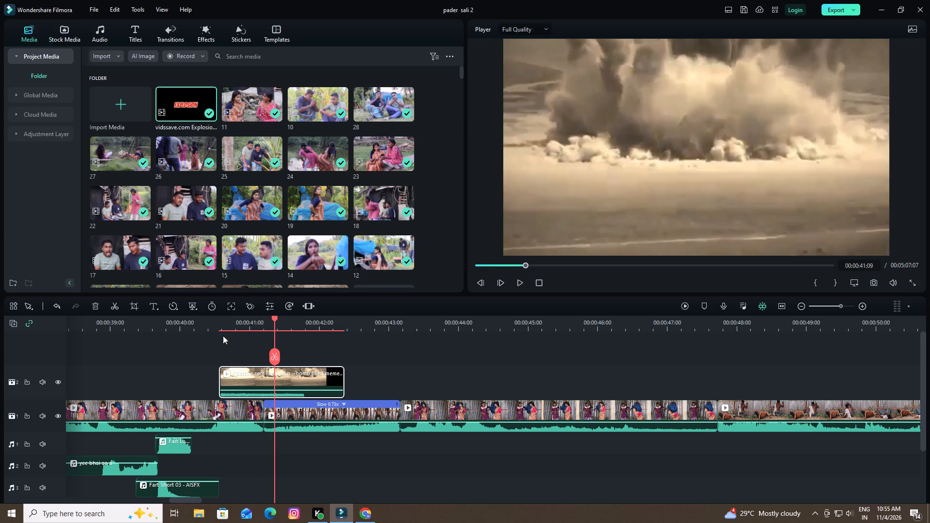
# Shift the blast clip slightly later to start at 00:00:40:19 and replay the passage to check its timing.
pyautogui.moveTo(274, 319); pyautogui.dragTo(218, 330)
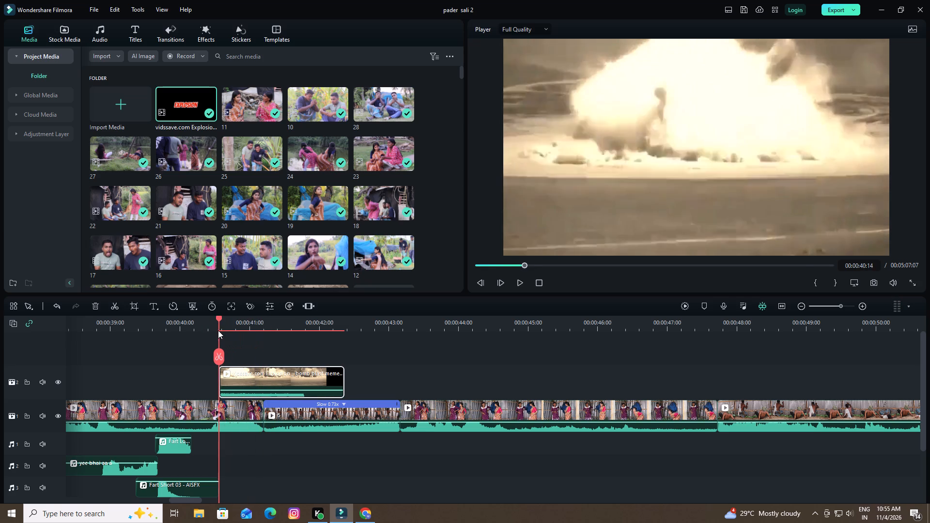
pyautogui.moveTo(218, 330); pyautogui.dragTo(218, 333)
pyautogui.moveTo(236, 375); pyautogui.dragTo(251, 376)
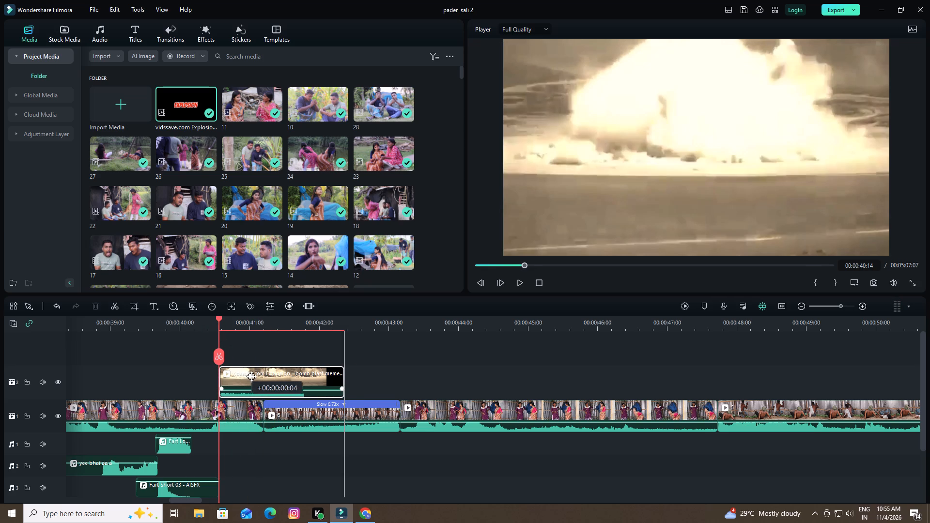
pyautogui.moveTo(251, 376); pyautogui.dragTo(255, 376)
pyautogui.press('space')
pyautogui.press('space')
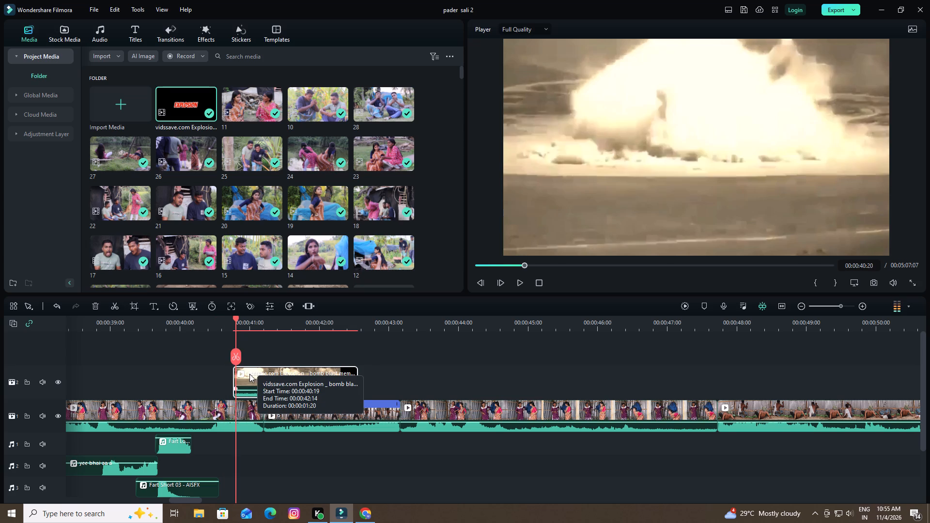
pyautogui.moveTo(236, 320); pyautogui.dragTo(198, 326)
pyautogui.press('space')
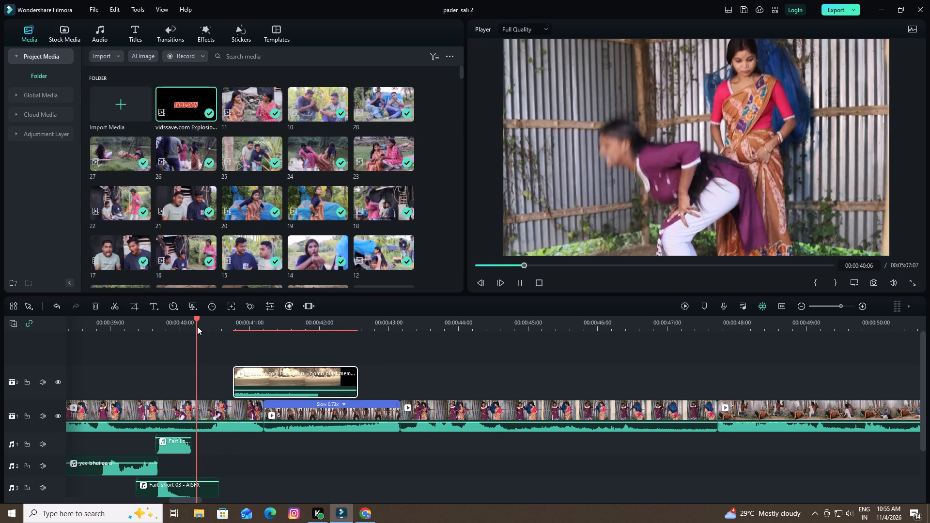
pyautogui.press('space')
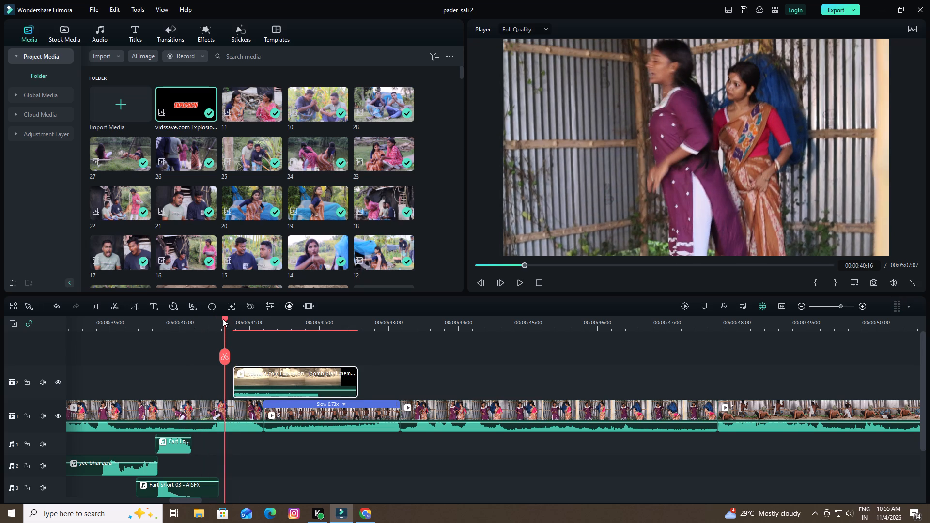
# Split the clip of the two women at 00:00:40:04 and delete the piece after the cut.
pyautogui.moveTo(222, 319); pyautogui.dragTo(215, 326)
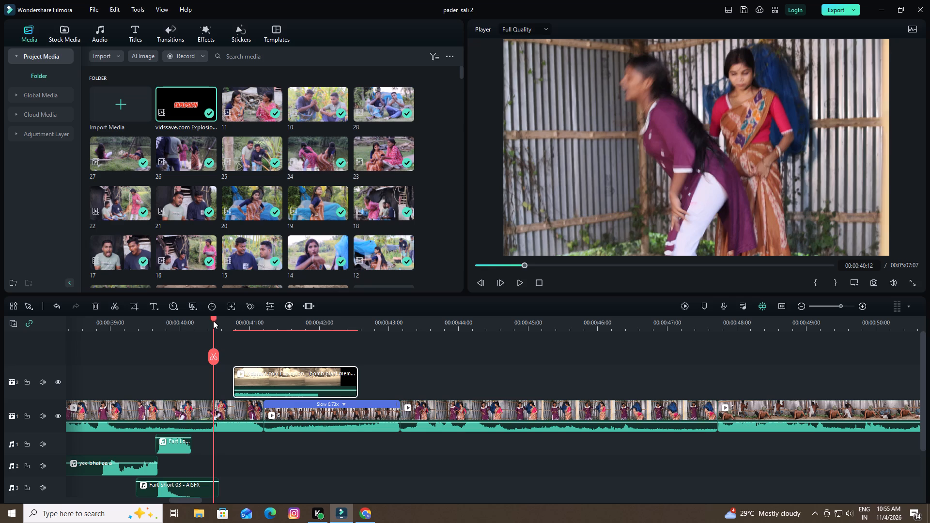
pyautogui.moveTo(213, 320); pyautogui.dragTo(186, 333)
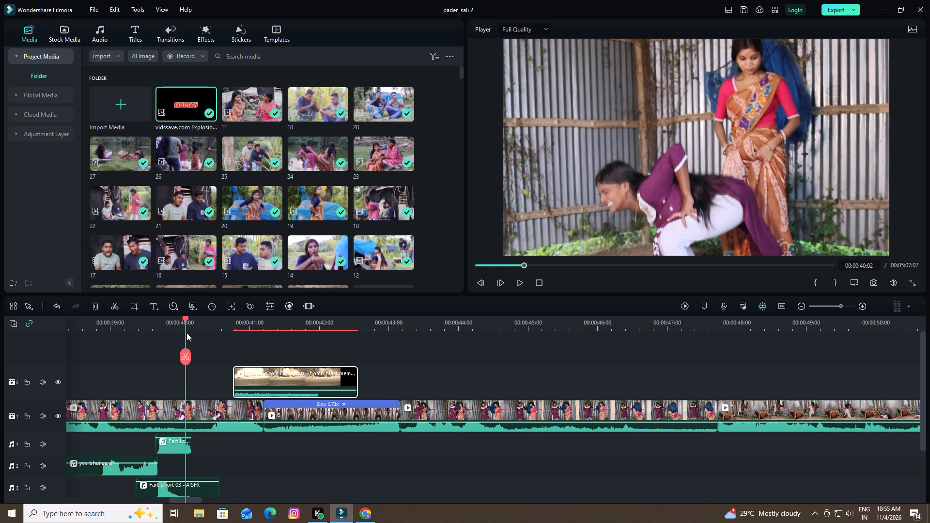
pyautogui.moveTo(186, 333); pyautogui.dragTo(192, 334)
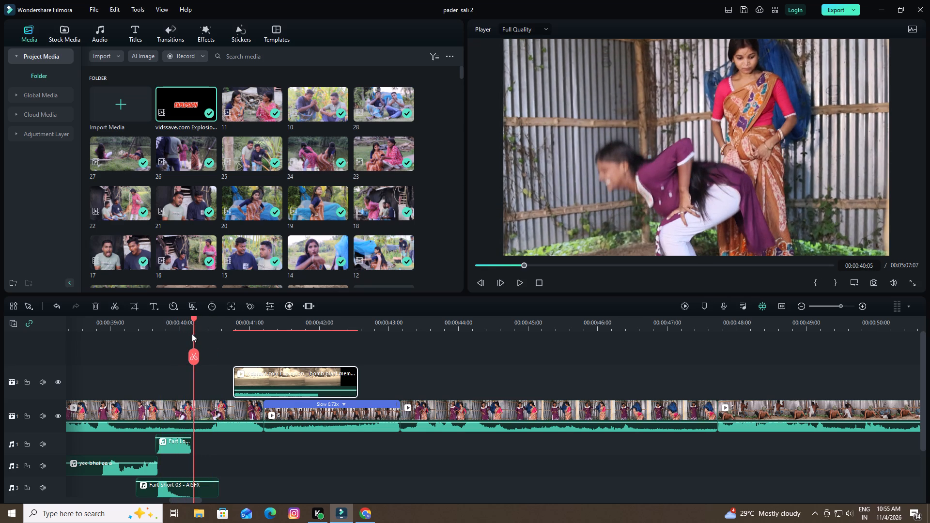
pyautogui.moveTo(192, 334); pyautogui.dragTo(191, 334)
pyautogui.click(211, 415)
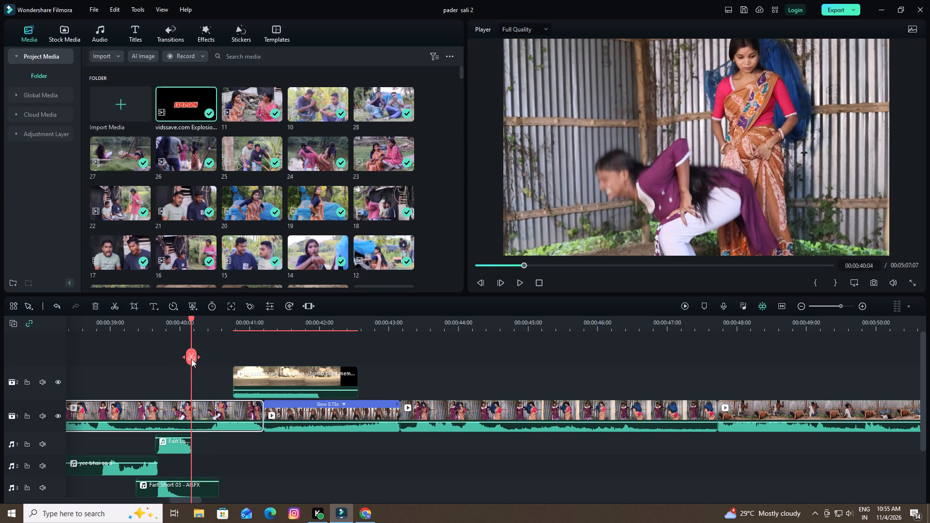
pyautogui.click(190, 357)
pyautogui.click(227, 420)
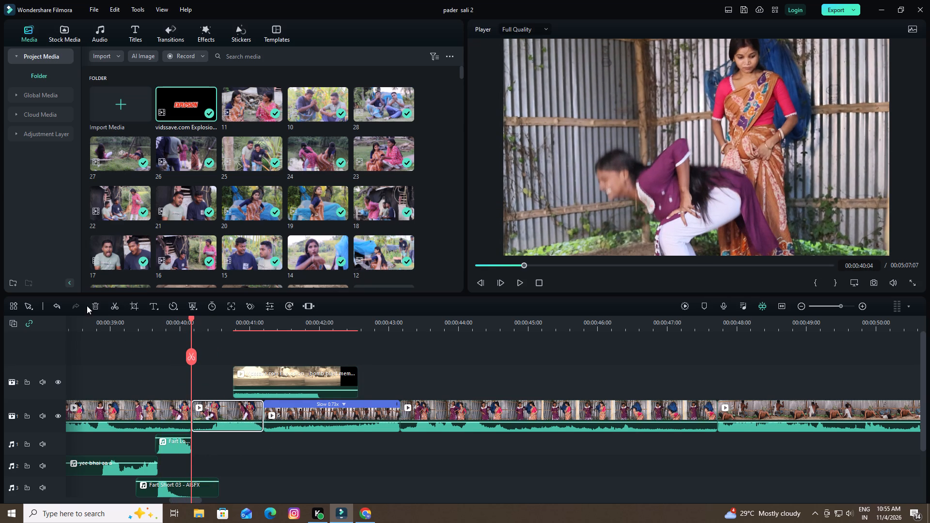
pyautogui.click(95, 305)
# Insert the blast clip into the main video track at 00:00:40:04, between the two women and the slowed two men's clip.
pyautogui.moveTo(202, 375); pyautogui.dragTo(215, 382)
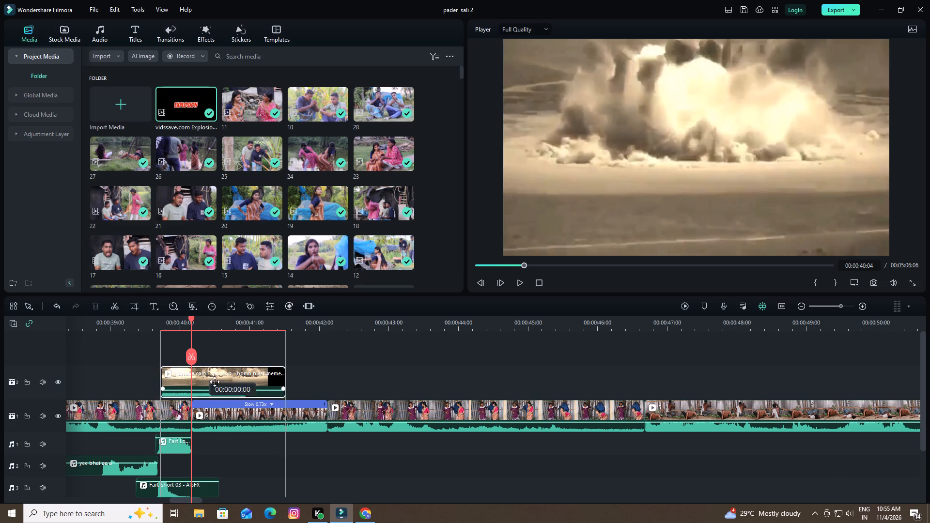
pyautogui.moveTo(215, 382); pyautogui.dragTo(232, 408)
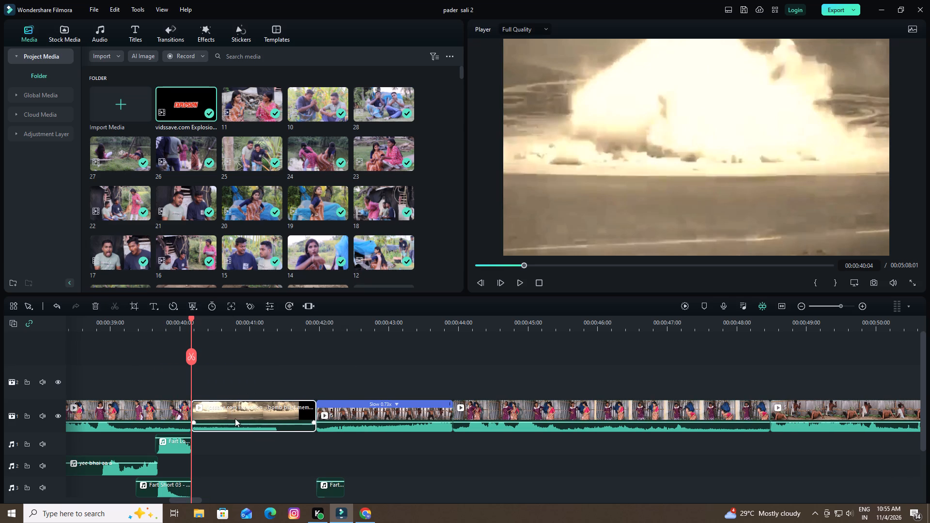
# Play the inserted blast clip, split it at 00:00:41:07 and delete the piece after the cut.
pyautogui.press('space')
pyautogui.press('space')
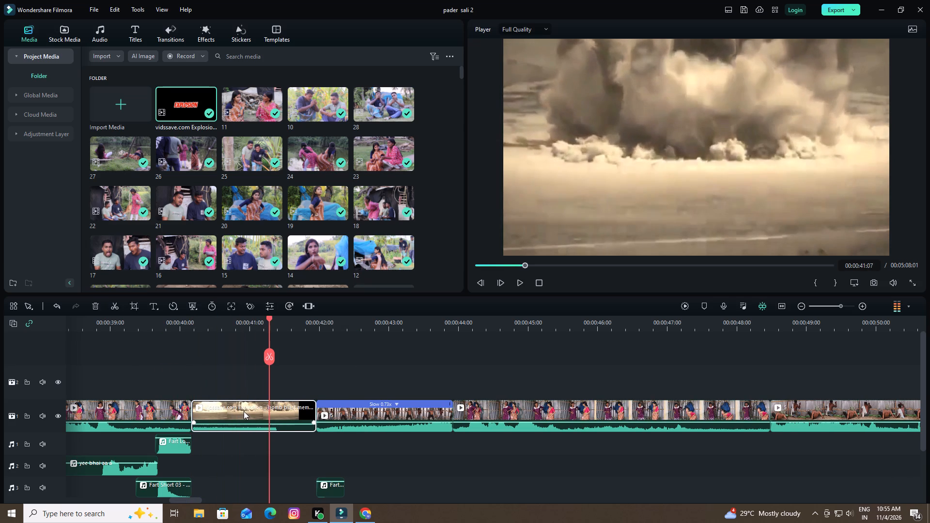
pyautogui.click(269, 358)
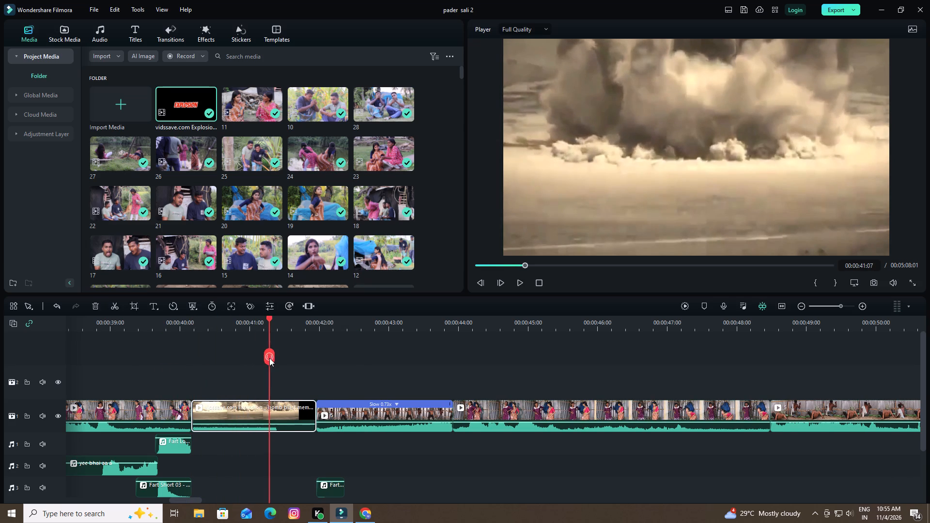
pyautogui.click(93, 304)
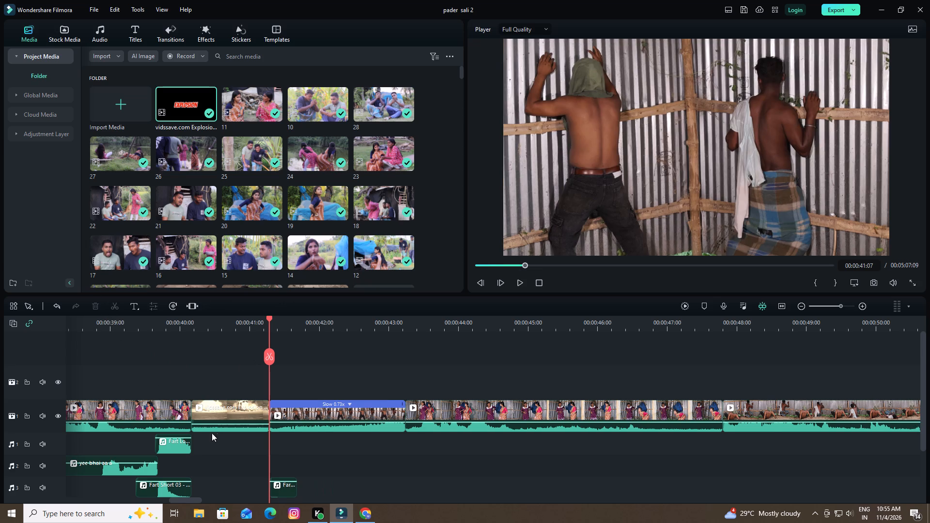
# Raise the volume of the trimmed blast clip in the main video track.
pyautogui.moveTo(214, 424); pyautogui.dragTo(217, 406)
# Replay the passage from the woman in purple through the blast into the two men's clip to check picture and sound.
pyautogui.moveTo(269, 319); pyautogui.dragTo(159, 333)
pyautogui.press('space')
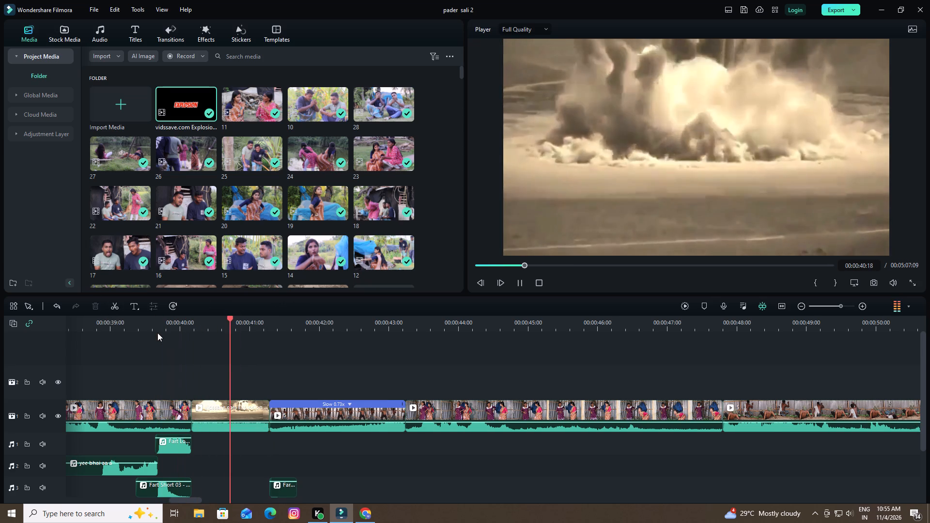
pyautogui.press('space')
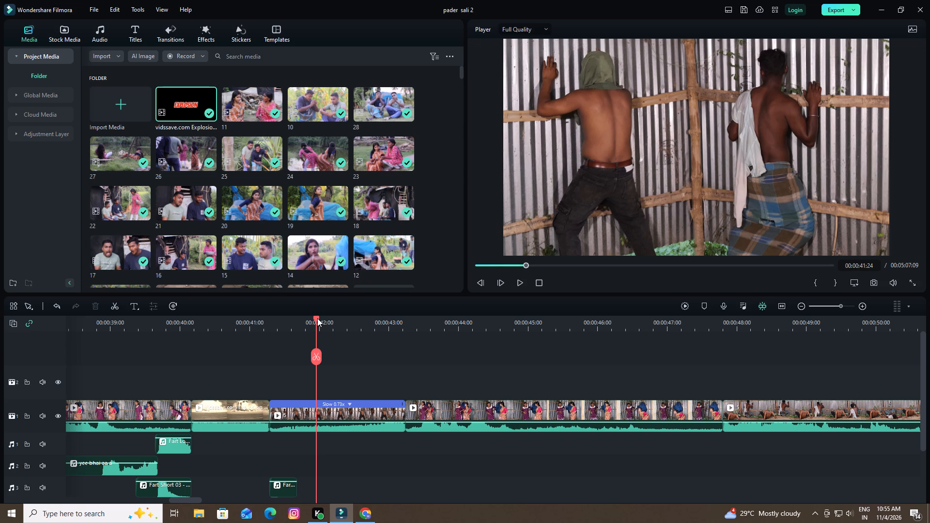
pyautogui.moveTo(317, 318); pyautogui.dragTo(130, 325)
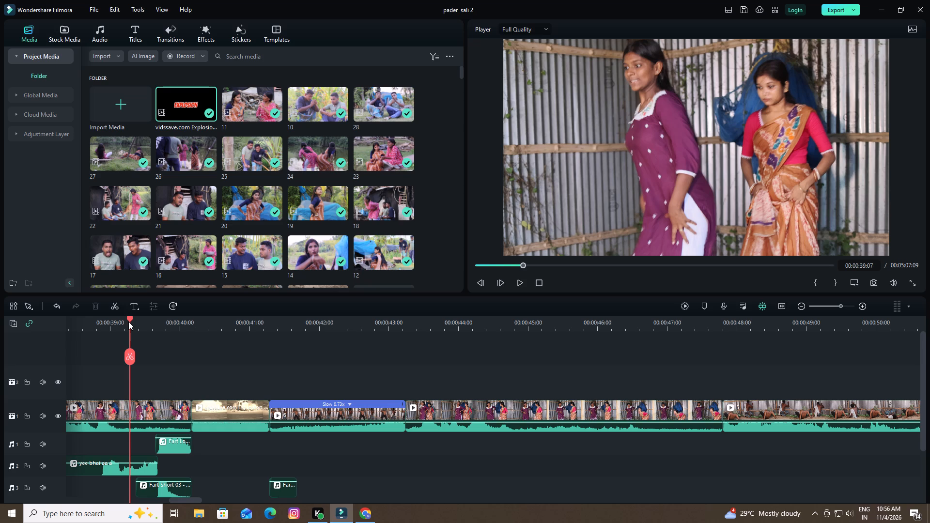
pyautogui.press('space')
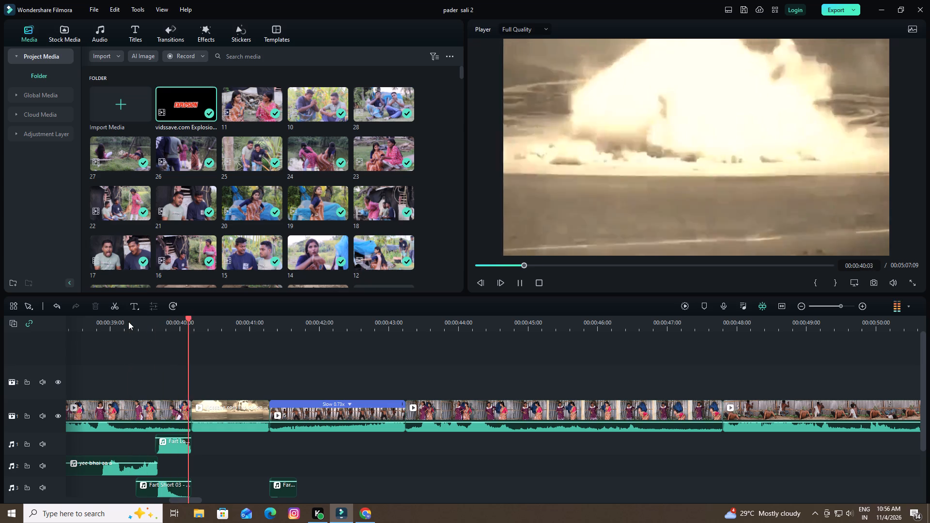
pyautogui.press('space')
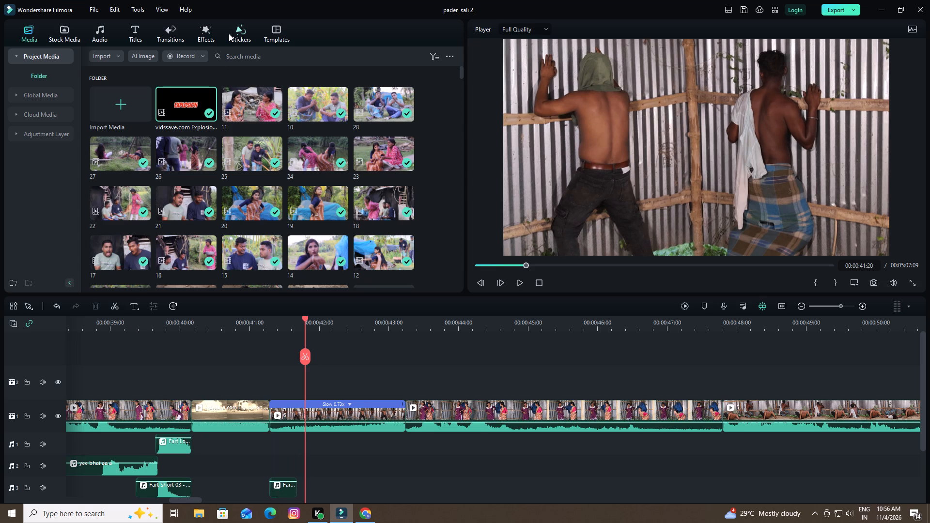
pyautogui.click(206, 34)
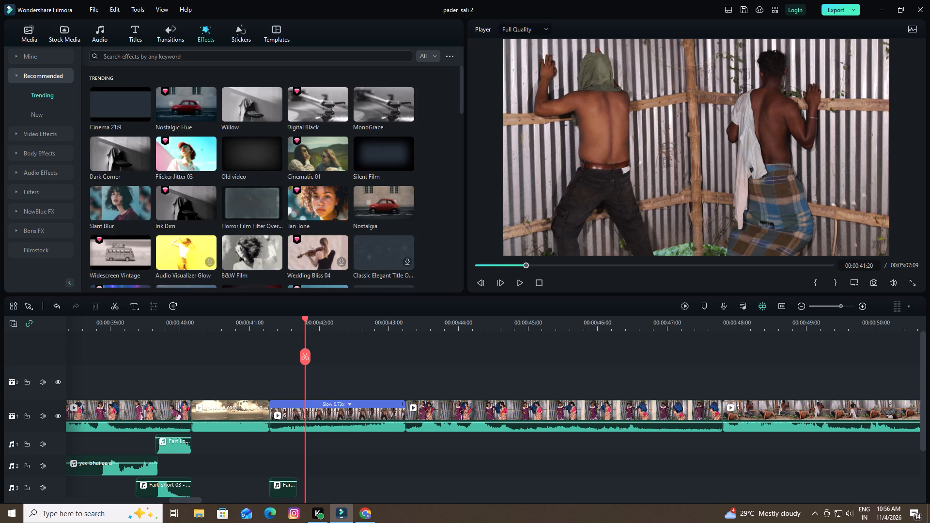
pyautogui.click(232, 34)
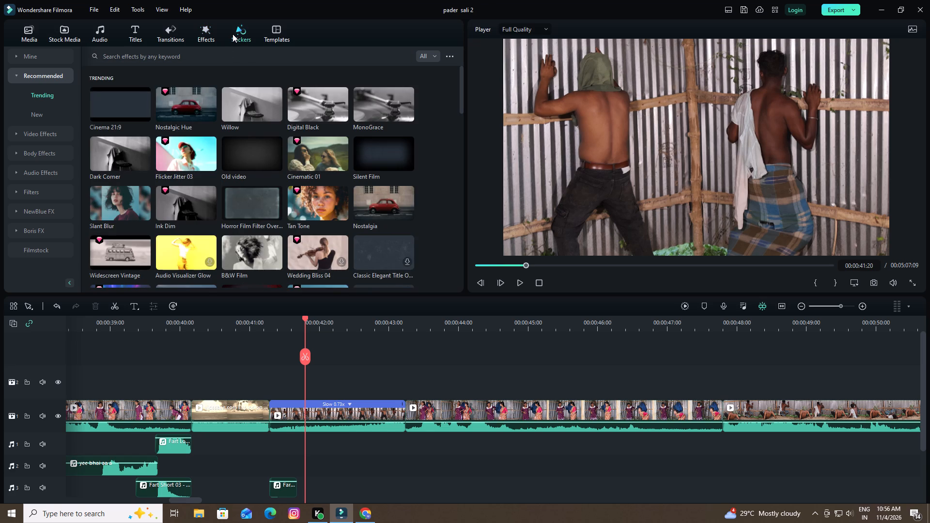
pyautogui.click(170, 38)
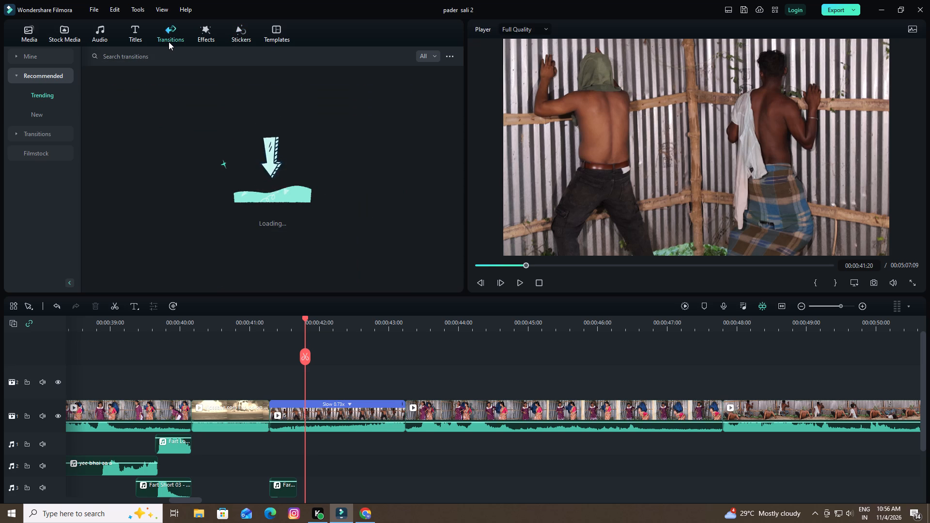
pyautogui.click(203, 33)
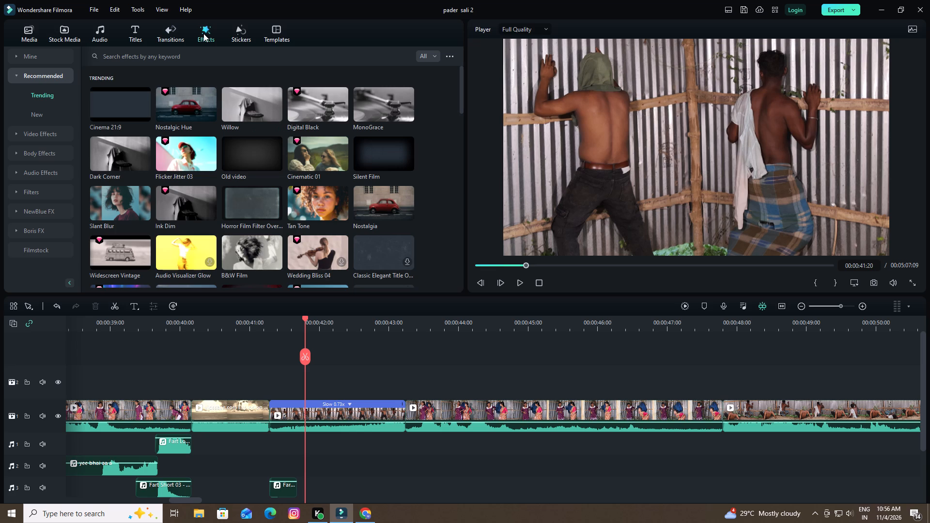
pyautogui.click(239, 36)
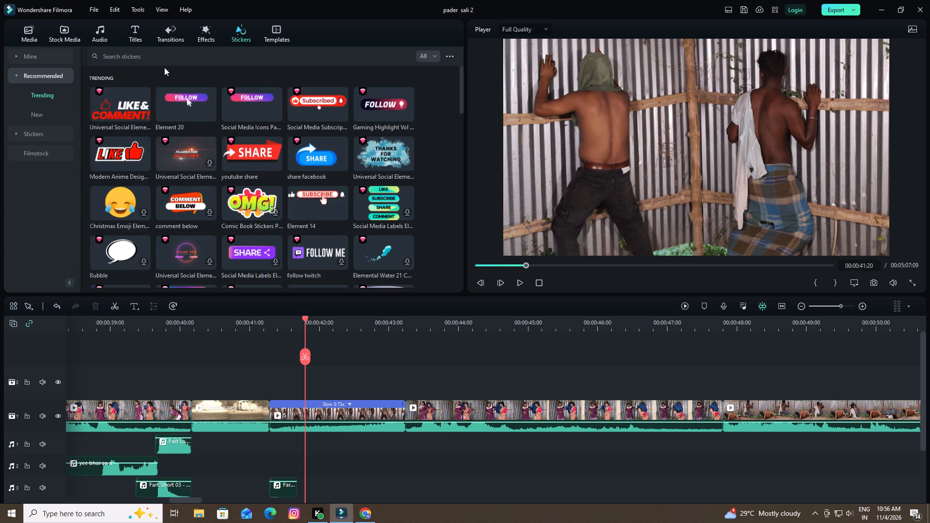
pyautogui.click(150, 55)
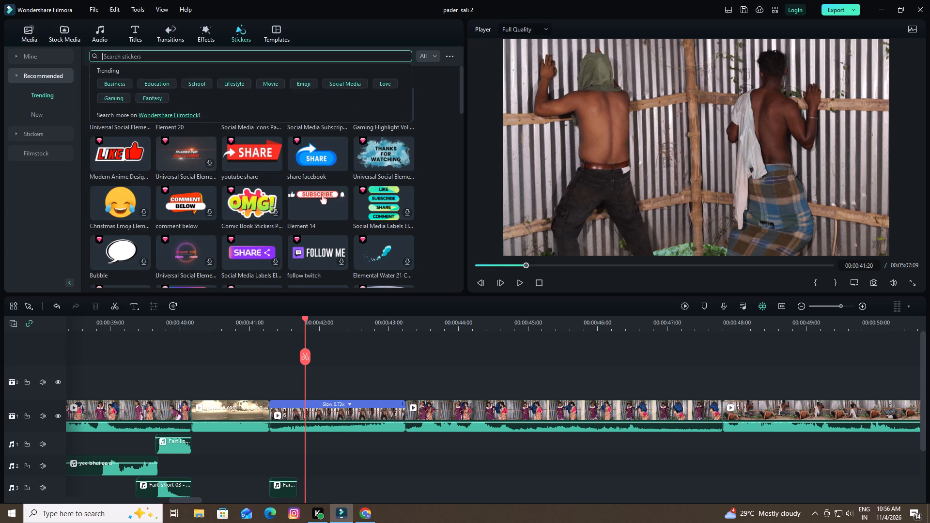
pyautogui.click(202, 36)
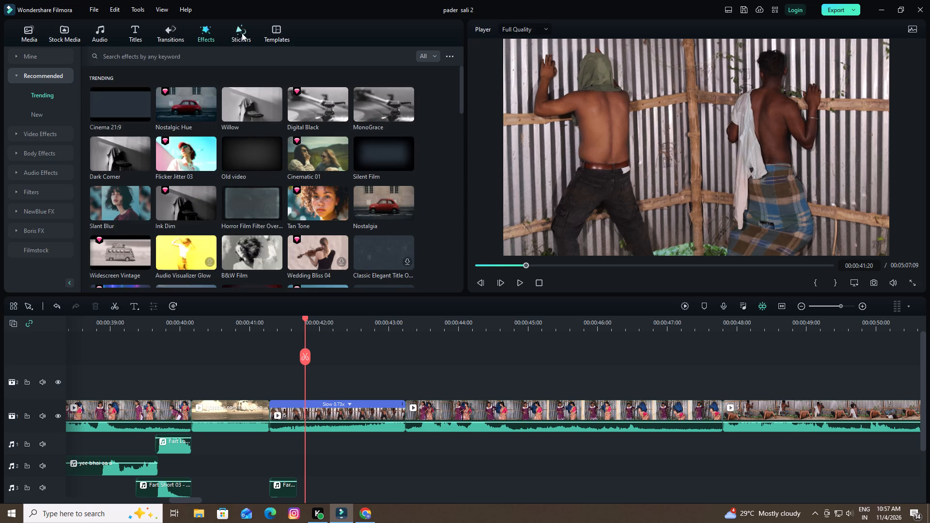
# Search the stickers library for smoke fog.
pyautogui.click(242, 33)
pyautogui.click(177, 56)
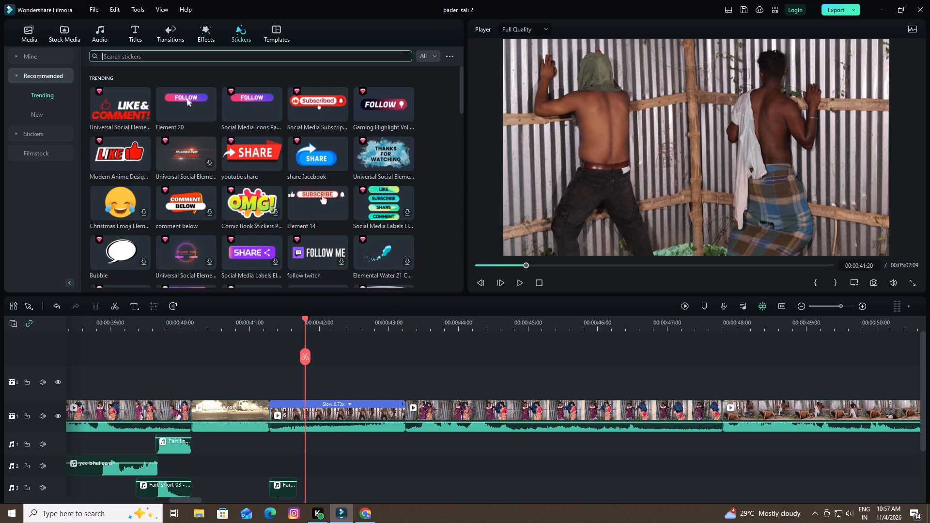
pyautogui.press('s')
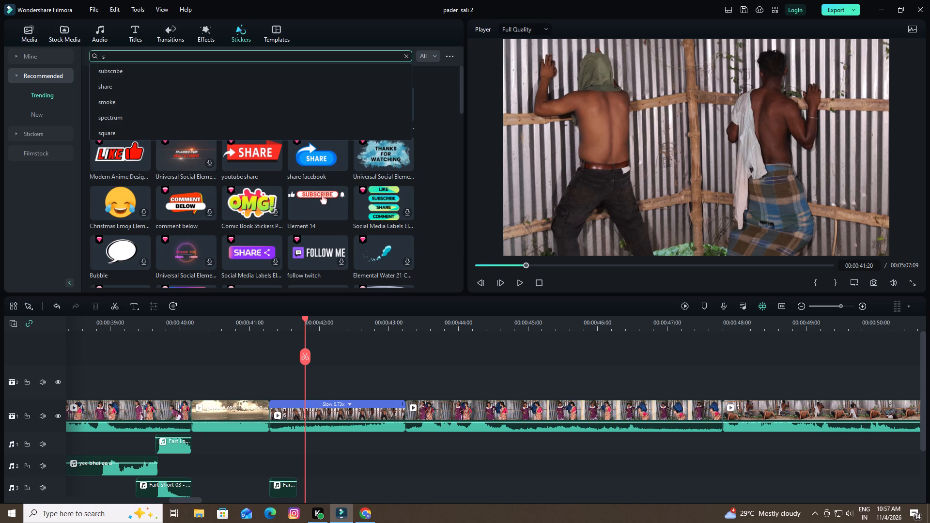
pyautogui.press('m')
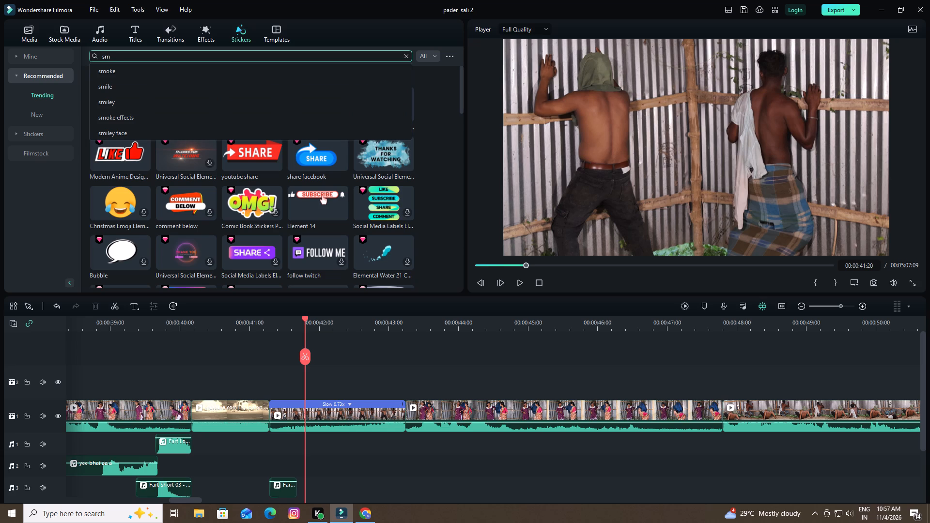
pyautogui.press('o')
pyautogui.press('k')
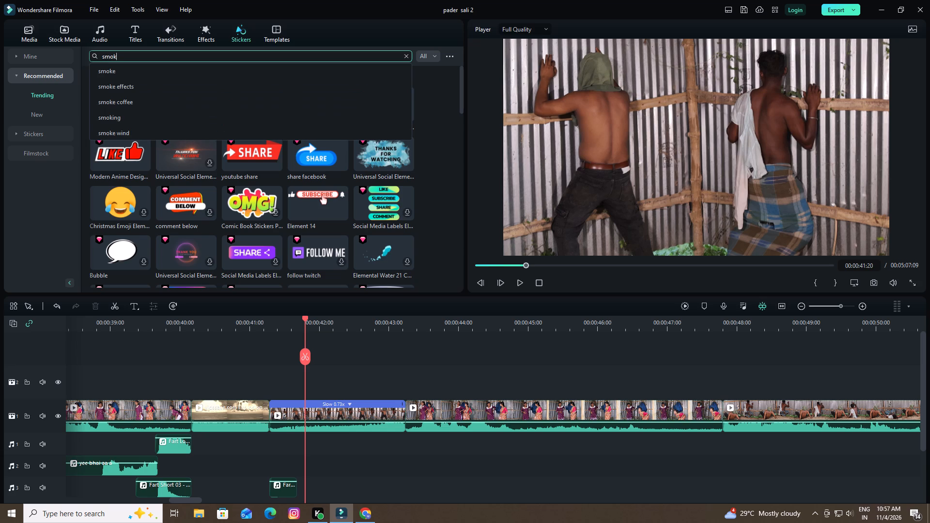
pyautogui.press('e')
pyautogui.press('space')
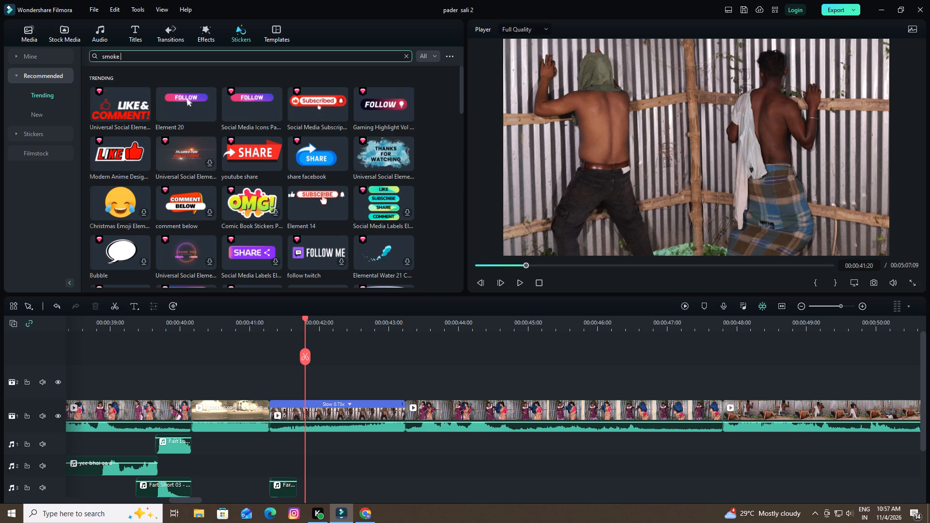
pyautogui.press('f')
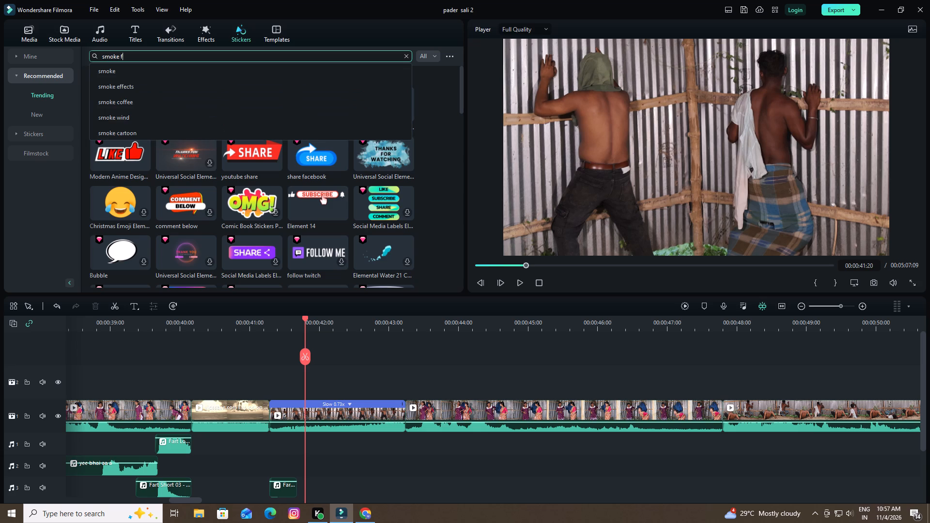
pyautogui.write('ull')
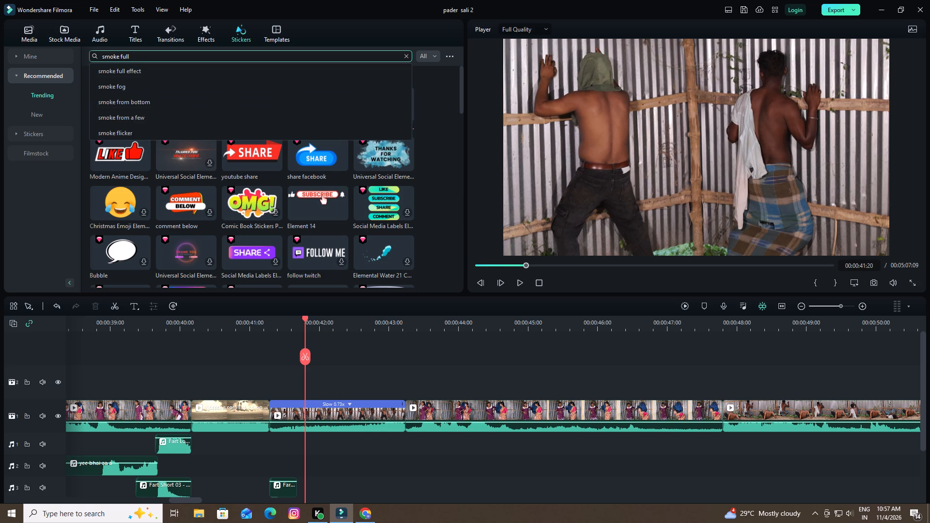
pyautogui.click(140, 84)
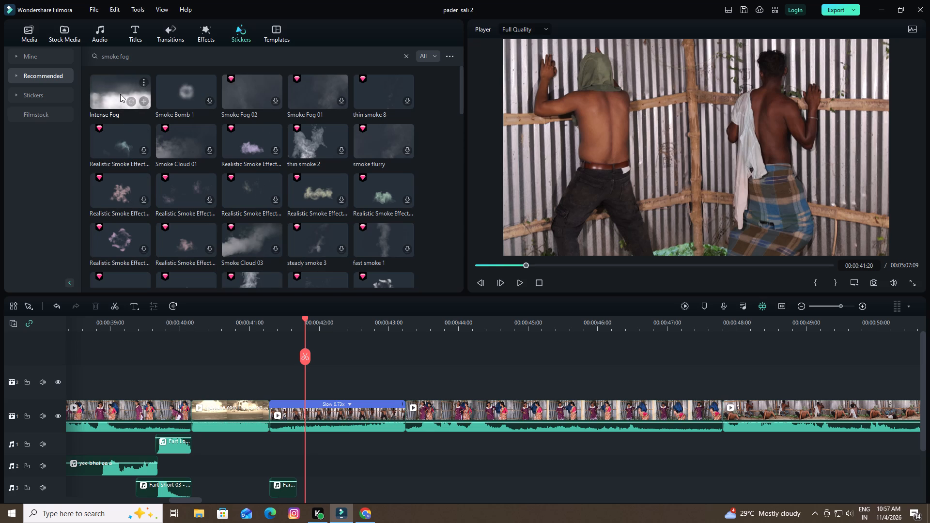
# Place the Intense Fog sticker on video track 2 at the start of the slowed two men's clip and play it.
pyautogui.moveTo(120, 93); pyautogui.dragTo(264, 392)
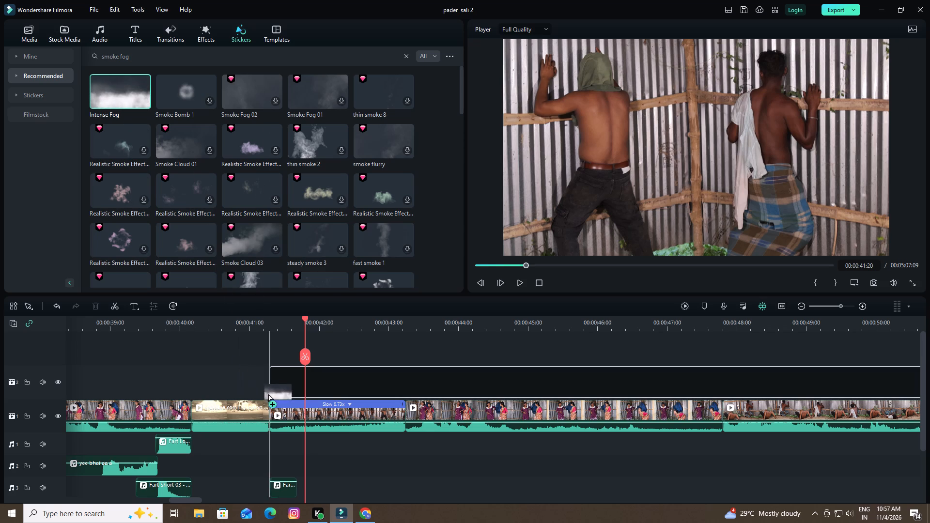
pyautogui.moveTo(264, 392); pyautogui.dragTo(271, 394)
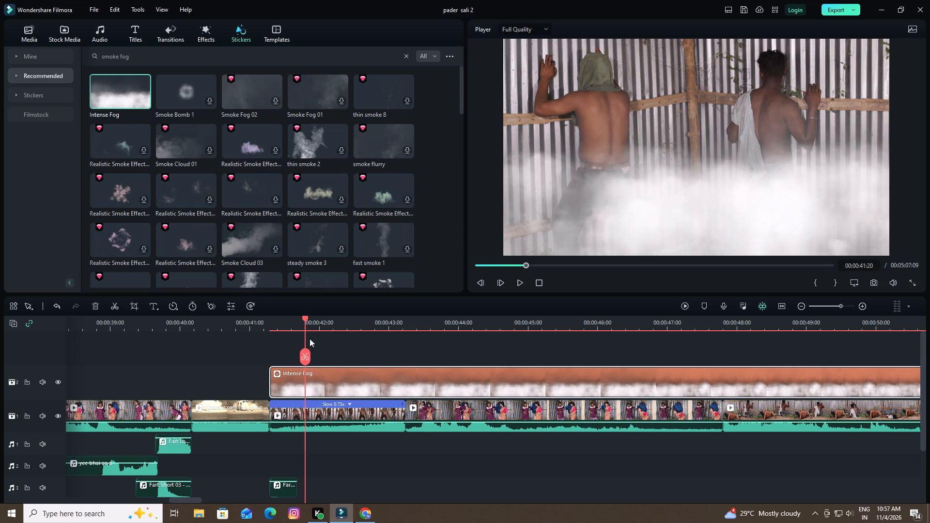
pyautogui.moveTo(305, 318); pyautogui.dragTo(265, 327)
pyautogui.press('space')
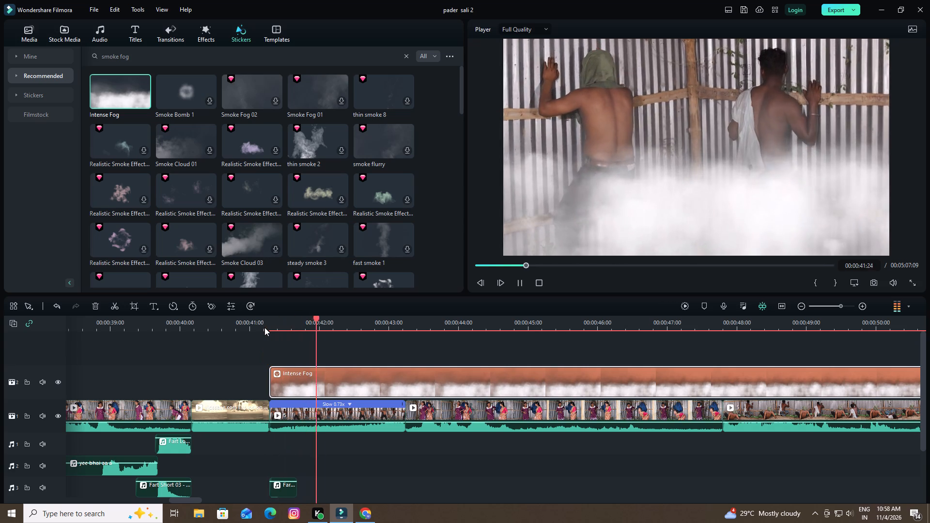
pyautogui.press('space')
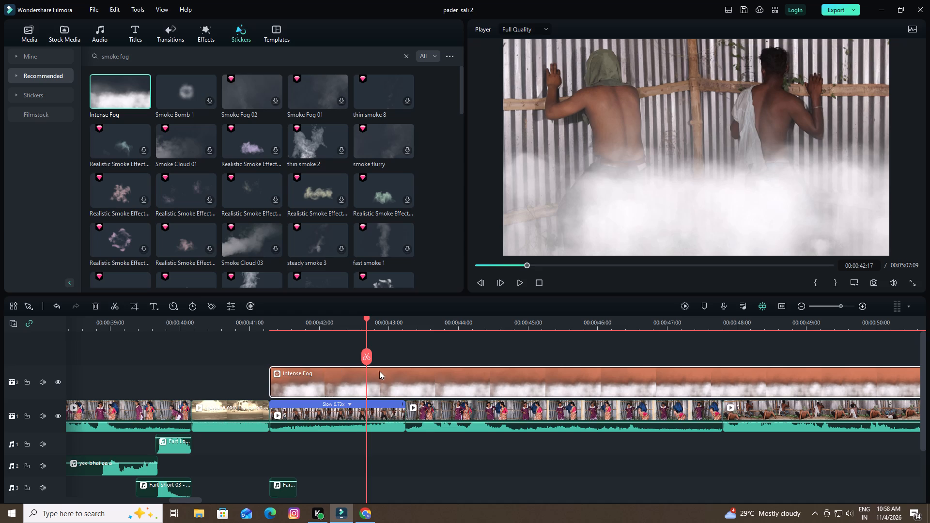
# Browse the smoke fog sticker results for an alternative smoke and pick Smoke Fog 02 for download.
pyautogui.scroll(-3, 248, 192)
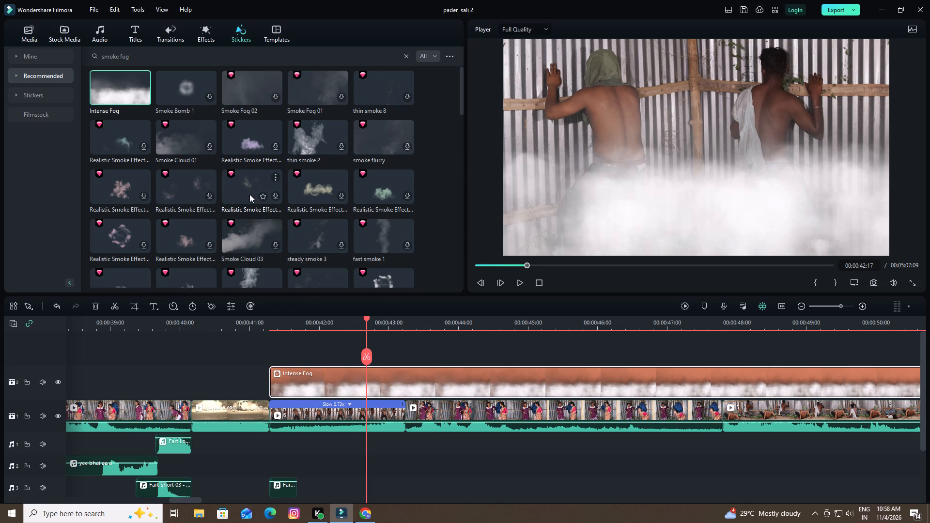
pyautogui.scroll(-3, 251, 219)
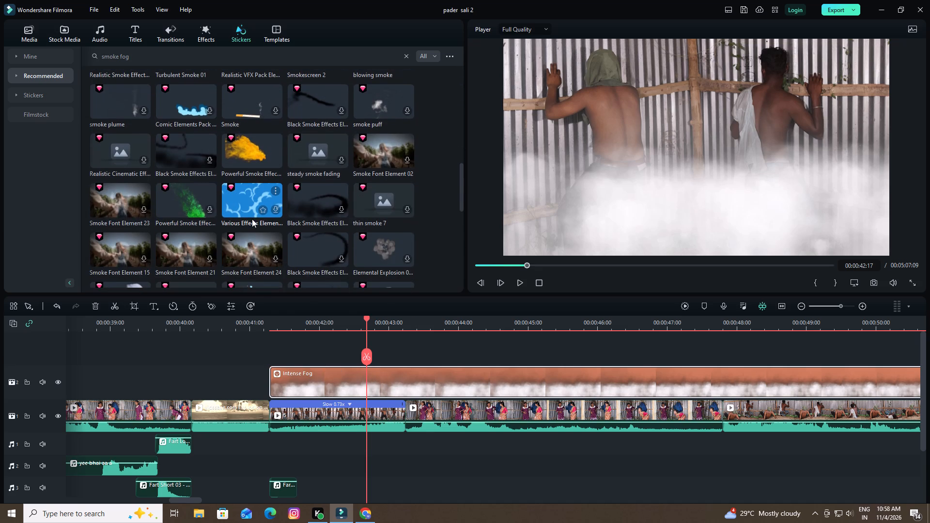
pyautogui.scroll(-4, 247, 219)
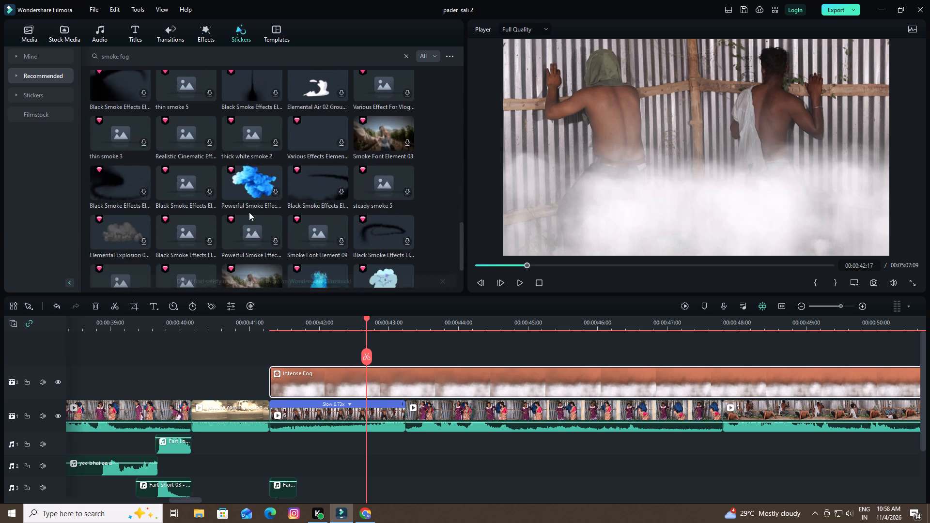
pyautogui.scroll(-3, 284, 212)
pyautogui.scroll(4, 273, 218)
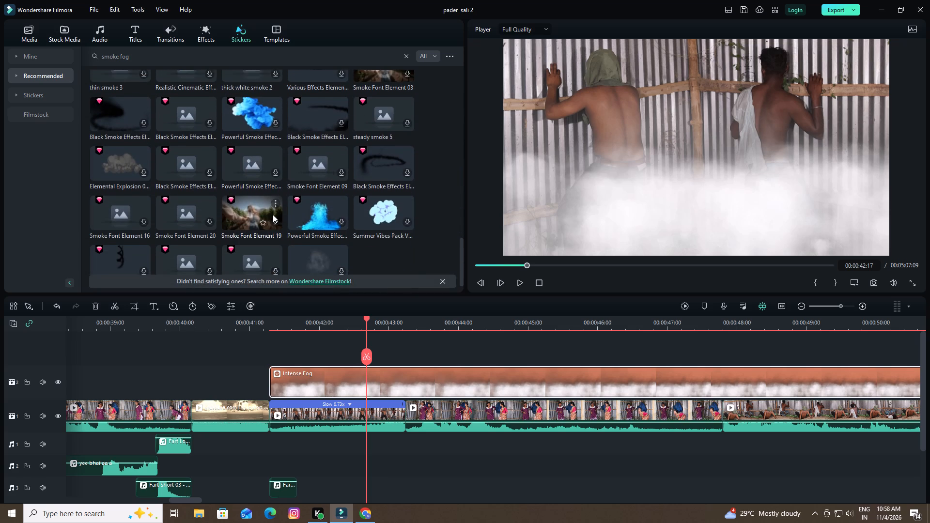
pyautogui.scroll(13, 273, 215)
pyautogui.click(253, 96)
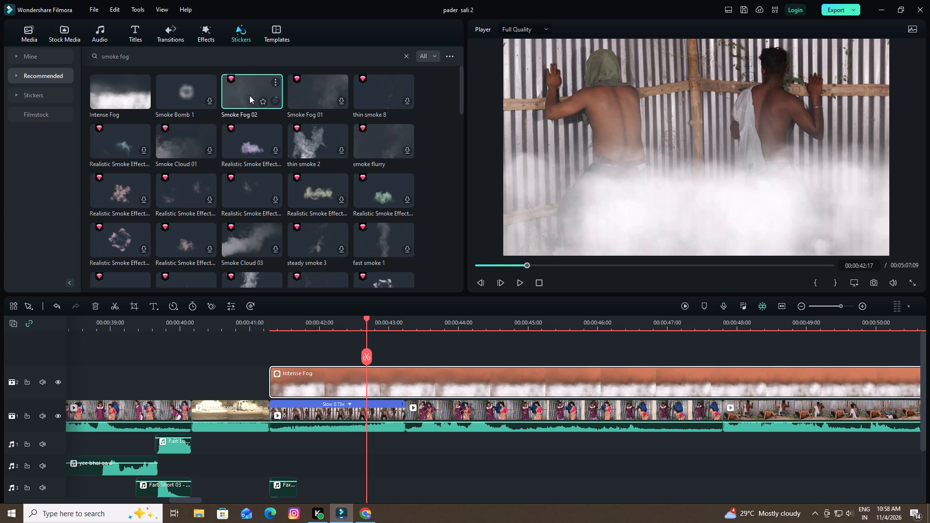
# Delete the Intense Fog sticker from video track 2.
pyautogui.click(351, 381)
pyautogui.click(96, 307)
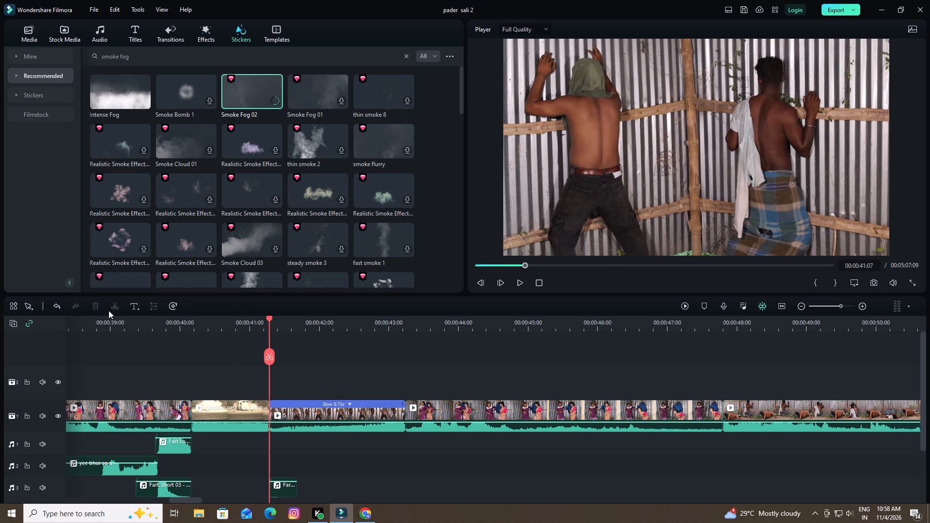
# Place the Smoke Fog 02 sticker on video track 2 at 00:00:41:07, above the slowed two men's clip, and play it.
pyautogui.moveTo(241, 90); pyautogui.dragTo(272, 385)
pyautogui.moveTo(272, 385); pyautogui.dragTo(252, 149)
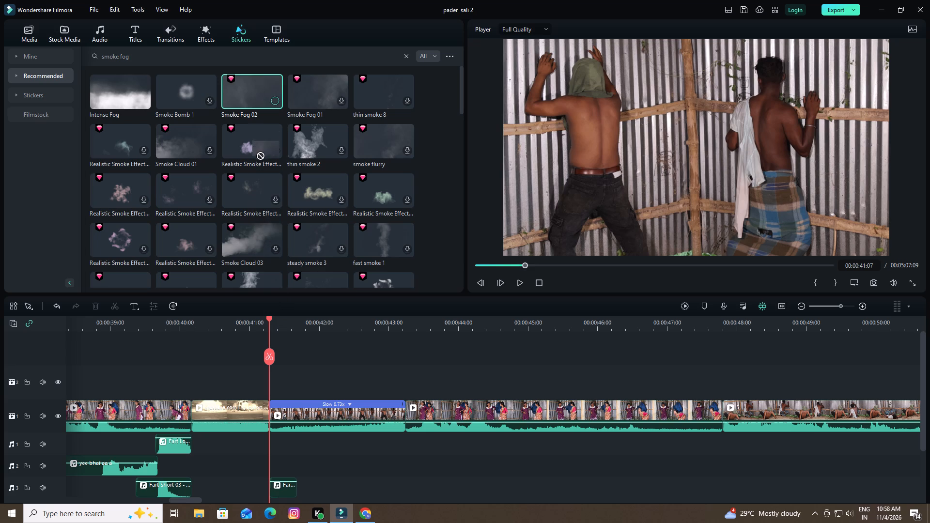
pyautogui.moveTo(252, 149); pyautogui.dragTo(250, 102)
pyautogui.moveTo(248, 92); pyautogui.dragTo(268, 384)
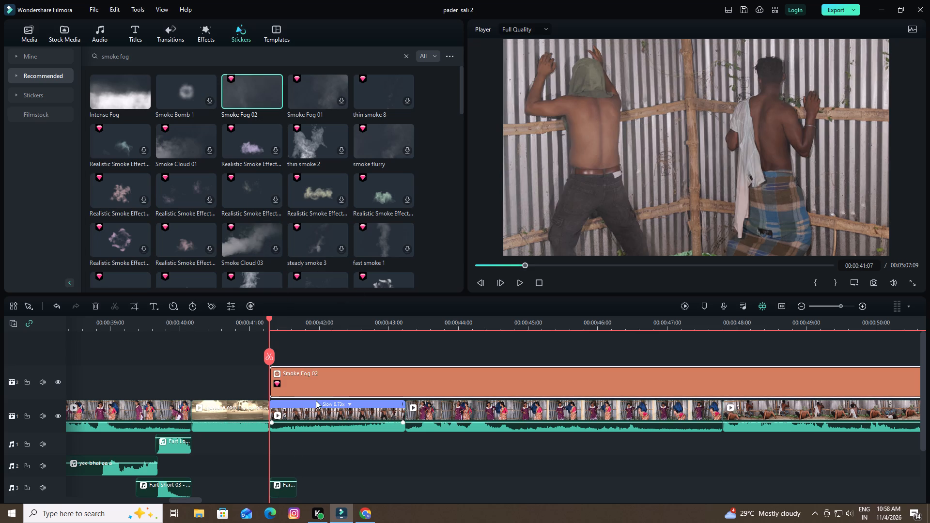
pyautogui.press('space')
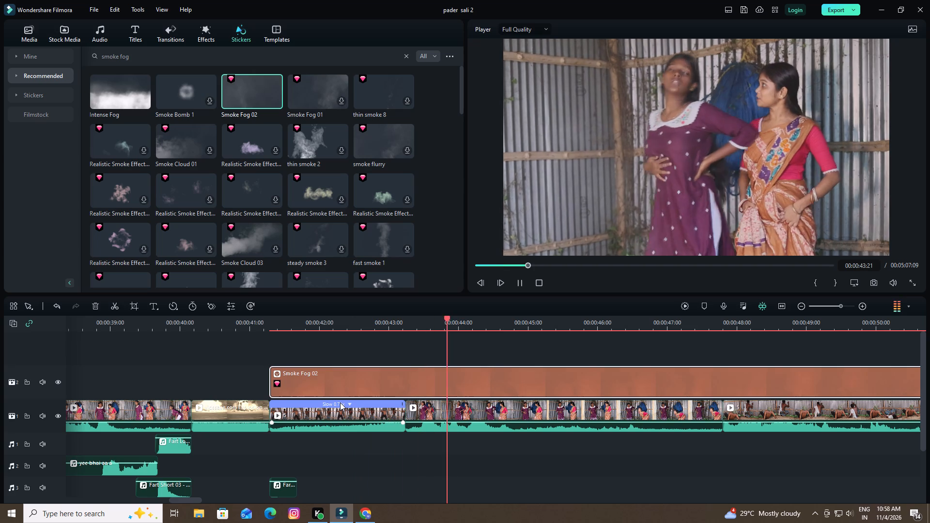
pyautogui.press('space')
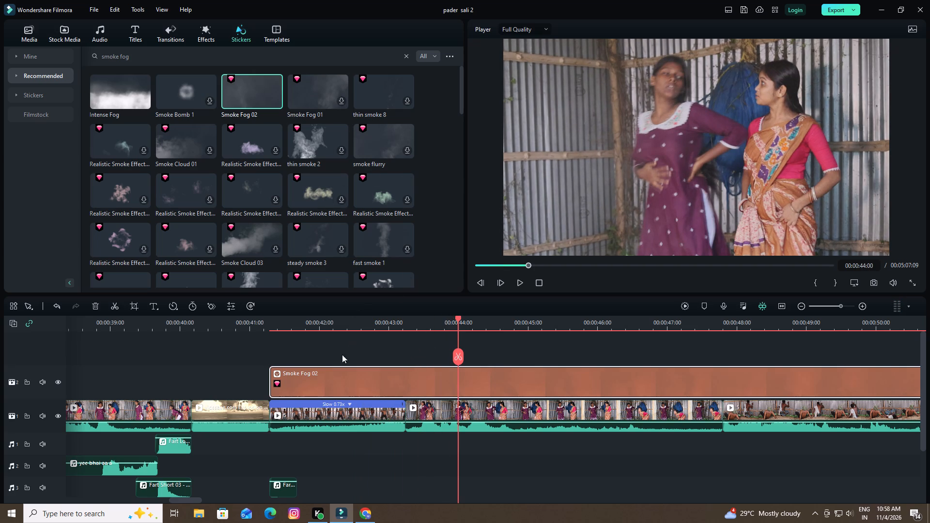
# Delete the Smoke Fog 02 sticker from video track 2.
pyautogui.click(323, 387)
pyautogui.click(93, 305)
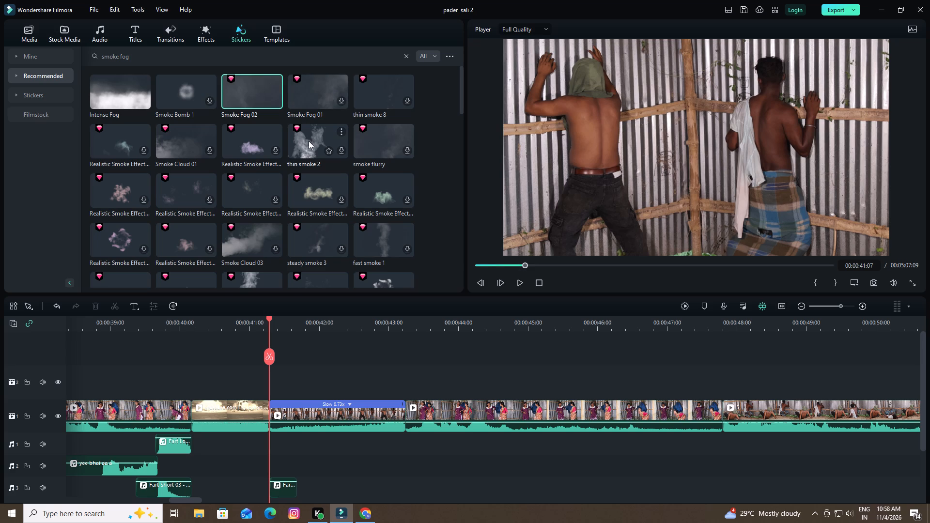
# Place the thin smoke 2 sticker on video track 2 at 00:00:41:07, starting with the slowed two men's clip.
pyautogui.moveTo(309, 141); pyautogui.dragTo(275, 400)
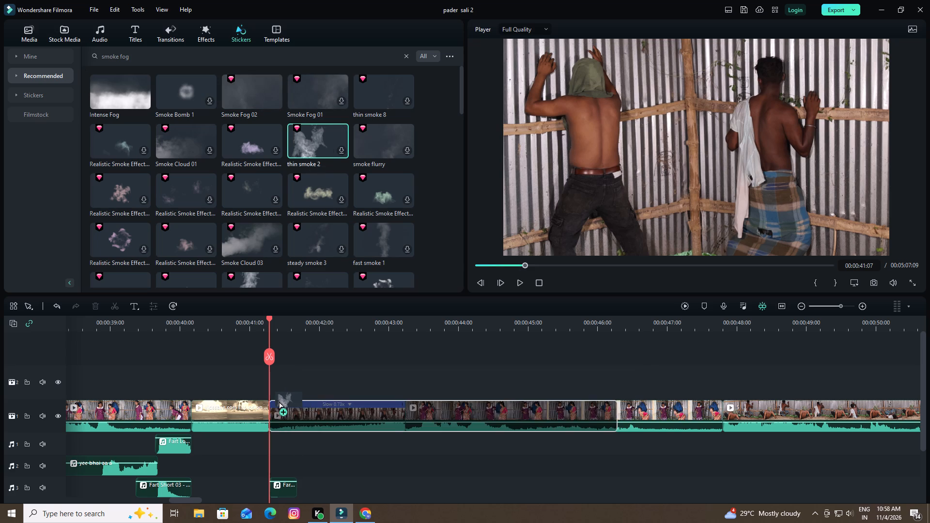
pyautogui.moveTo(275, 400); pyautogui.dragTo(270, 393)
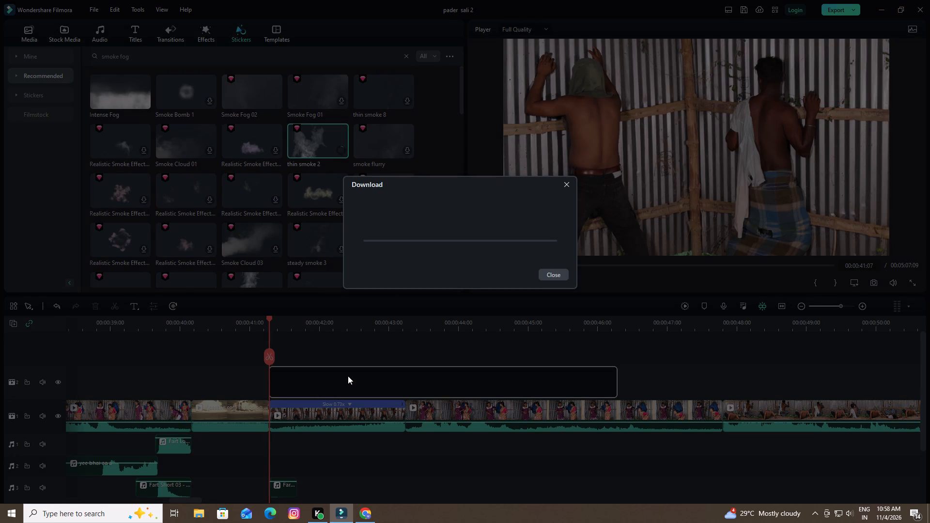
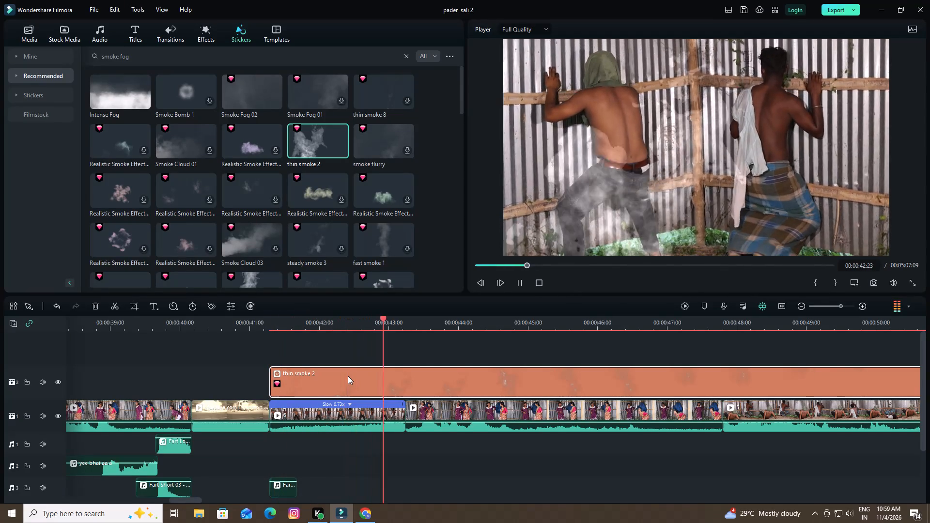
# Delete the thin smoke 2 sticker from video track 2.
pyautogui.press('space')
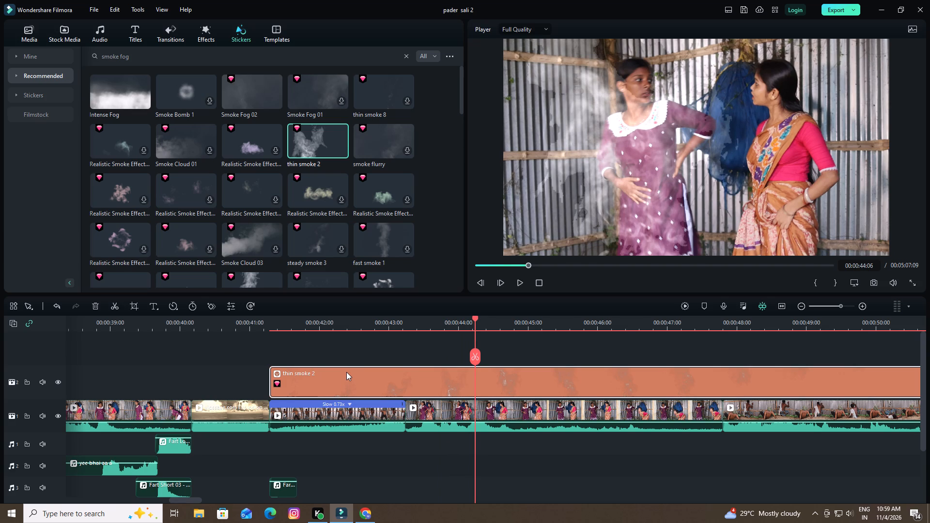
pyautogui.click(358, 389)
pyautogui.click(93, 305)
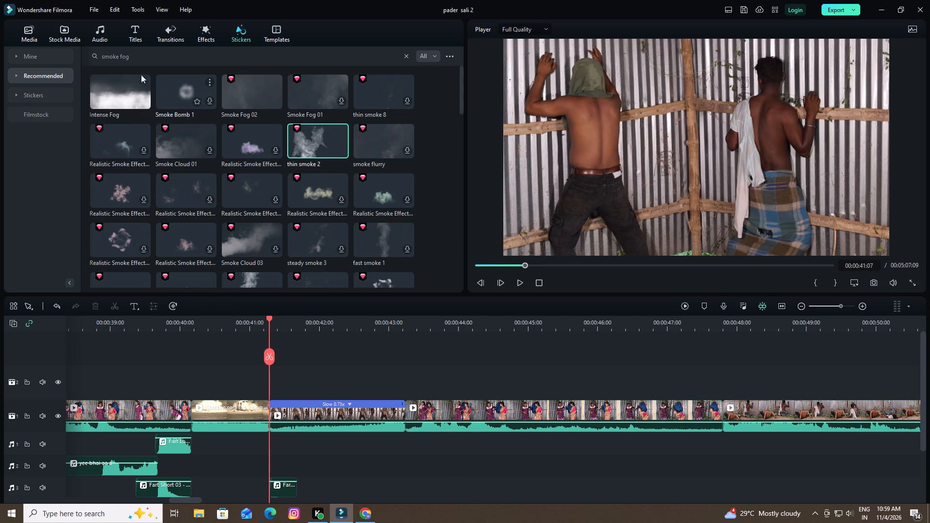
# Place the Intense Fog sticker on video track 2 at 00:00:41:07, starting with the slowed two men's clip.
pyautogui.click(112, 94)
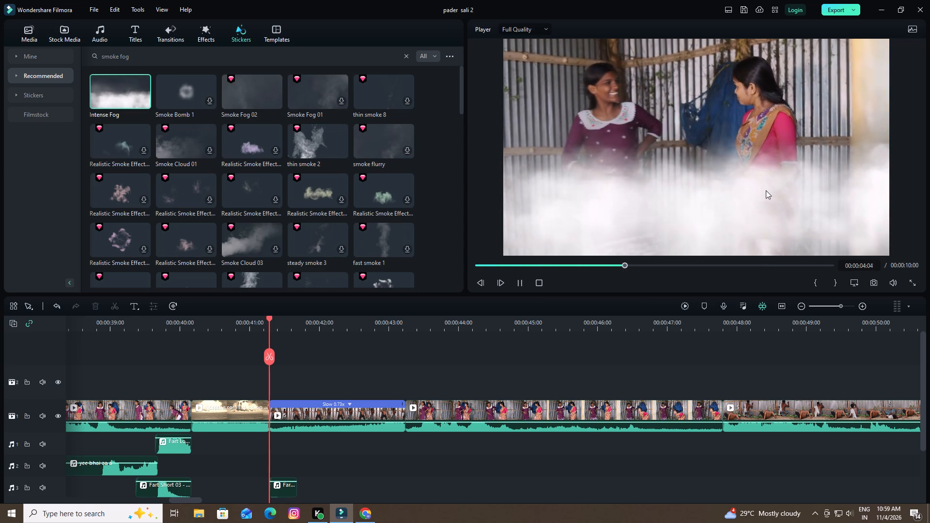
pyautogui.moveTo(124, 93); pyautogui.dragTo(294, 372)
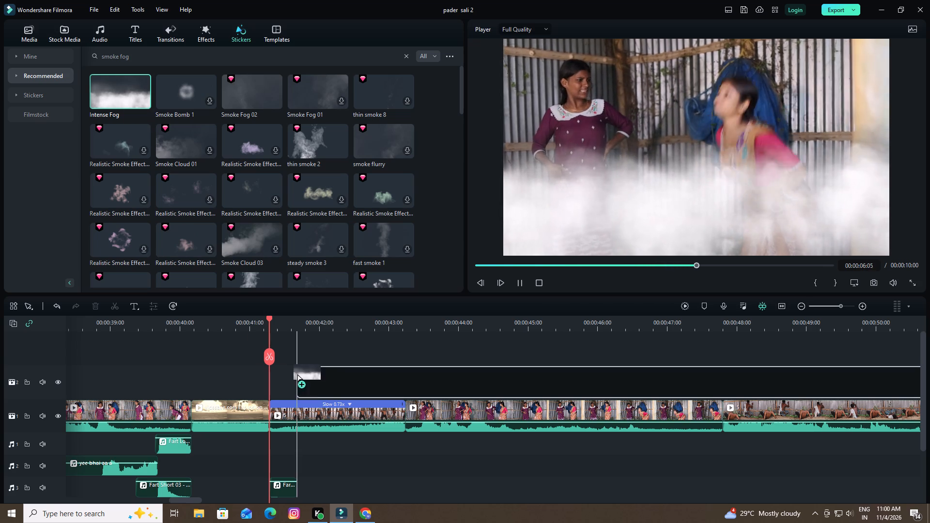
pyautogui.moveTo(294, 372); pyautogui.dragTo(269, 378)
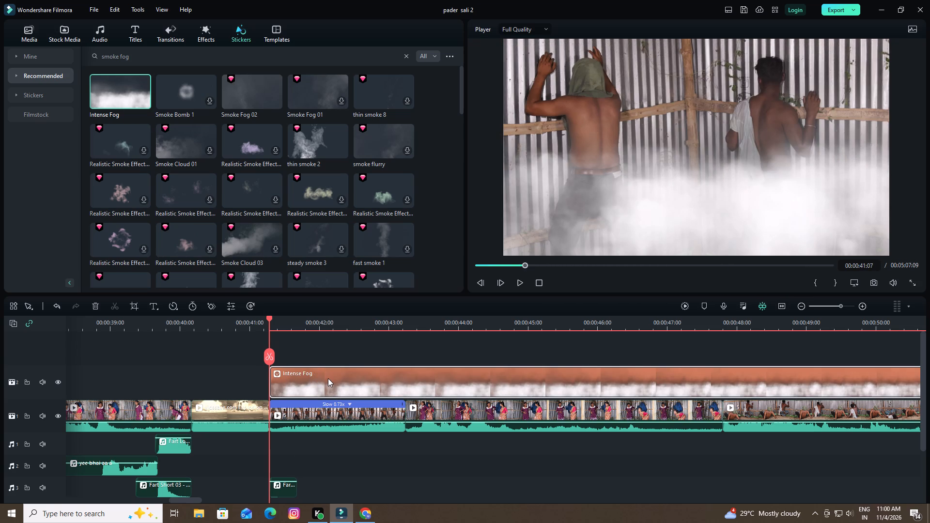
# Lower the Intense Fog sticker's opacity until the two men show through the fog, and play it back.
pyautogui.doubleClick(328, 378)
pyautogui.scroll(-2, 218, 244)
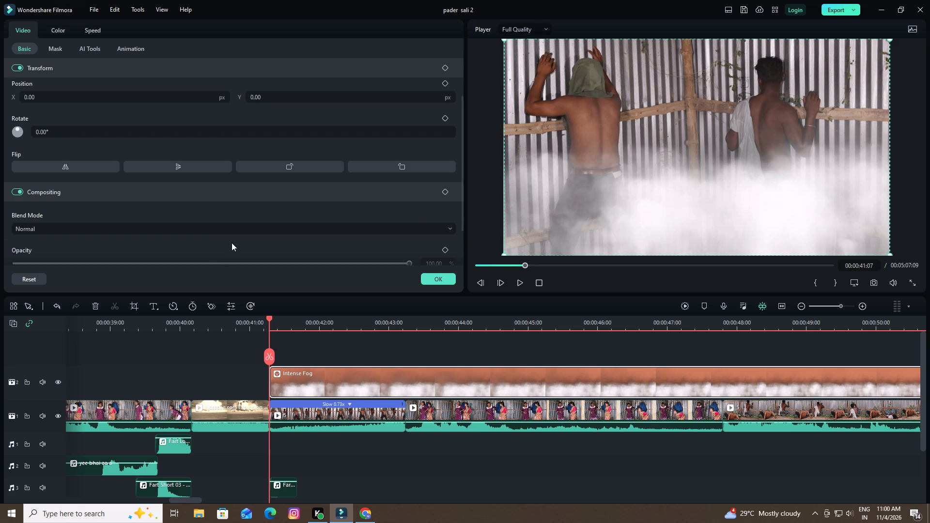
pyautogui.scroll(-4, 214, 254)
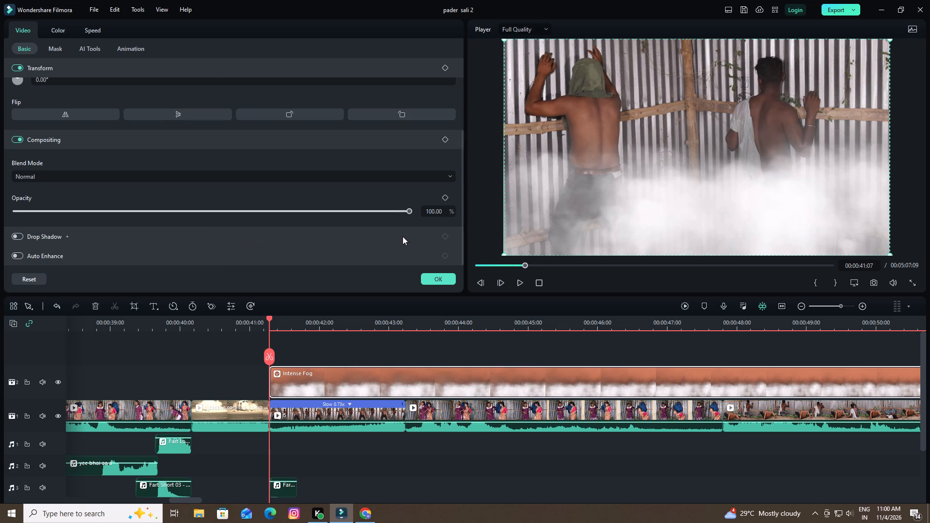
pyautogui.moveTo(410, 211); pyautogui.dragTo(390, 214)
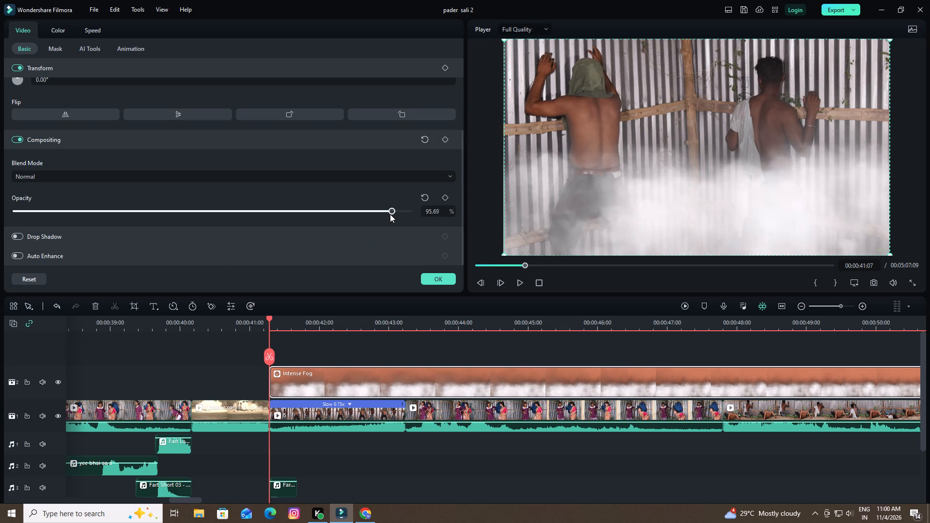
pyautogui.moveTo(390, 214); pyautogui.dragTo(262, 225)
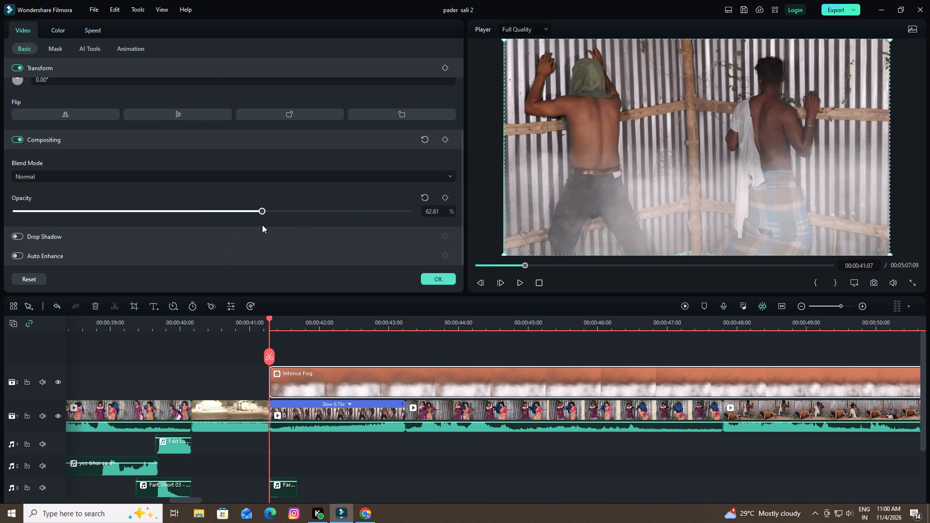
pyautogui.moveTo(262, 225); pyautogui.dragTo(230, 225)
pyautogui.click(435, 275)
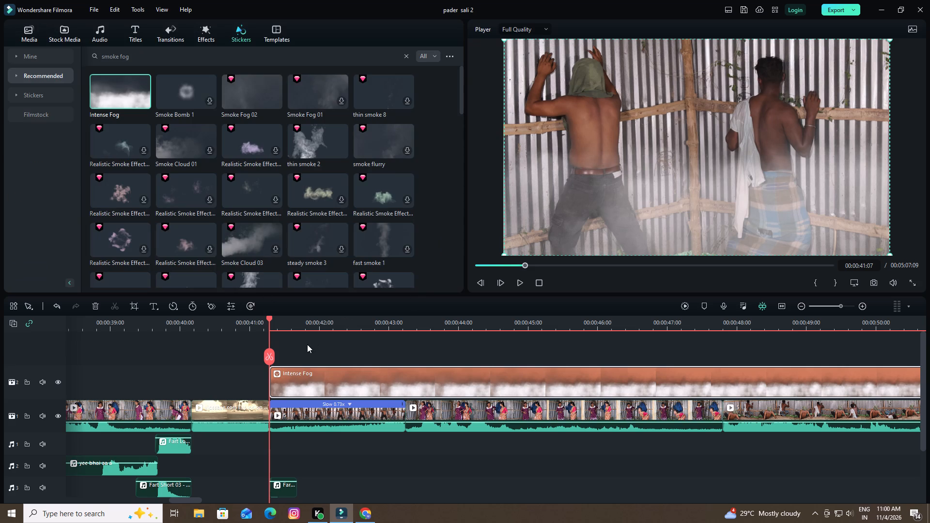
pyautogui.press('space')
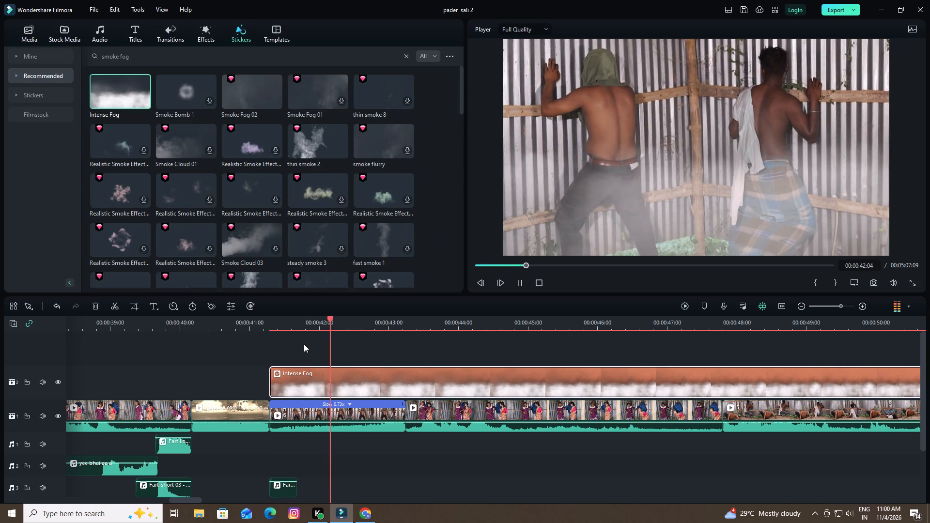
pyautogui.press('space')
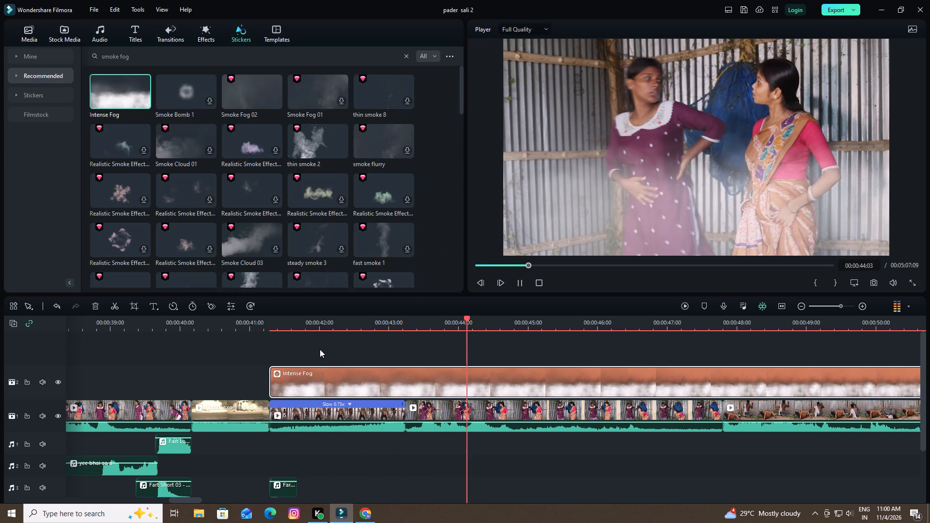
# Split the Intense Fog sticker at 00:00:43:06, where the slowed two men's clip ends.
pyautogui.moveTo(468, 318); pyautogui.dragTo(402, 333)
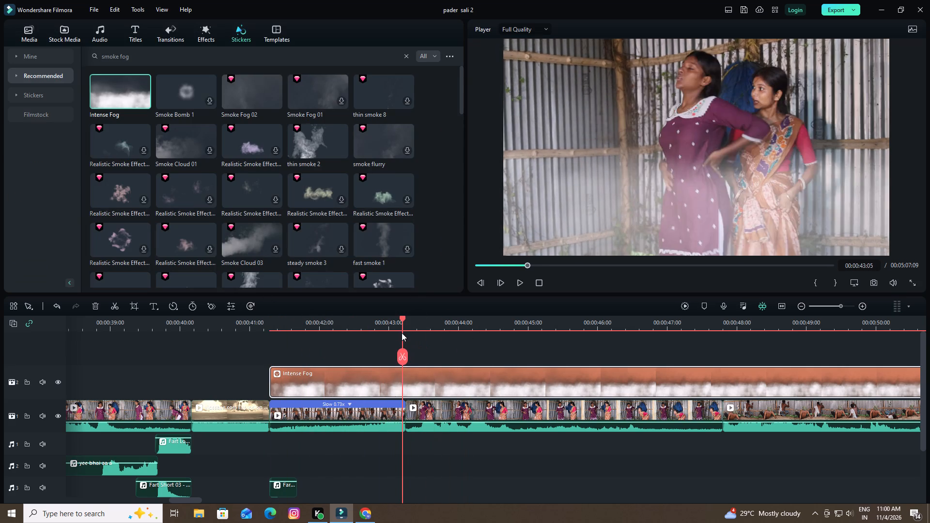
pyautogui.moveTo(402, 333); pyautogui.dragTo(407, 333)
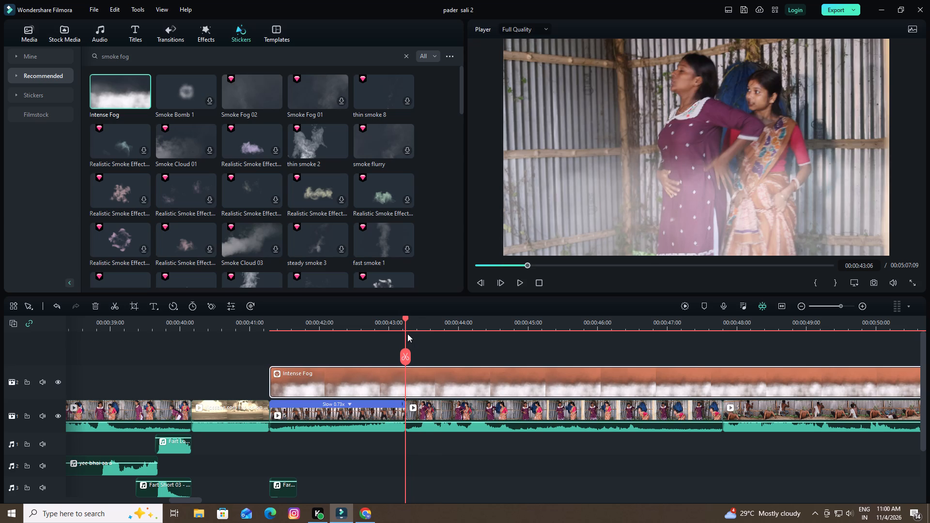
pyautogui.click(406, 358)
# Set the opacity of the second Intense Fog piece, above the two women's clip, to 15.74%.
pyautogui.doubleClick(458, 381)
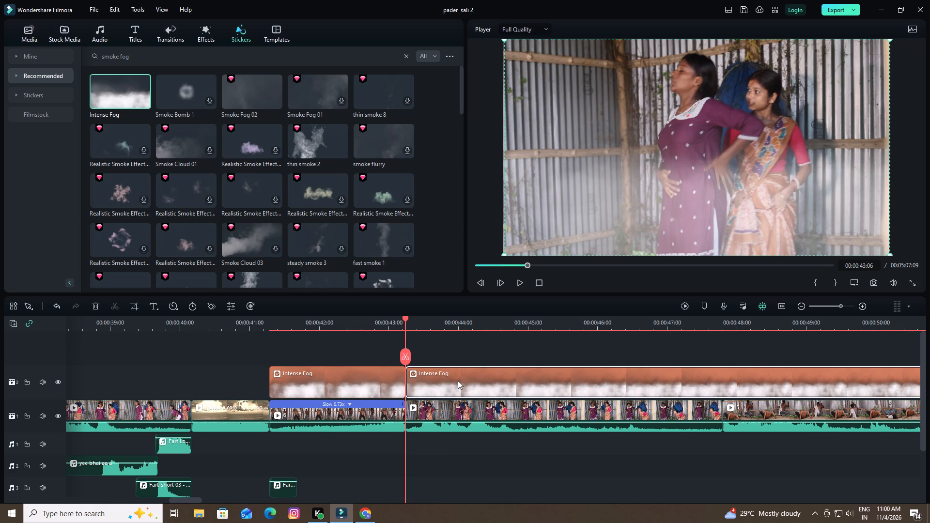
pyautogui.moveTo(227, 211); pyautogui.dragTo(139, 215)
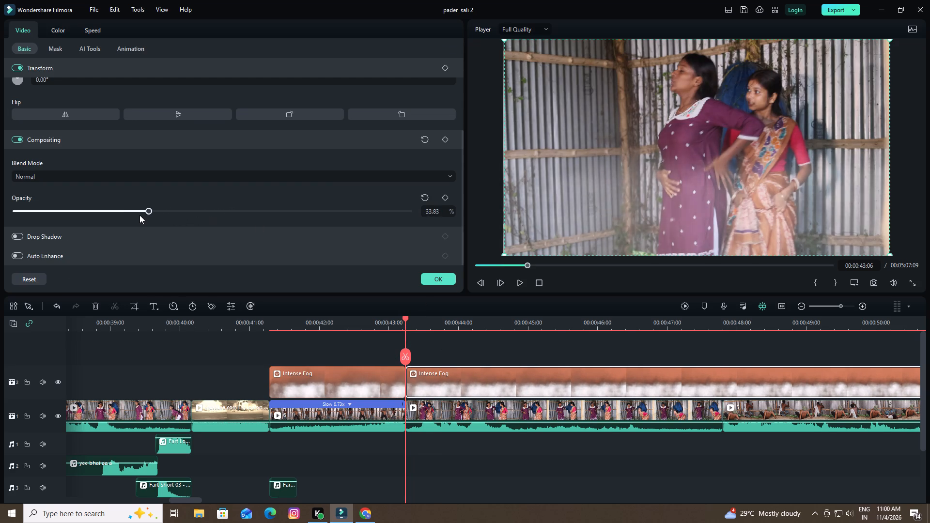
pyautogui.moveTo(139, 215); pyautogui.dragTo(82, 215)
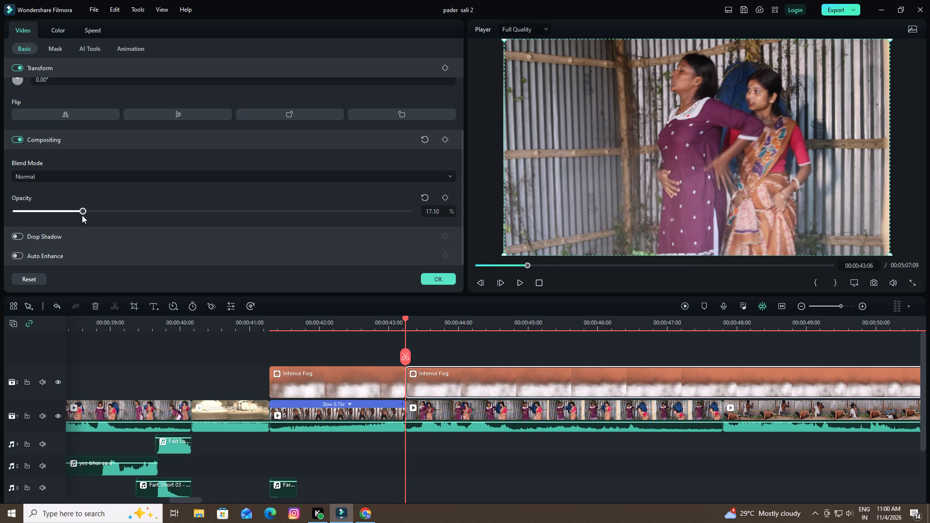
pyautogui.moveTo(82, 215); pyautogui.dragTo(77, 215)
# Play the second Intense Fog piece and split it at 00:00:47:20, where the two women's clip ends.
pyautogui.press('space')
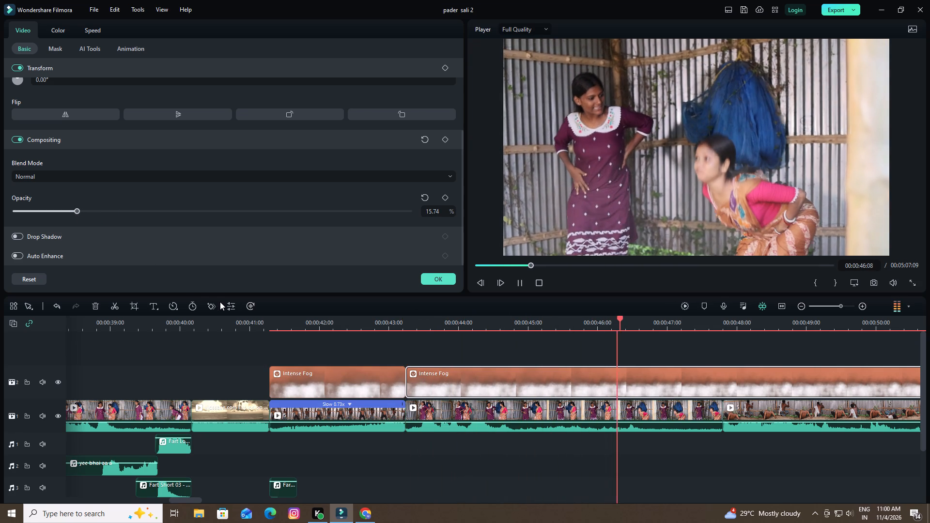
pyautogui.press('space')
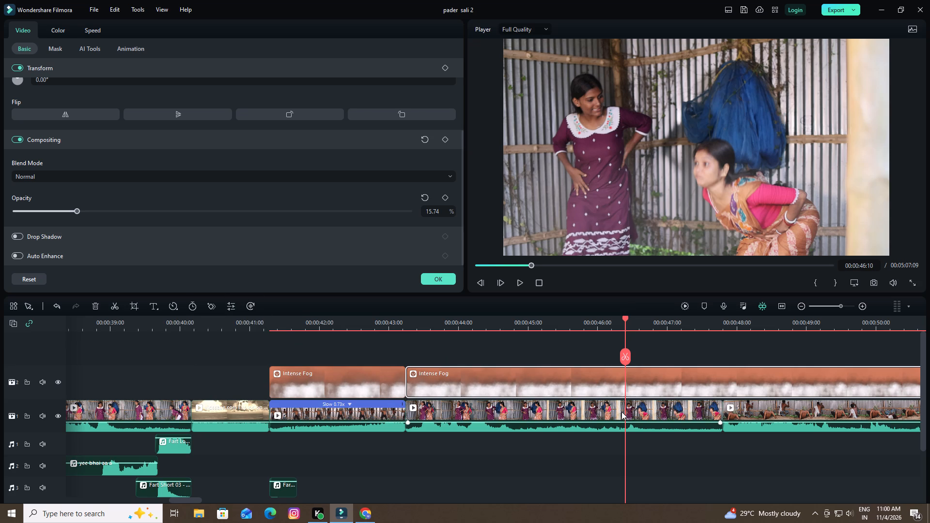
pyautogui.press('space')
pyautogui.press('space')
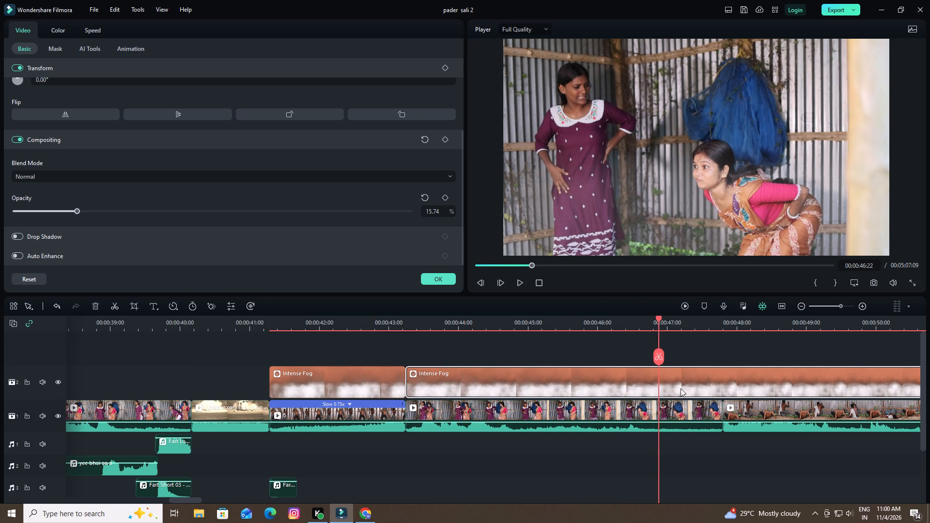
pyautogui.press('space')
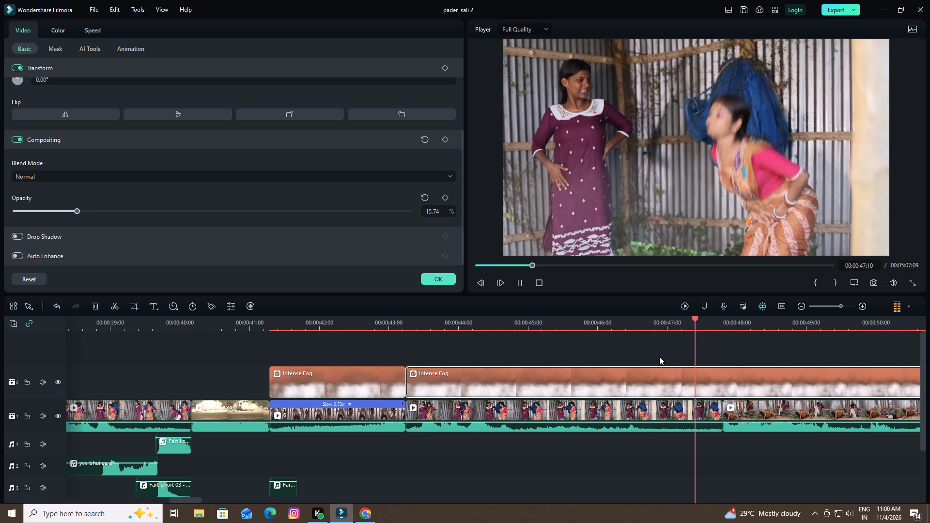
pyautogui.press('space')
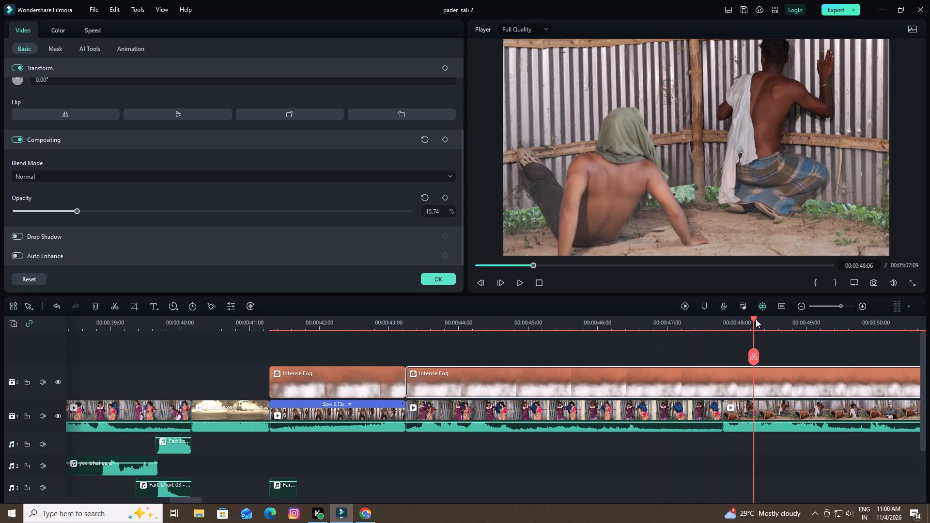
pyautogui.moveTo(755, 318); pyautogui.dragTo(722, 323)
pyautogui.click(746, 380)
pyautogui.click(723, 357)
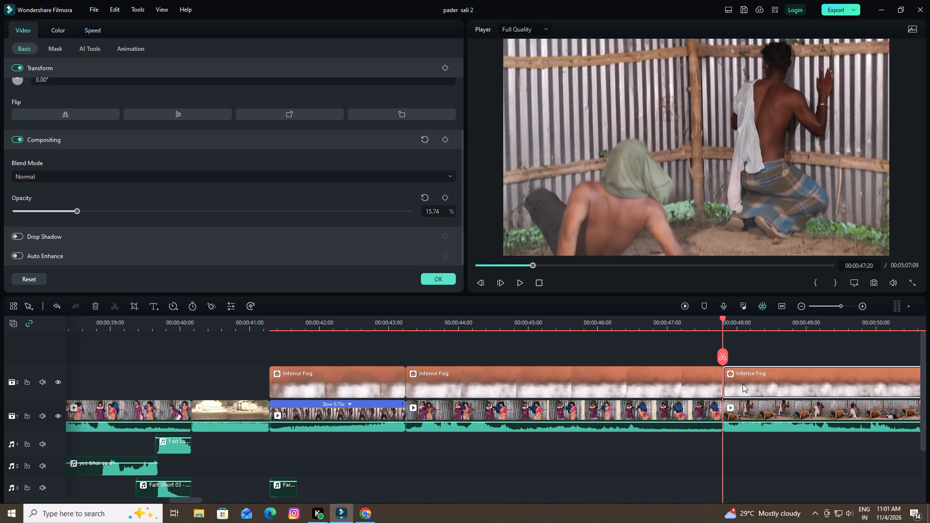
# Play the fog pieces from the slowed two men's clip through the women's clip into the seated men's clip.
pyautogui.moveTo(721, 318); pyautogui.dragTo(373, 328)
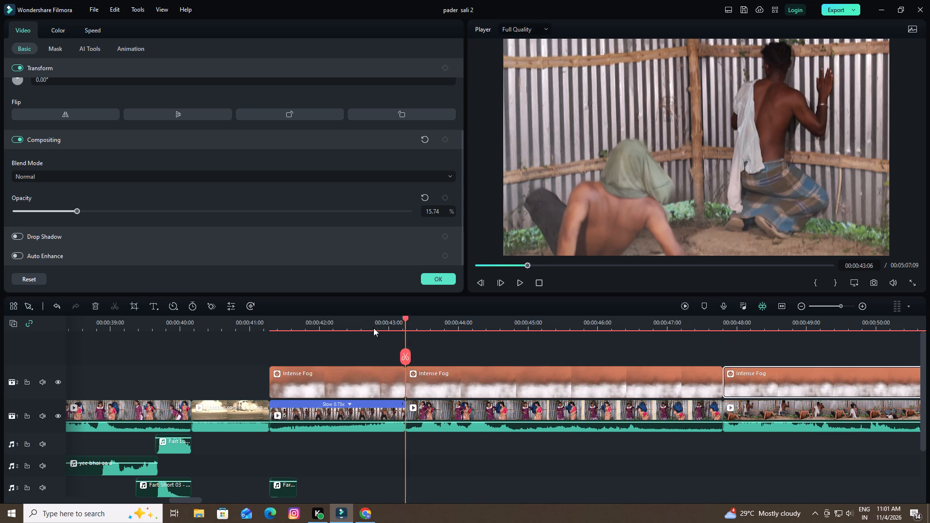
pyautogui.moveTo(373, 328); pyautogui.dragTo(343, 328)
pyautogui.press('space')
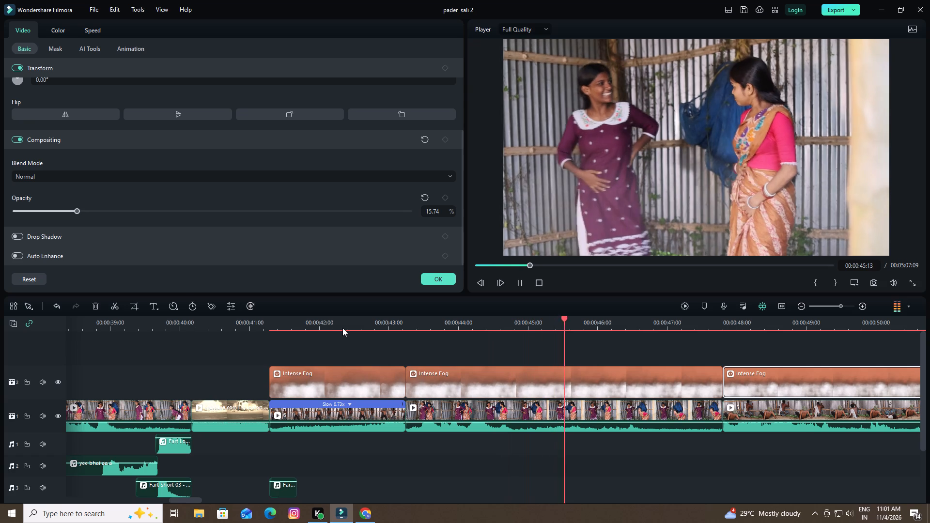
pyautogui.press('space')
pyautogui.press('space')
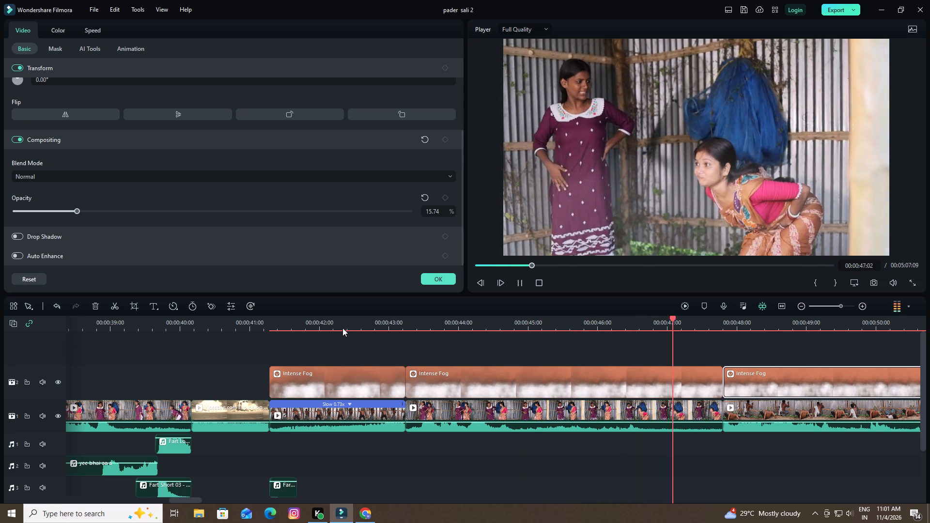
pyautogui.press('space')
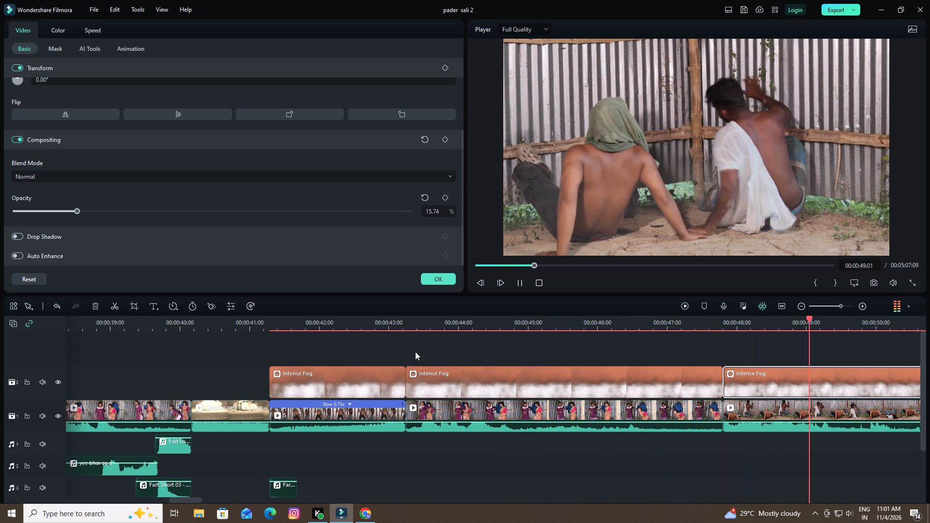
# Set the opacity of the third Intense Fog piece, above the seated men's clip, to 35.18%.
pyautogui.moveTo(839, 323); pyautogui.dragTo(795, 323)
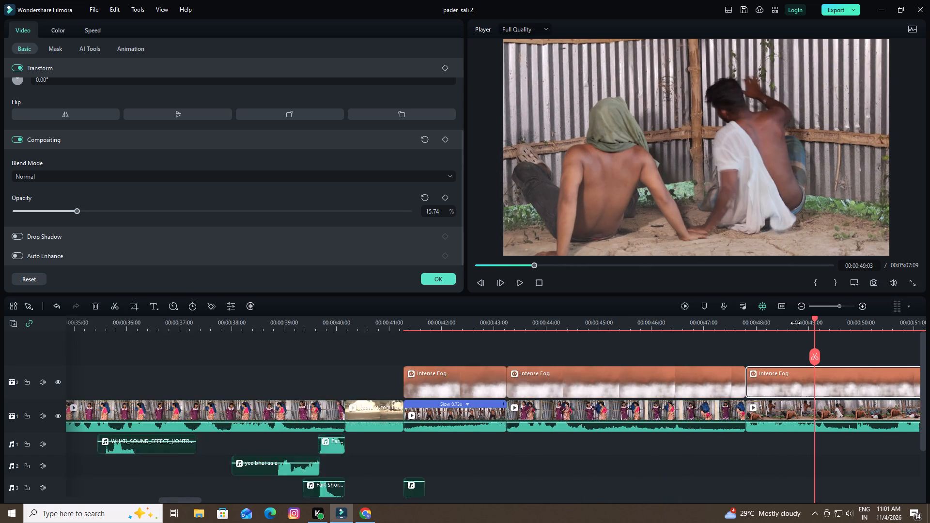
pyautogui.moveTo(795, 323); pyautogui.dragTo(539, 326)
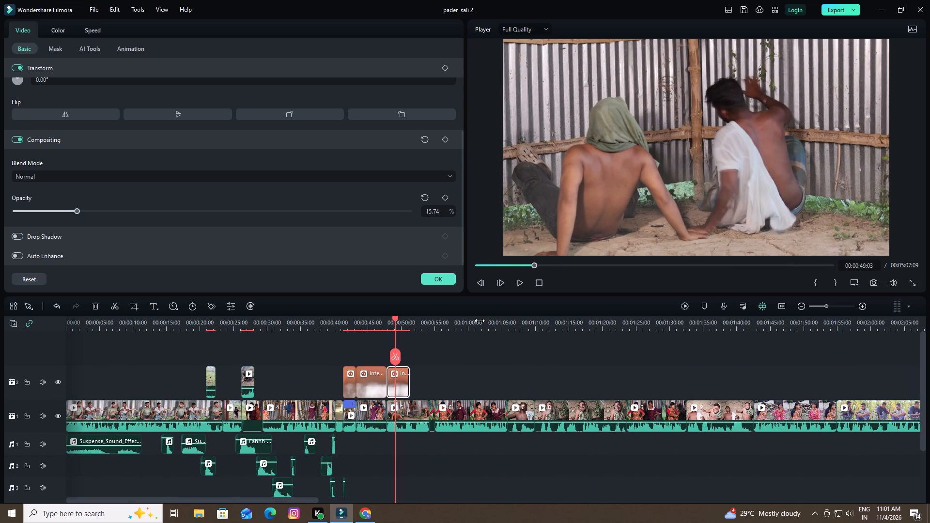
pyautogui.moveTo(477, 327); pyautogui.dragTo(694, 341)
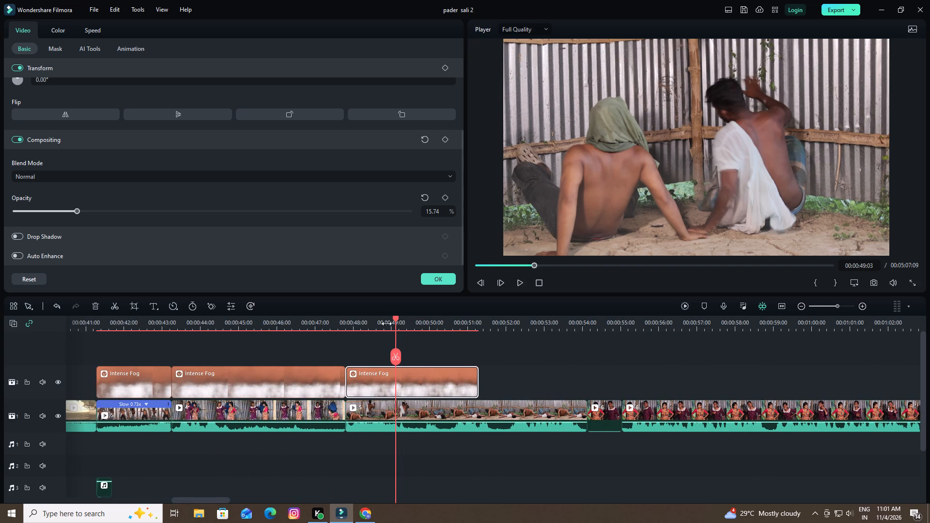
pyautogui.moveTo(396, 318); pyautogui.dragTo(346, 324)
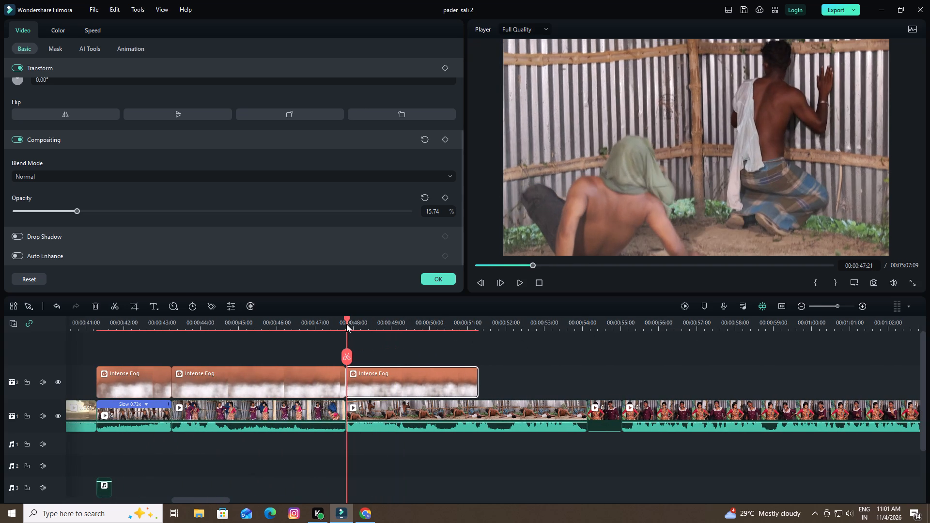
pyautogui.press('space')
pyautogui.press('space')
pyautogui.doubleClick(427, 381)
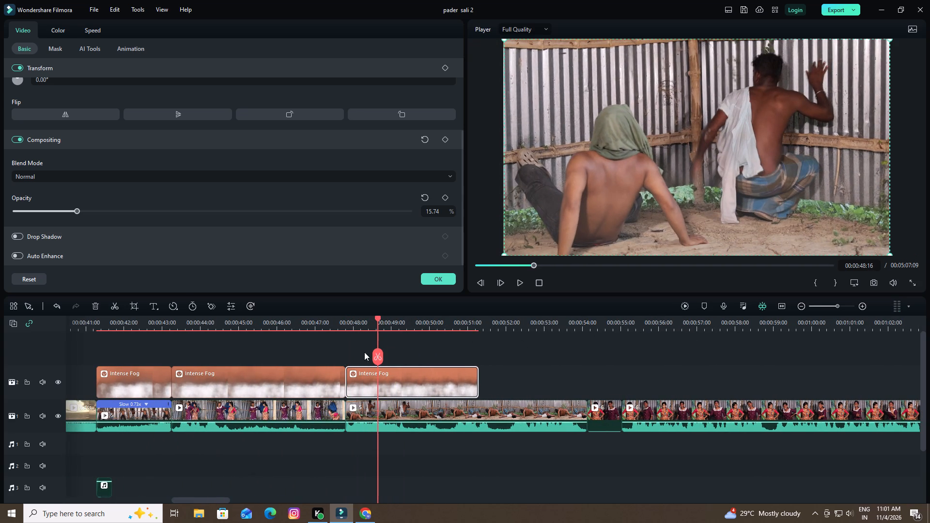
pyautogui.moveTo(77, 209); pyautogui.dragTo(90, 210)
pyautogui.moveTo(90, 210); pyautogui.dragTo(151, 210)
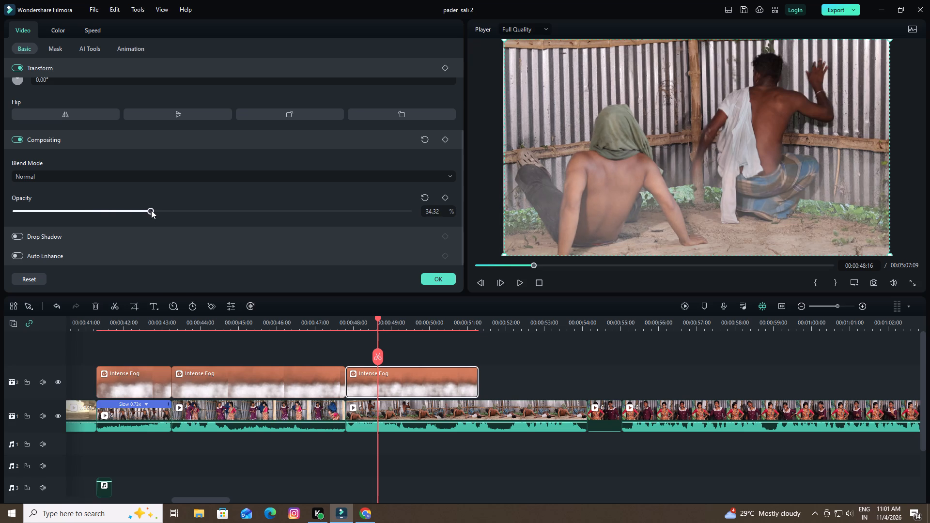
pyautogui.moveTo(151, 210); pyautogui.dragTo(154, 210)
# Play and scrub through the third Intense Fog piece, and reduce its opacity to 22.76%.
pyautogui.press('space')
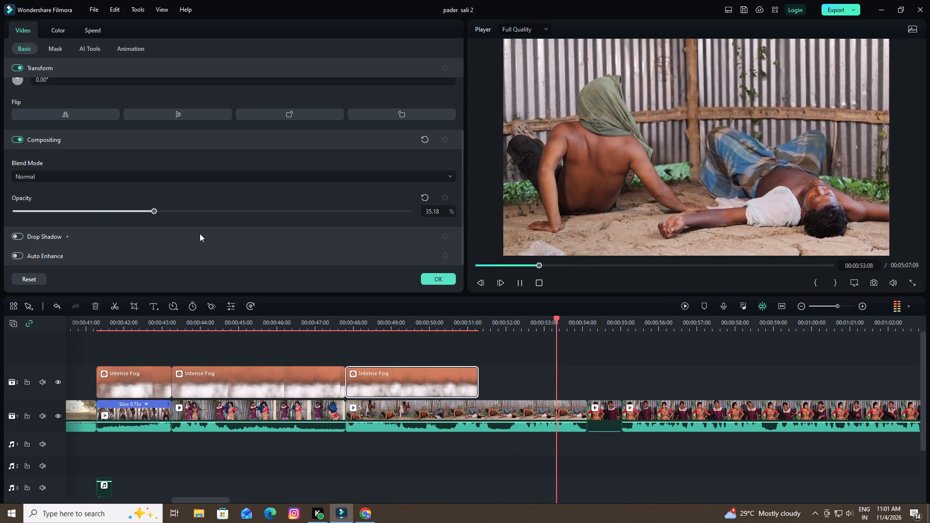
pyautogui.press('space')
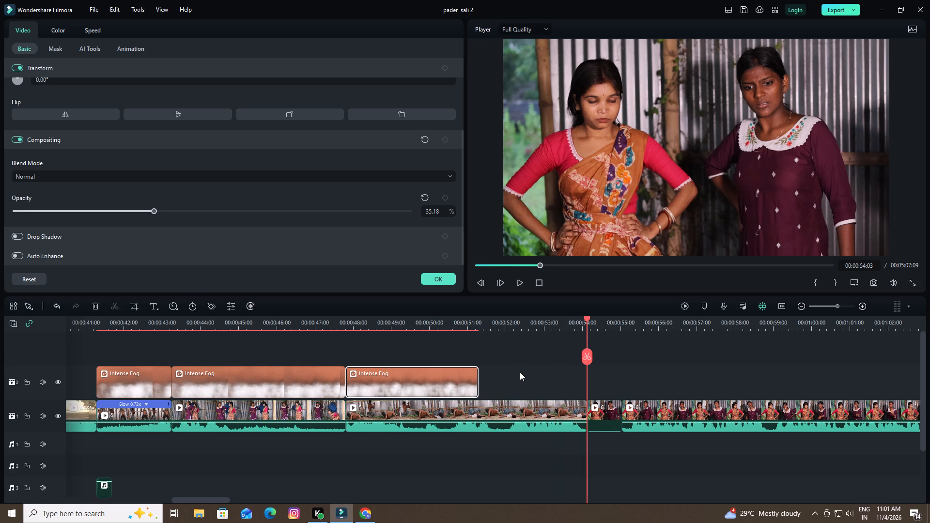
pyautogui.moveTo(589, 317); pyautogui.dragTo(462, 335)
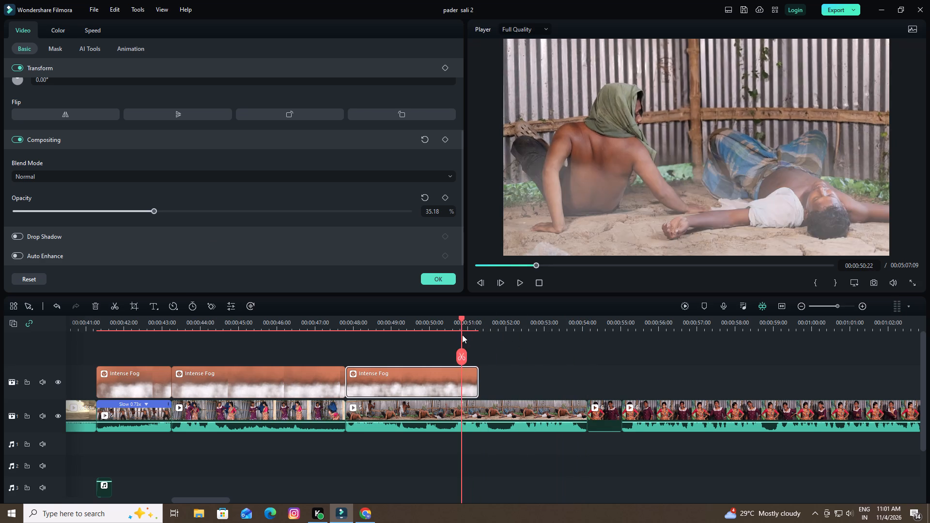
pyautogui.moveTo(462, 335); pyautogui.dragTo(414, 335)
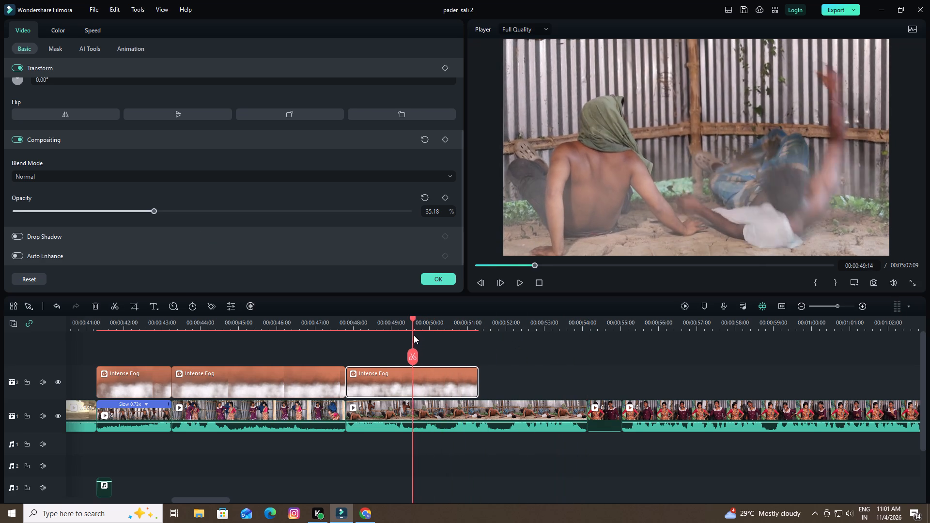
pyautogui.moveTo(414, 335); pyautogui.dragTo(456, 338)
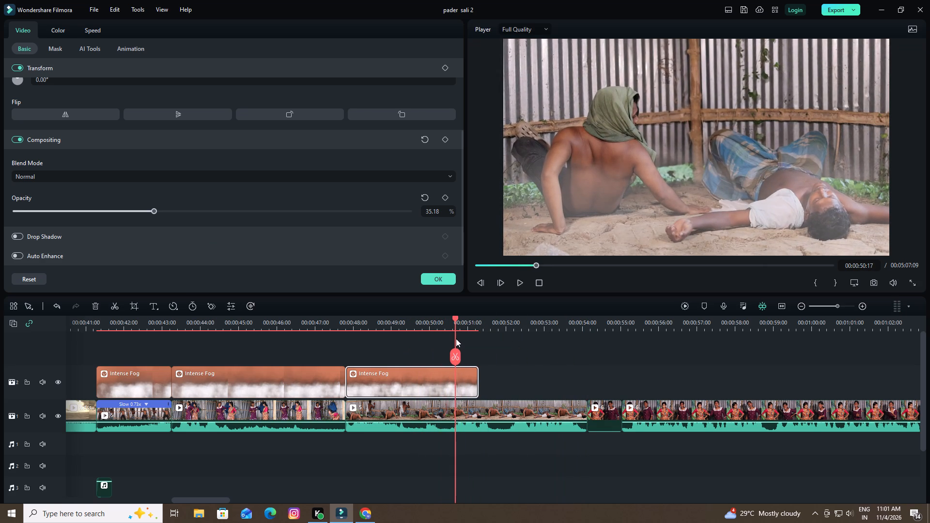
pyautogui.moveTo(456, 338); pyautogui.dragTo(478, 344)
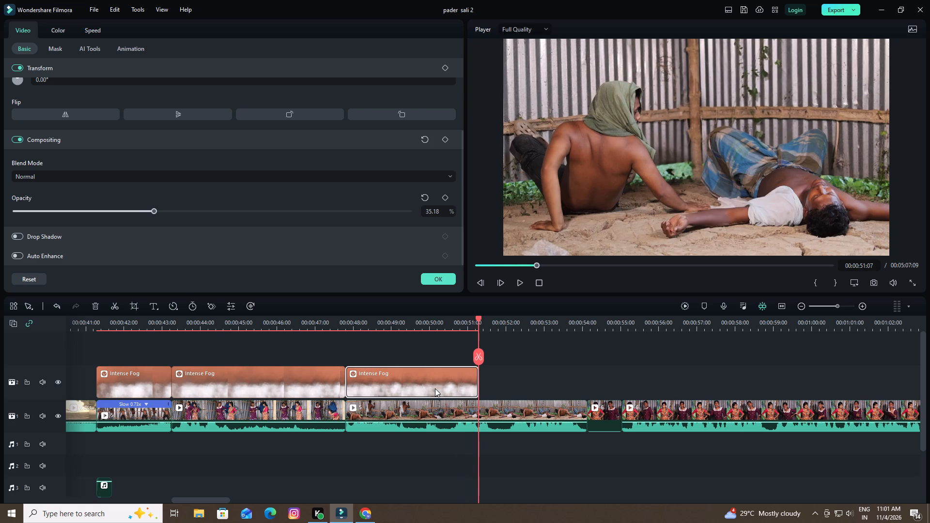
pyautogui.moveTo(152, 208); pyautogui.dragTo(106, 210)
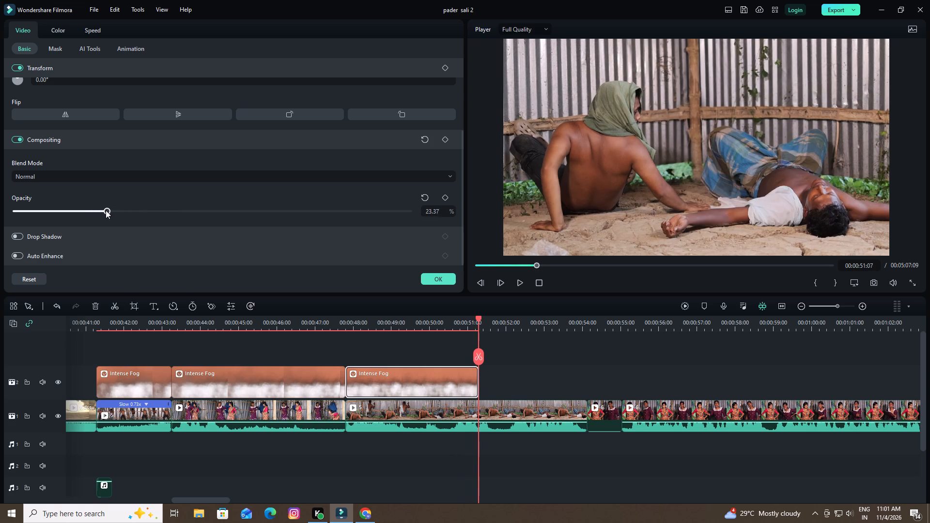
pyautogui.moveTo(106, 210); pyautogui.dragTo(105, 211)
# Play the third Intense Fog piece over the seated men's clip to check how the fog looks and ends.
pyautogui.moveTo(478, 319); pyautogui.dragTo(434, 321)
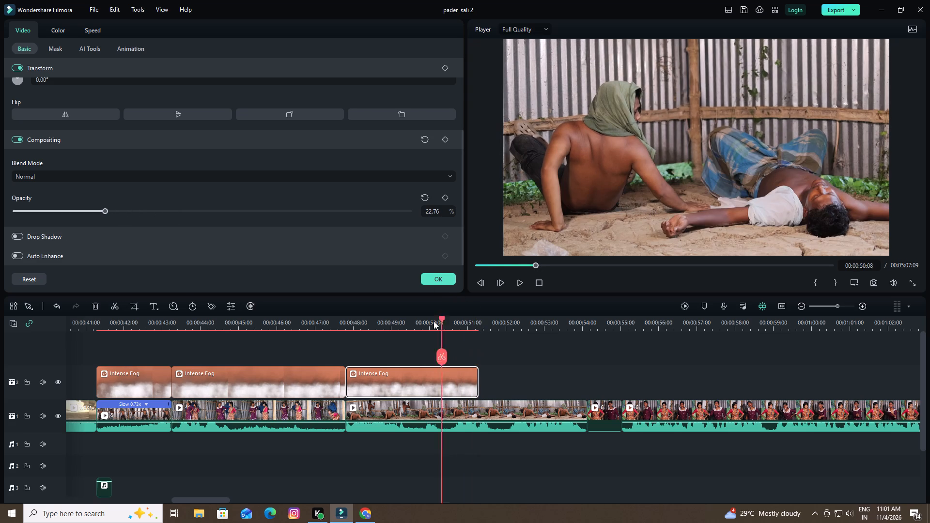
pyautogui.moveTo(434, 321); pyautogui.dragTo(394, 321)
pyautogui.press('space')
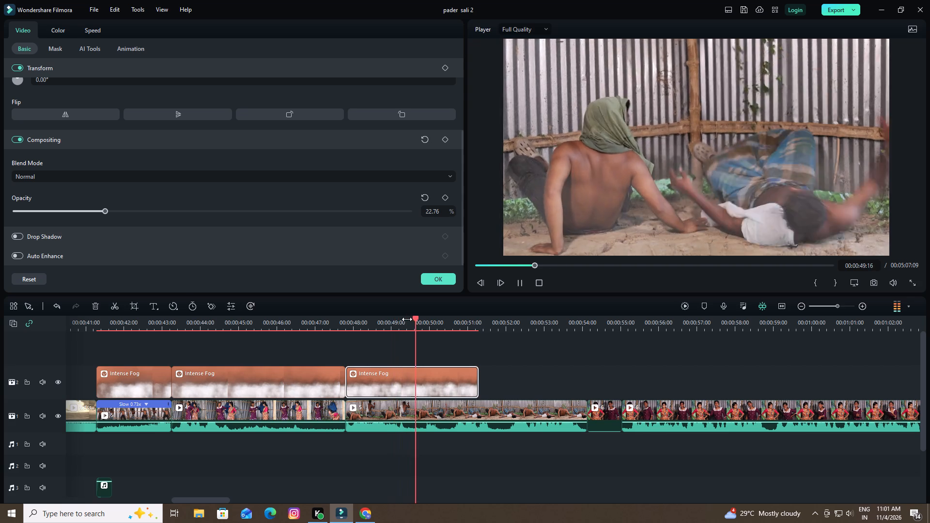
pyautogui.press('space')
pyautogui.press('space')
pyautogui.press('space')
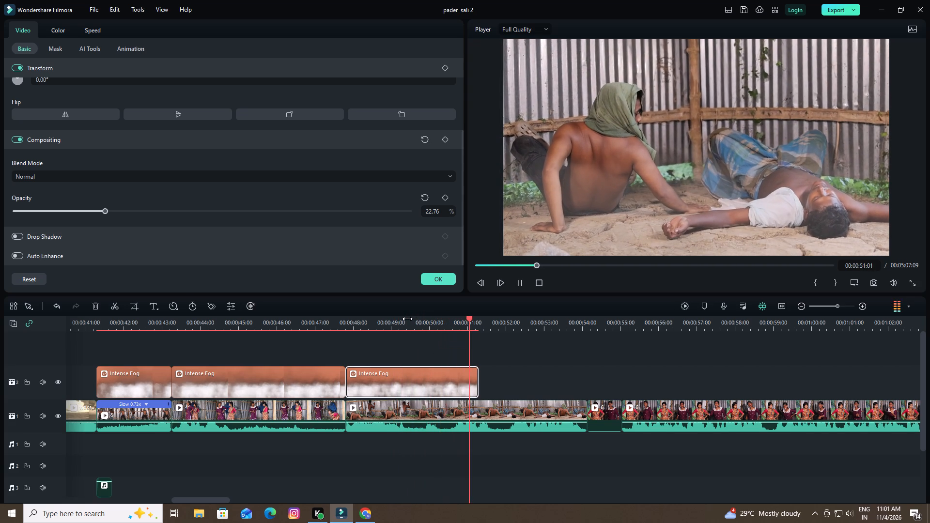
pyautogui.press('space')
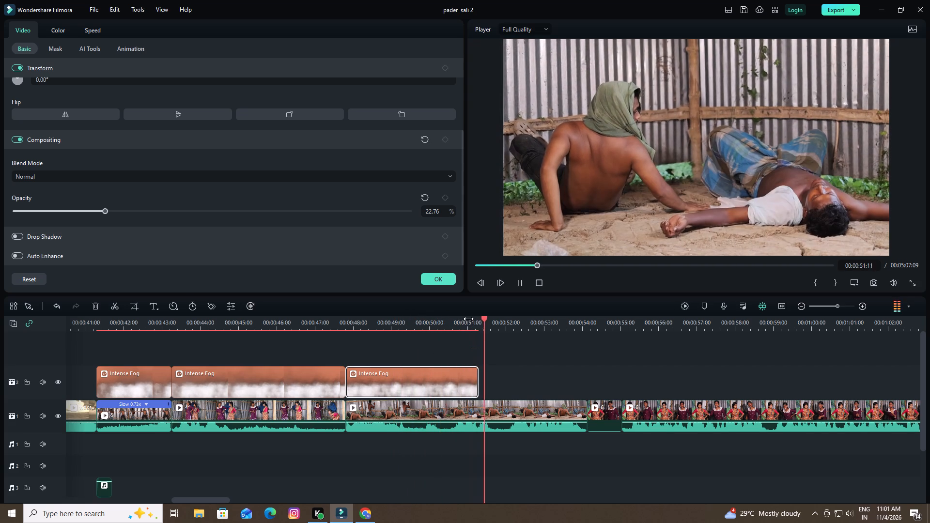
pyautogui.press('space')
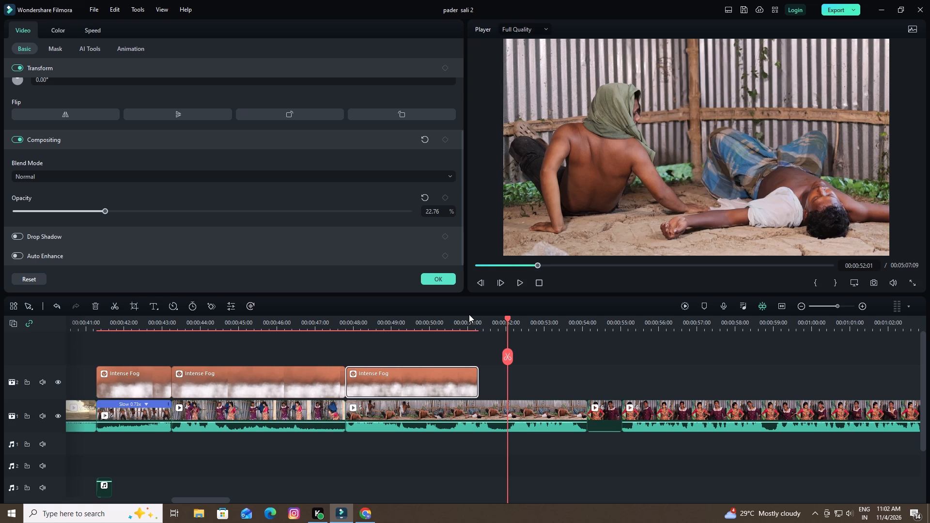
# Save the project.
pyautogui.click(743, 13)
# Play on into the next women's clip, replay the slowed two men's clip, and lower that slowed clip's audio volume to -∞ dB.
pyautogui.press('space')
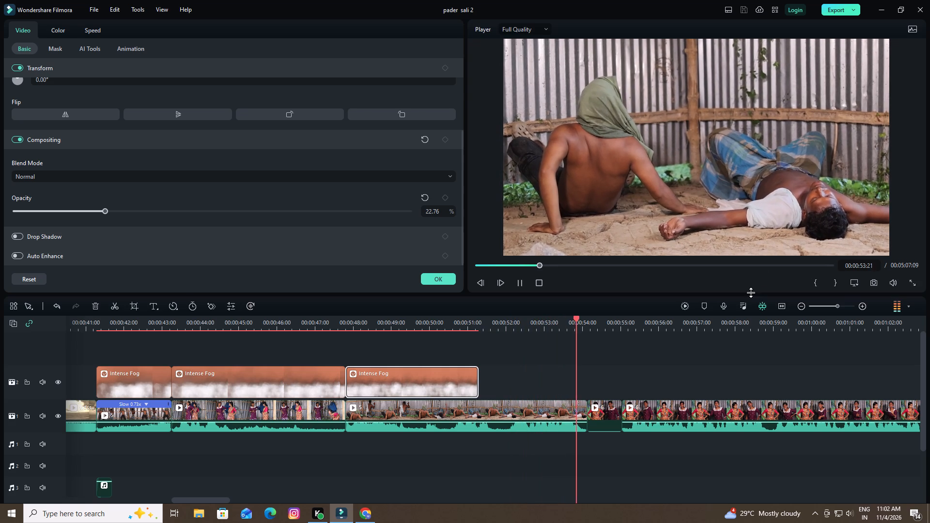
pyautogui.press('space')
pyautogui.press('space')
pyautogui.press('space')
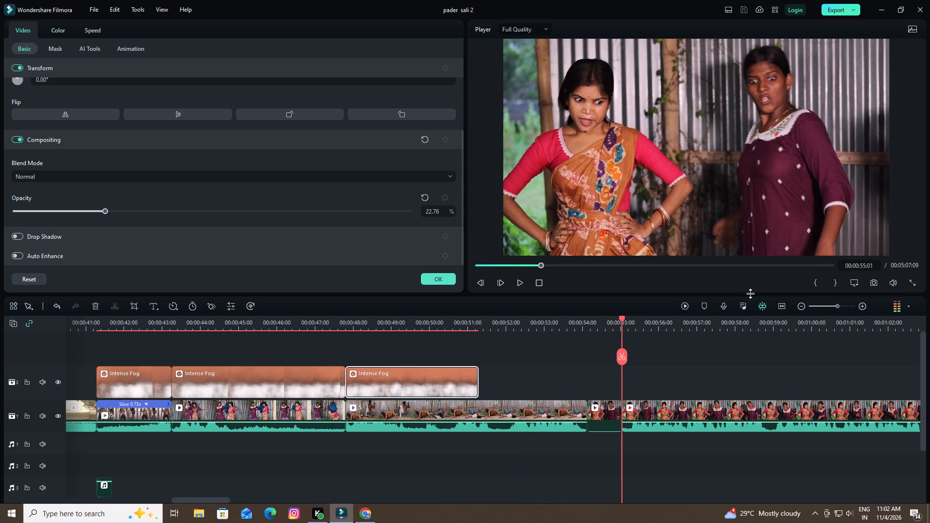
pyautogui.moveTo(623, 319); pyautogui.dragTo(0, 317)
pyautogui.press('space')
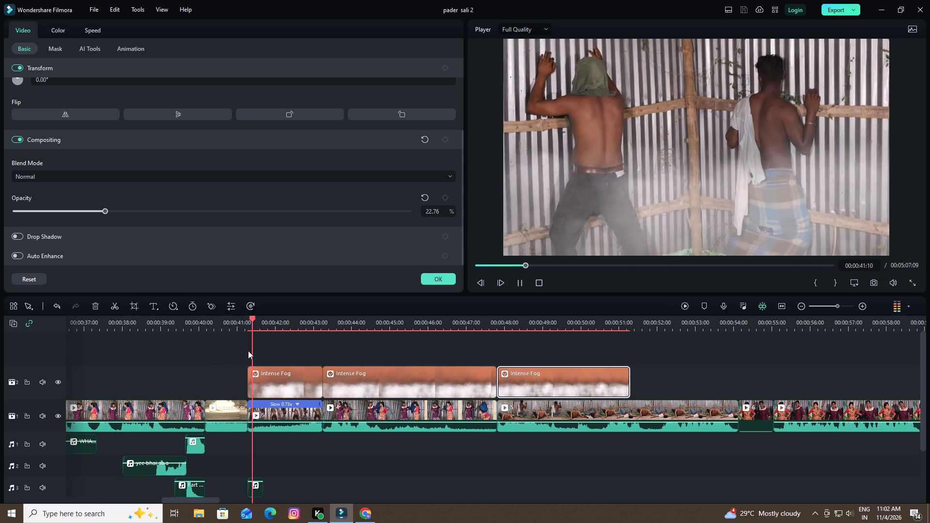
pyautogui.press('space')
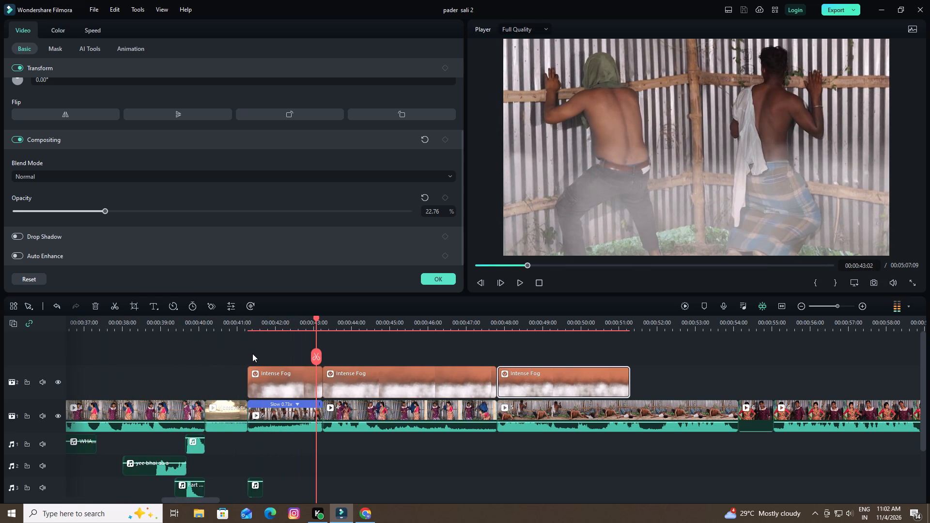
pyautogui.moveTo(292, 422); pyautogui.dragTo(292, 432)
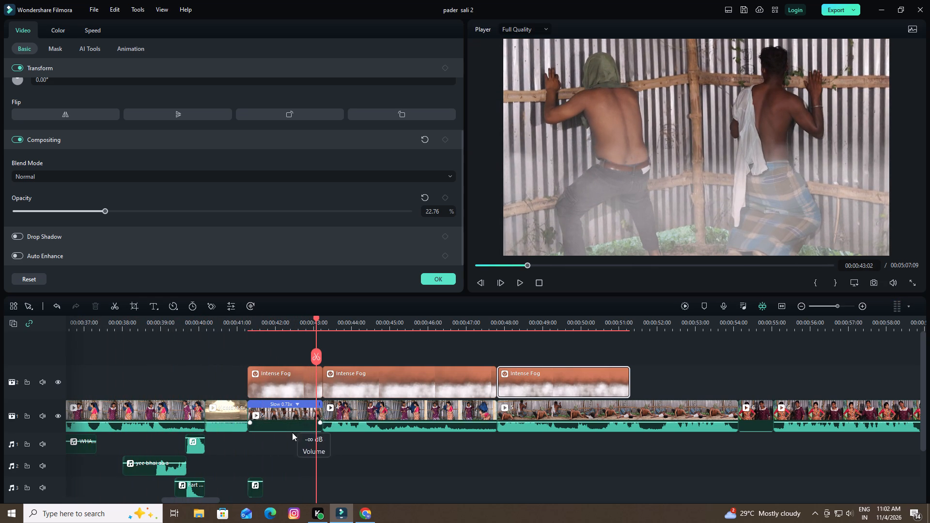
# Play from the explosion cutaway through the silenced slowed clip and all three fog pieces to check sound and fog.
pyautogui.moveTo(315, 319); pyautogui.dragTo(203, 335)
pyautogui.press('space')
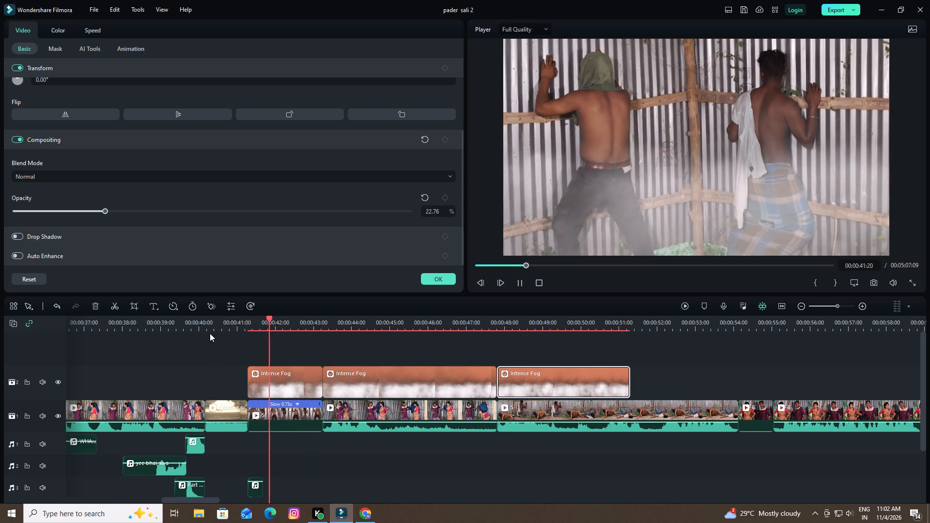
pyautogui.press('space')
pyautogui.scroll(-2, 331, 394)
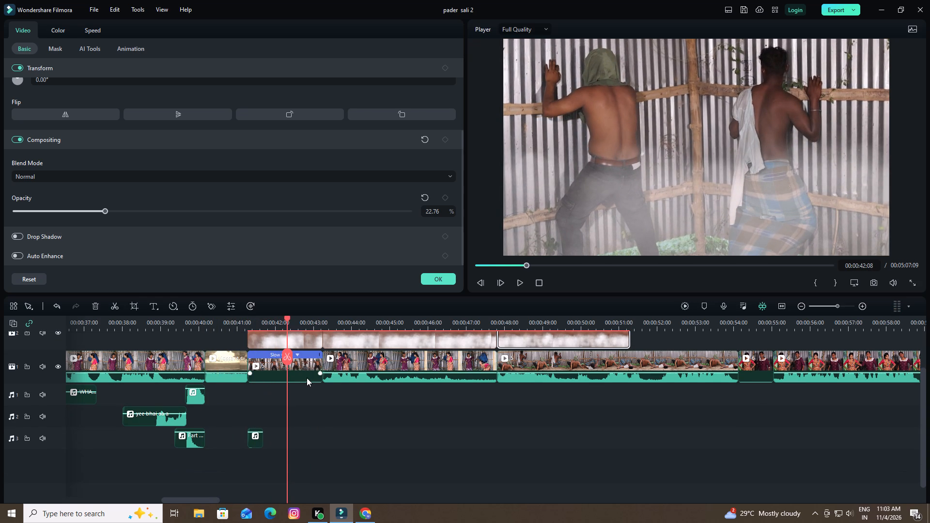
pyautogui.moveTo(287, 317); pyautogui.dragTo(247, 324)
pyautogui.press('space')
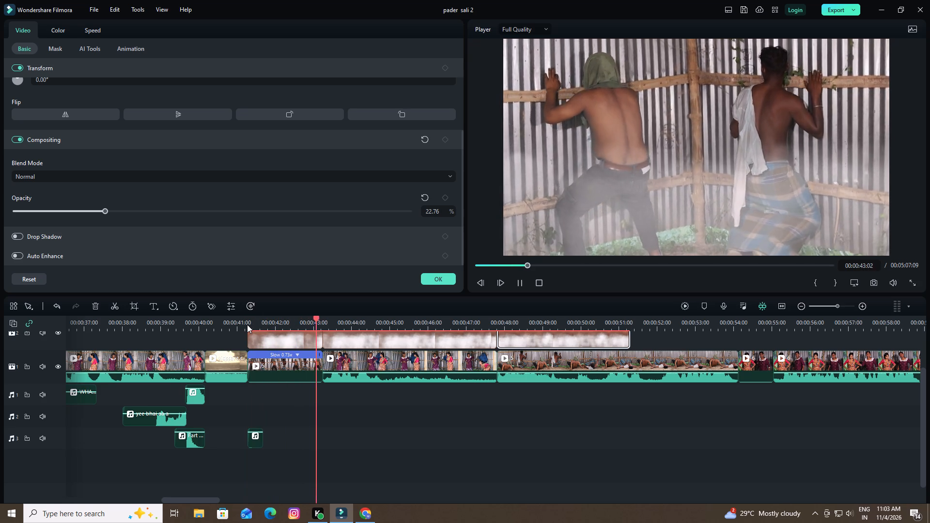
pyautogui.press('space')
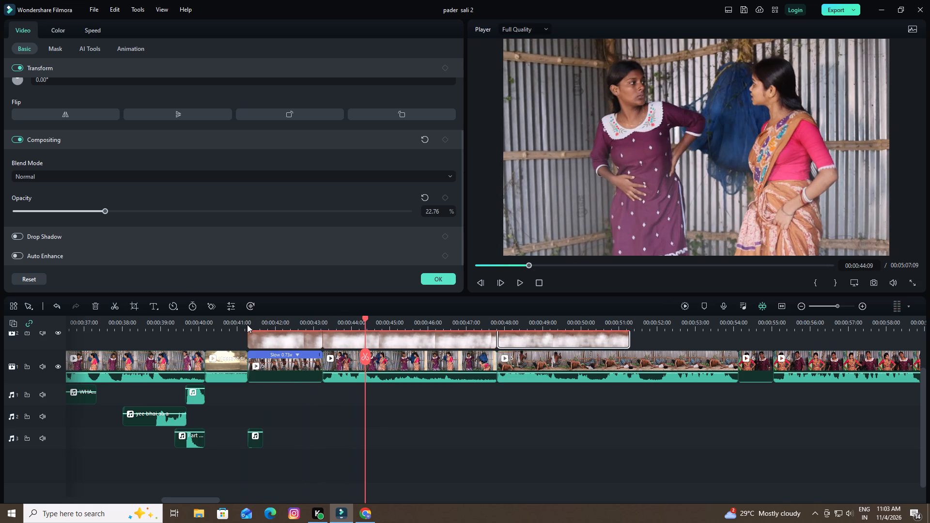
pyautogui.press('space')
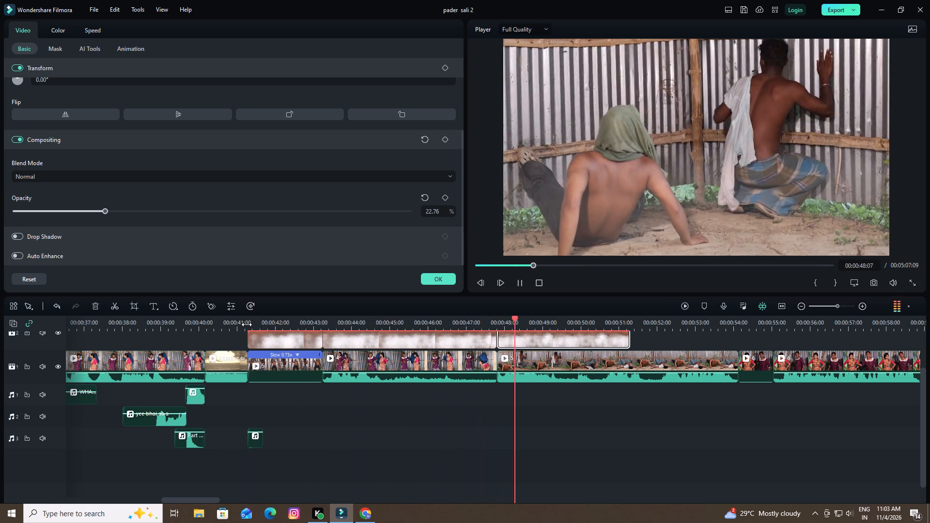
pyautogui.press('space')
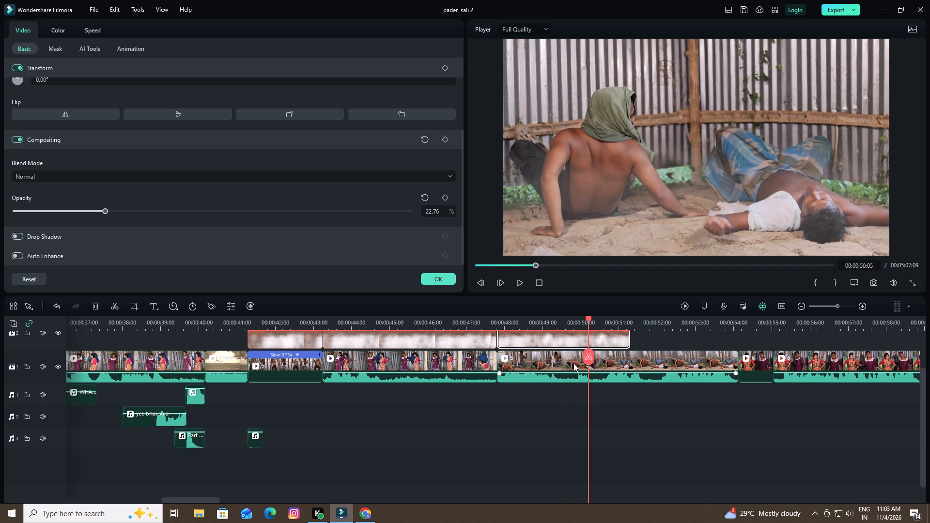
pyautogui.press('space')
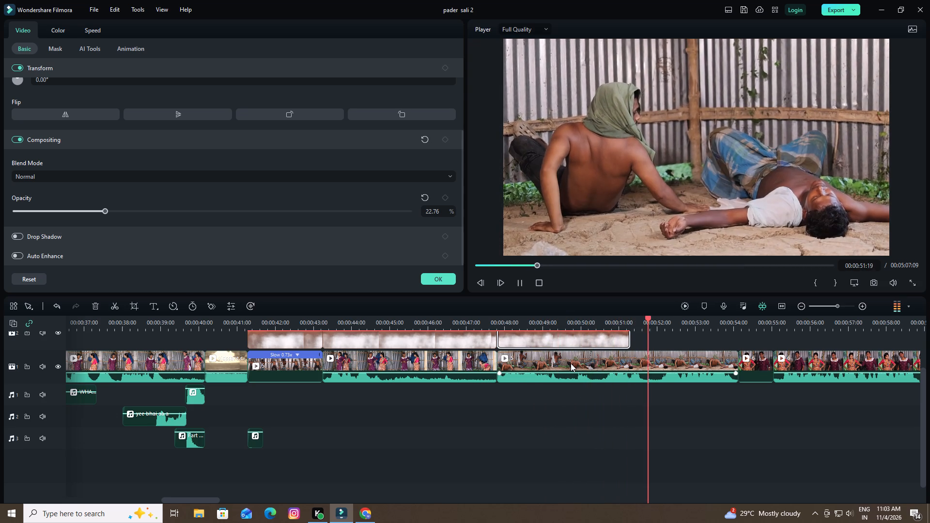
pyautogui.press('space')
# Reduce the opacity of the third Intense Fog piece, above the seated men's clip, to 13.04%.
pyautogui.moveTo(667, 319); pyautogui.dragTo(566, 323)
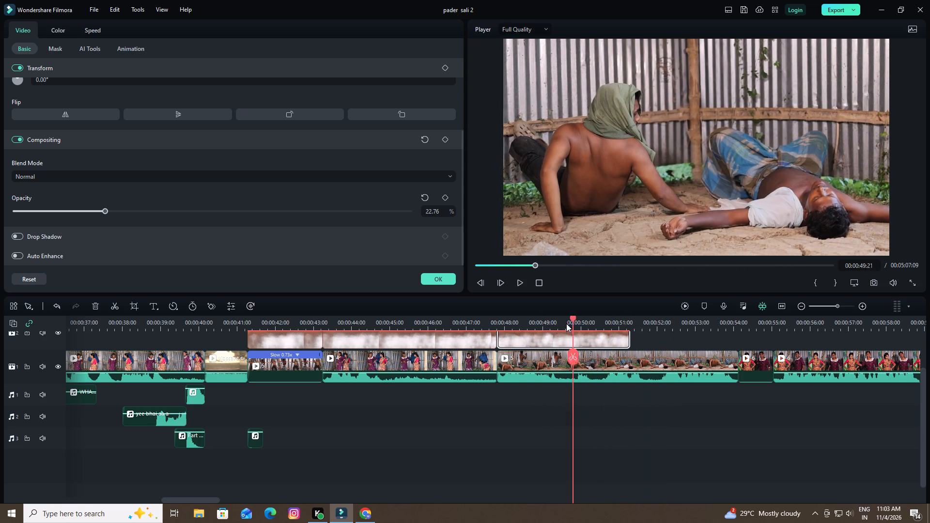
pyautogui.moveTo(566, 323); pyautogui.dragTo(546, 324)
pyautogui.scroll(1, 564, 353)
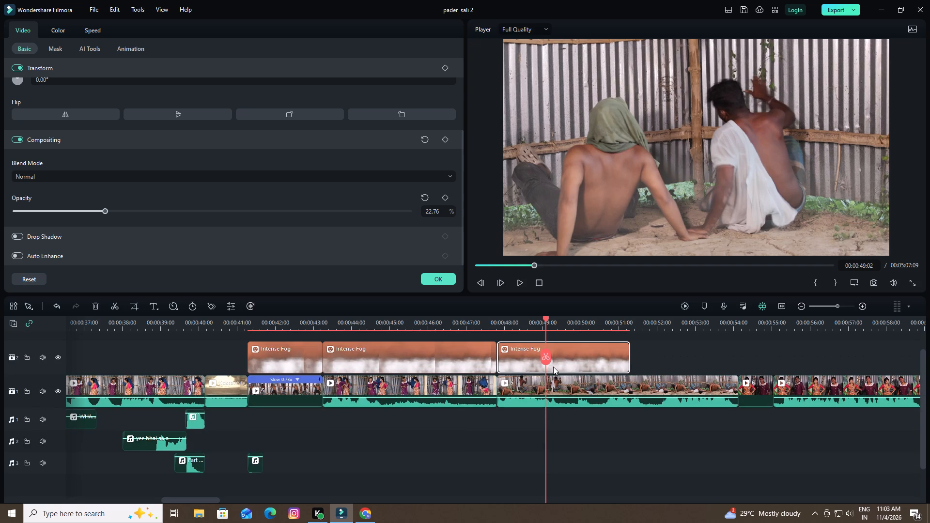
pyautogui.moveTo(102, 209); pyautogui.dragTo(64, 212)
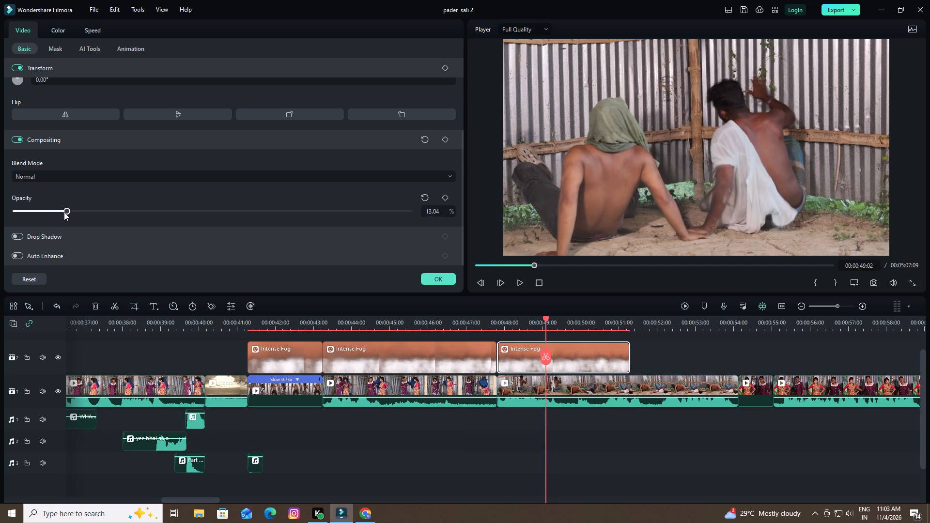
# Reduce the opacity of the third Intense Fog piece to 9.10% and play past its end.
pyautogui.moveTo(64, 212); pyautogui.dragTo(51, 214)
pyautogui.press('space')
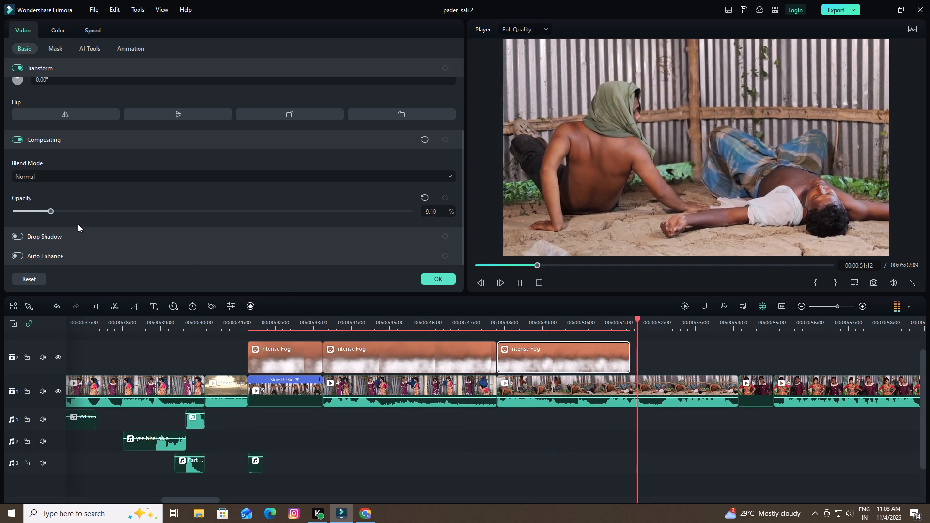
pyautogui.press('space')
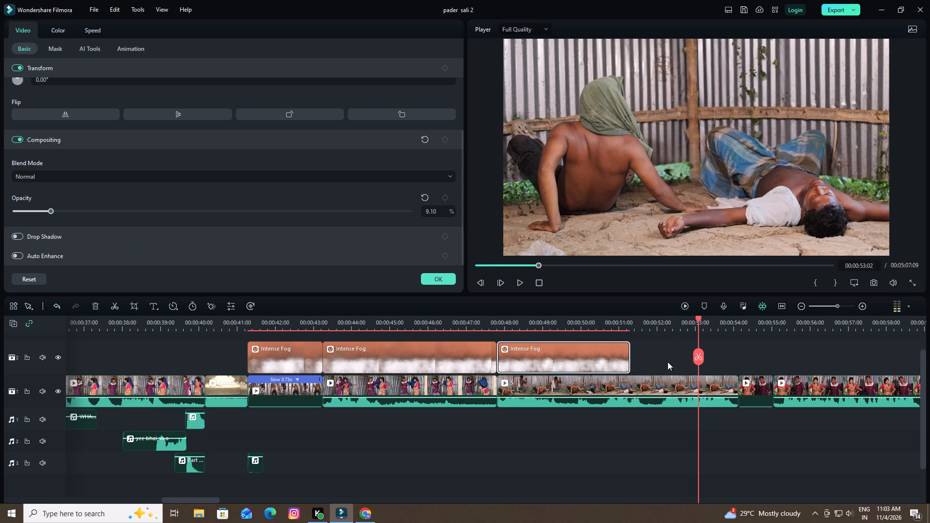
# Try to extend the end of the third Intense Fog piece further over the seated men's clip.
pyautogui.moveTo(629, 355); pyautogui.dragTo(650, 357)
# Play from the slowed two men's clip through the women's clip to check the fog and the sound.
pyautogui.moveTo(698, 319); pyautogui.dragTo(265, 331)
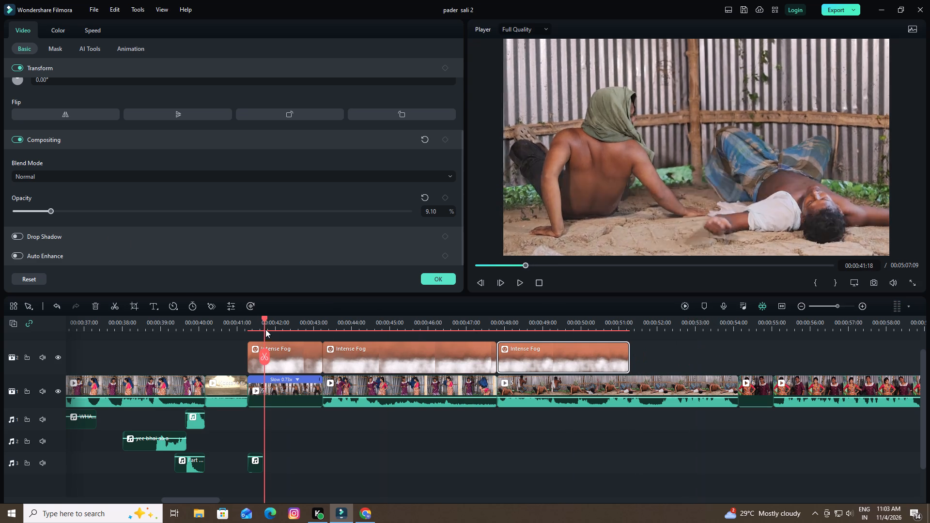
pyautogui.press('space')
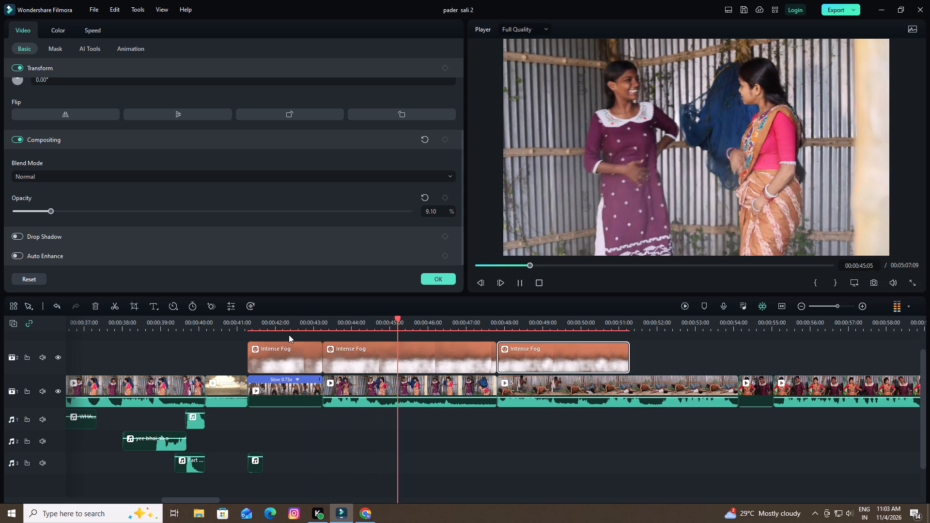
pyautogui.press('space')
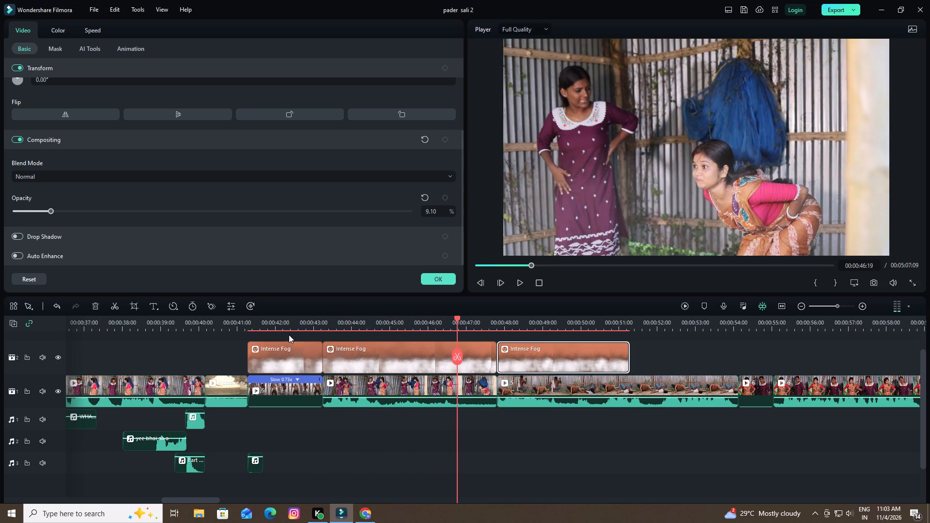
pyautogui.press('space')
pyautogui.press('space')
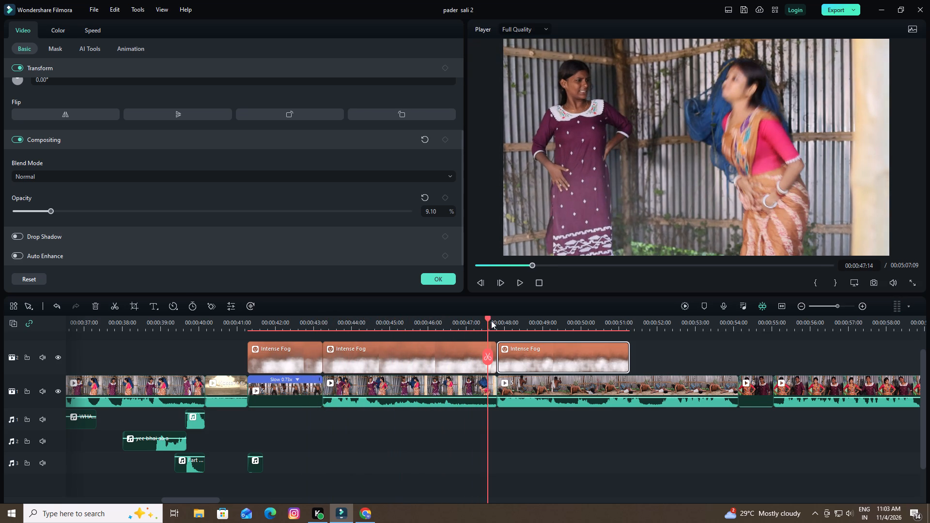
# Delete the Fart Short 03 sound effect at the start of the slowed two men's clip.
pyautogui.moveTo(487, 319); pyautogui.dragTo(246, 336)
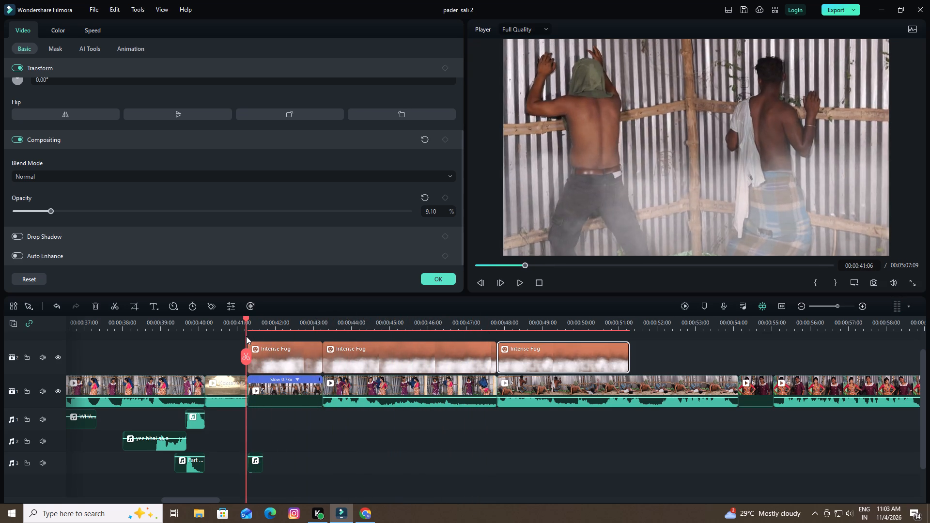
pyautogui.moveTo(246, 336); pyautogui.dragTo(248, 337)
pyautogui.click(257, 471)
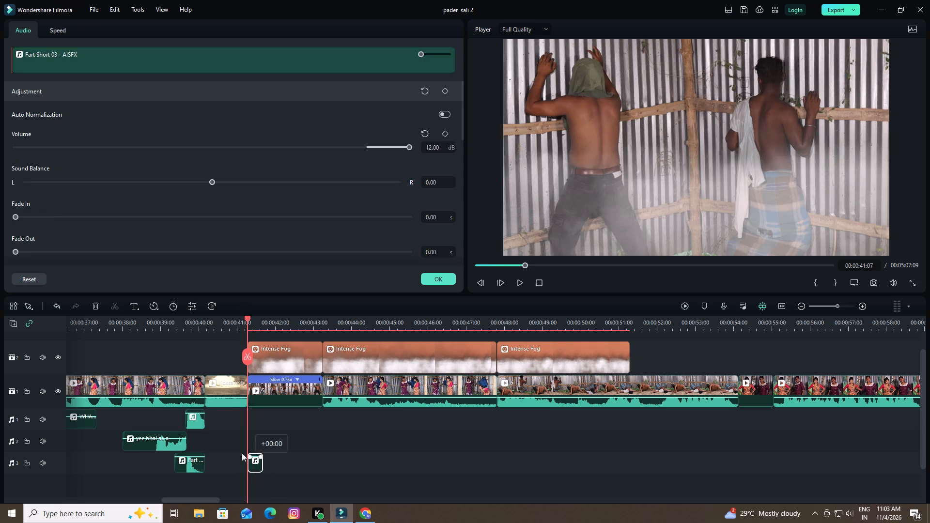
pyautogui.click(94, 305)
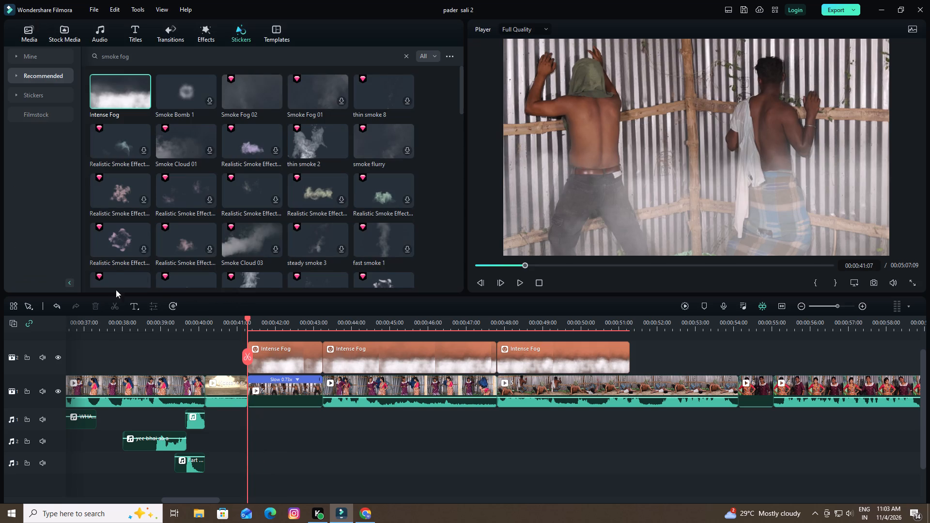
# Find the Fahhh sound effect by searching "fah", place it on audio track 1 starting 19 frames before the slowed clip, and play it.
pyautogui.click(27, 33)
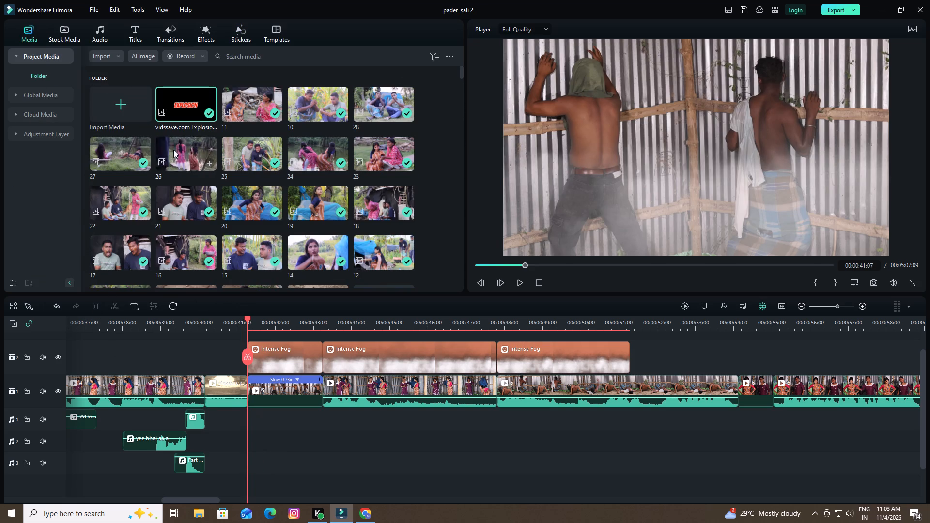
pyautogui.click(258, 55)
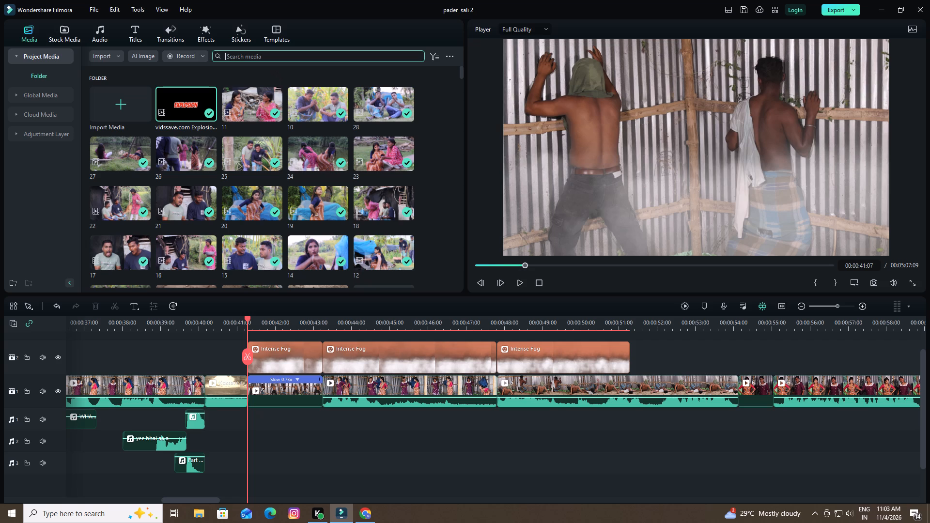
pyautogui.write('fa')
pyautogui.press('h')
pyautogui.press('Return')
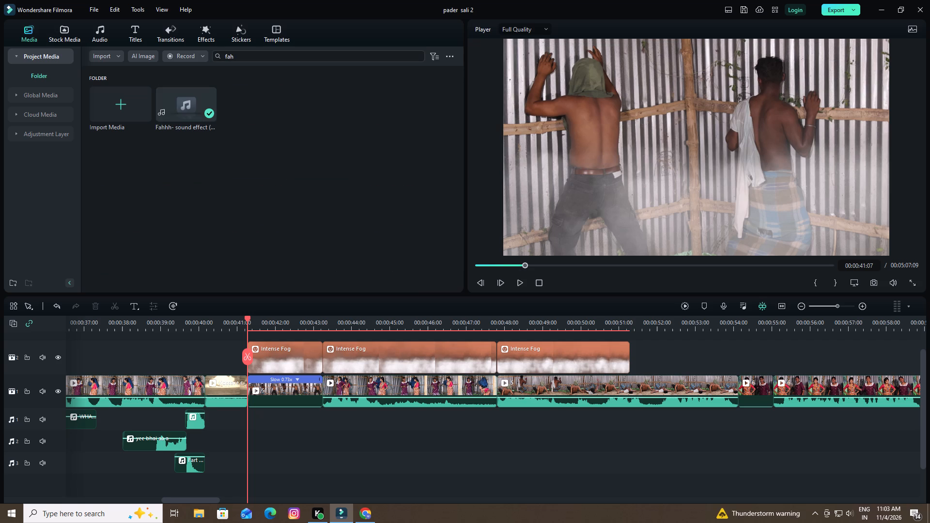
pyautogui.moveTo(179, 104); pyautogui.dragTo(252, 369)
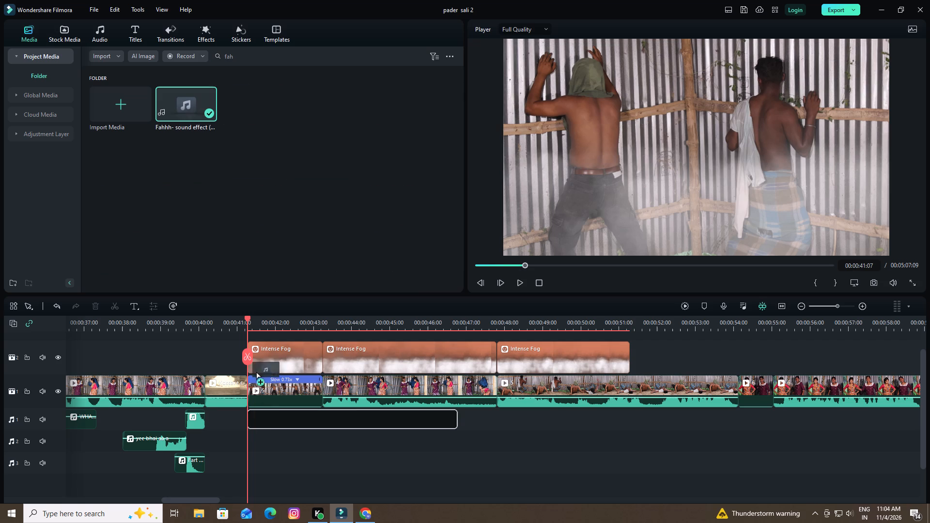
pyautogui.moveTo(252, 369); pyautogui.dragTo(244, 430)
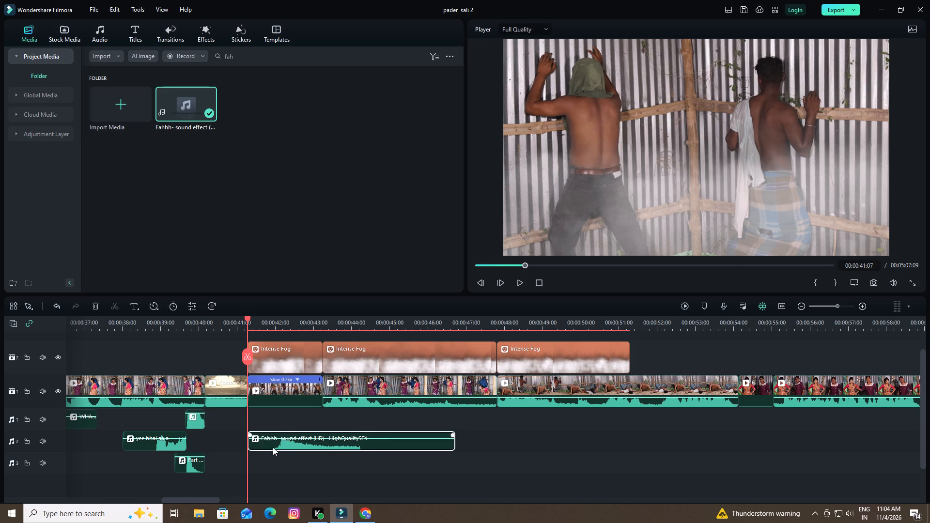
pyautogui.moveTo(275, 448); pyautogui.dragTo(246, 421)
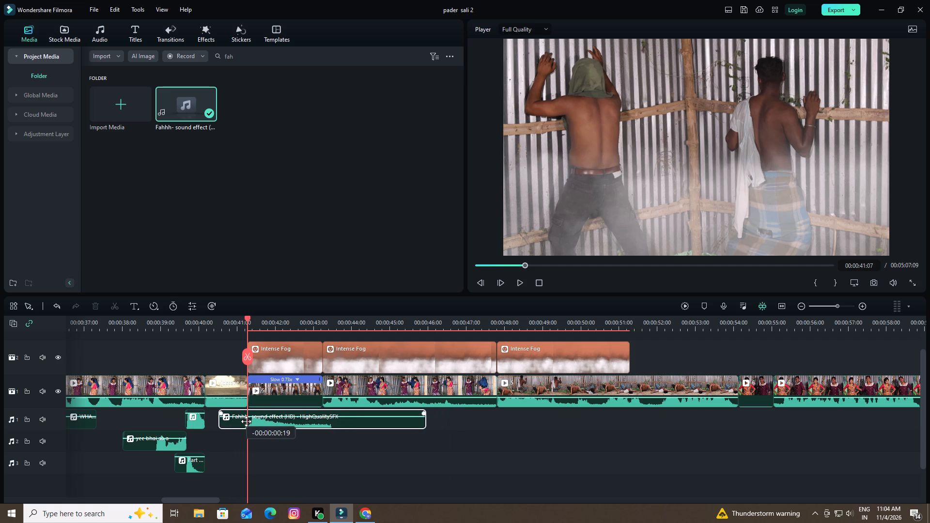
pyautogui.moveTo(246, 421); pyautogui.dragTo(246, 421)
pyautogui.press('space')
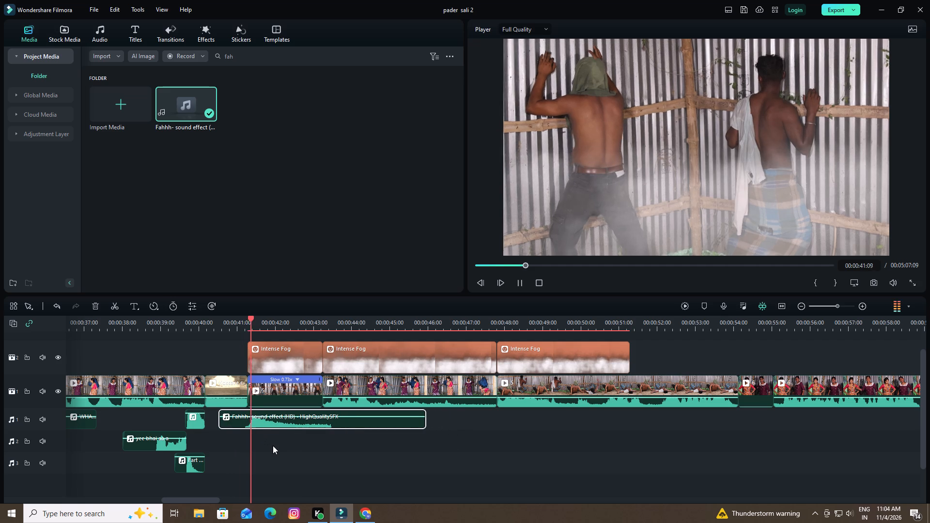
pyautogui.press('space')
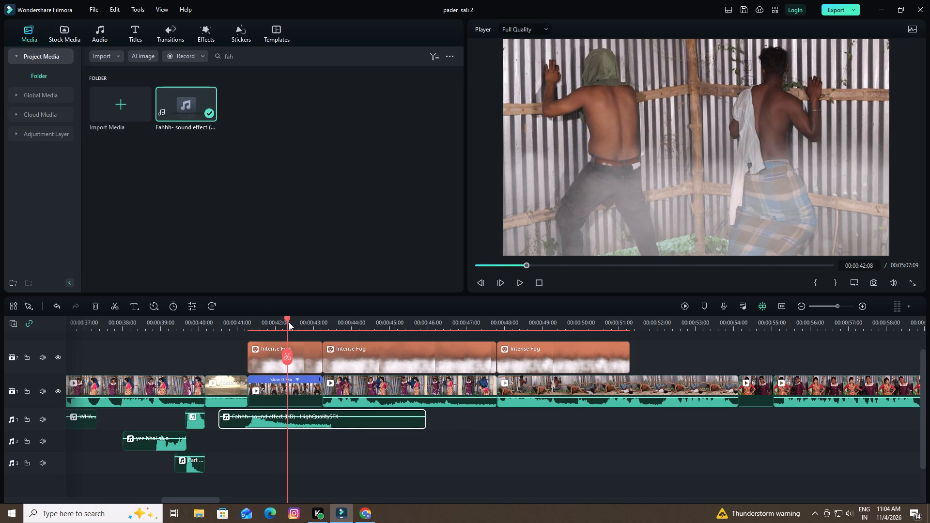
# Browse the project media for the Funny_laughing sound, place it on audio track 2 from about 00:00:41:18 under the slowed clip, and play it.
pyautogui.moveTo(285, 317); pyautogui.dragTo(248, 329)
pyautogui.click(248, 52)
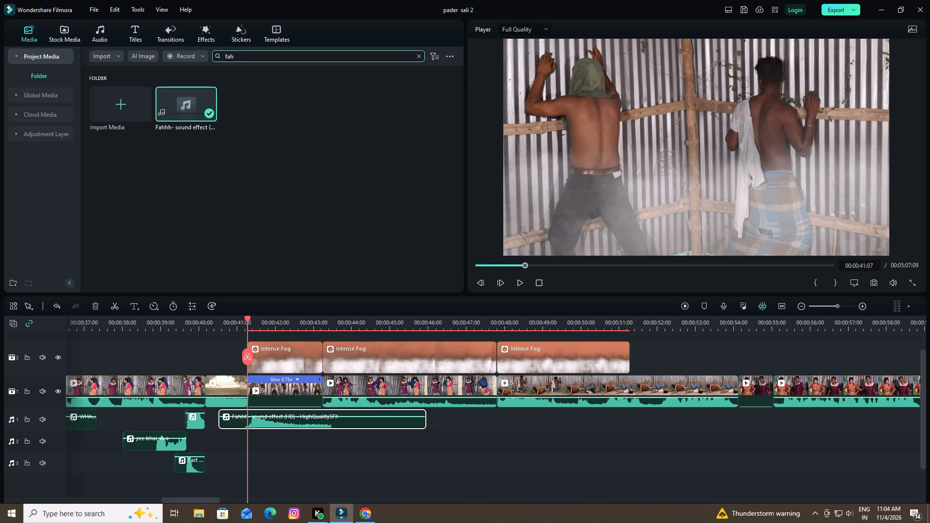
pyautogui.click(418, 55)
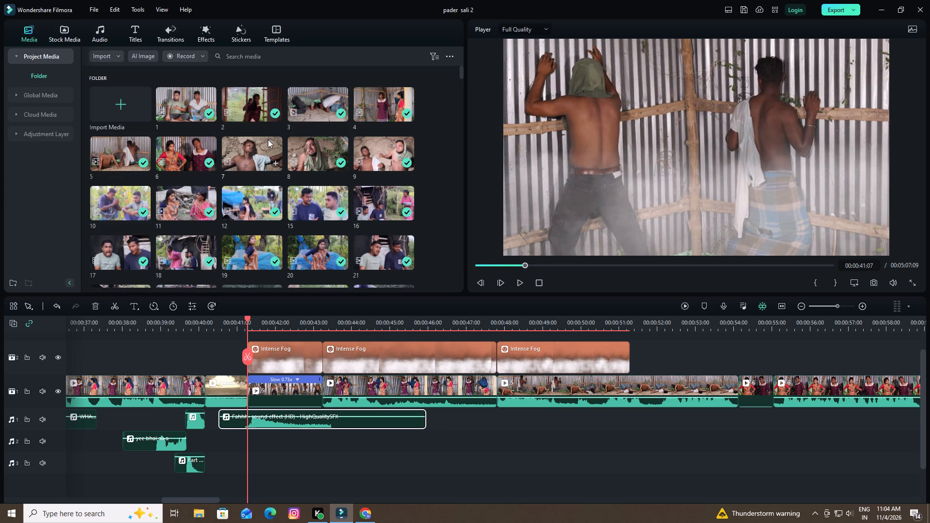
pyautogui.scroll(-4, 267, 152)
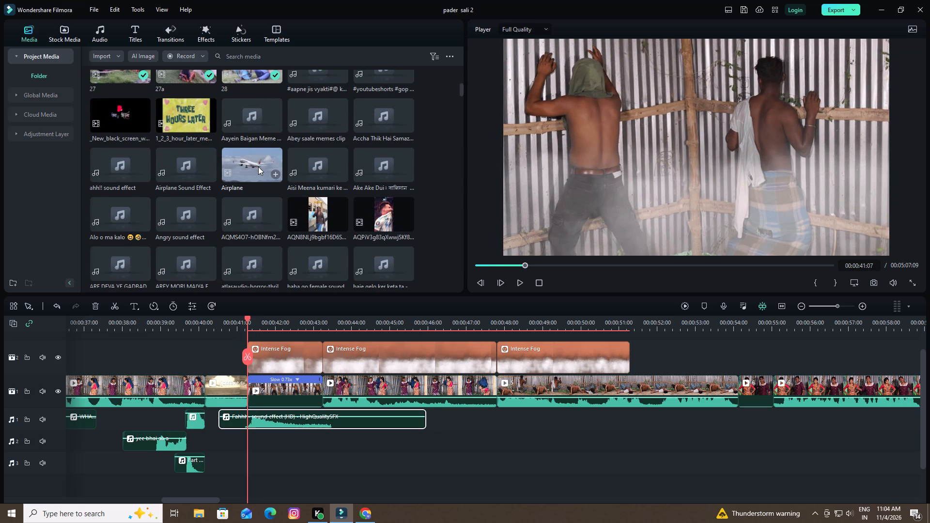
pyautogui.click(260, 59)
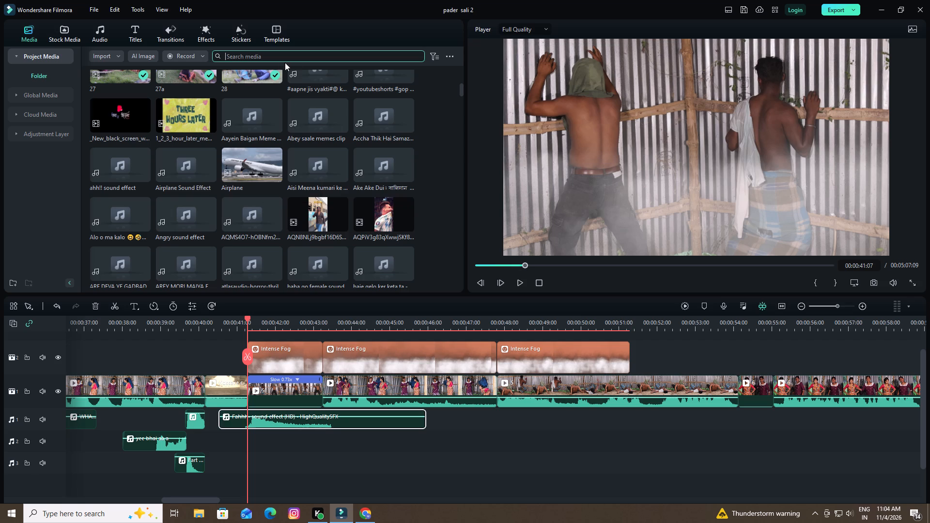
pyautogui.scroll(-3, 261, 172)
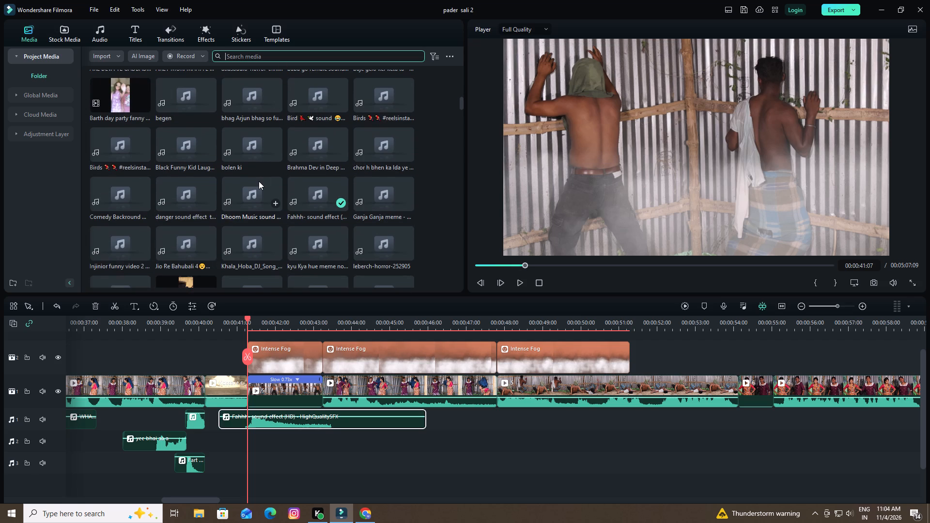
pyautogui.scroll(-3, 259, 181)
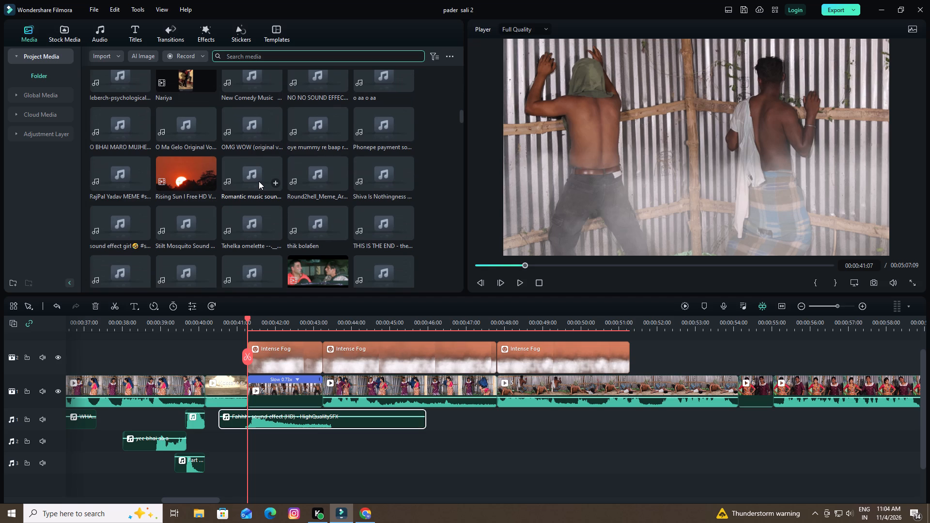
pyautogui.scroll(-4, 259, 181)
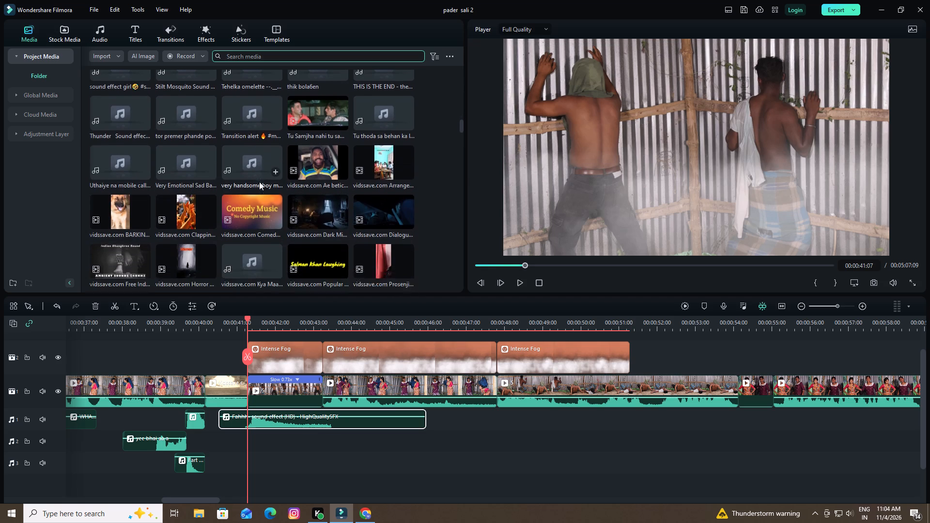
pyautogui.scroll(-4, 259, 182)
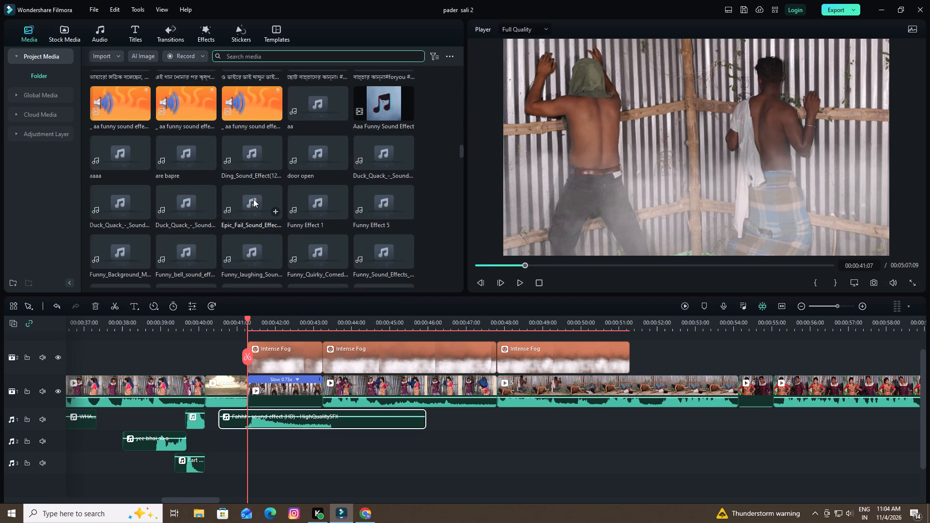
pyautogui.click(257, 261)
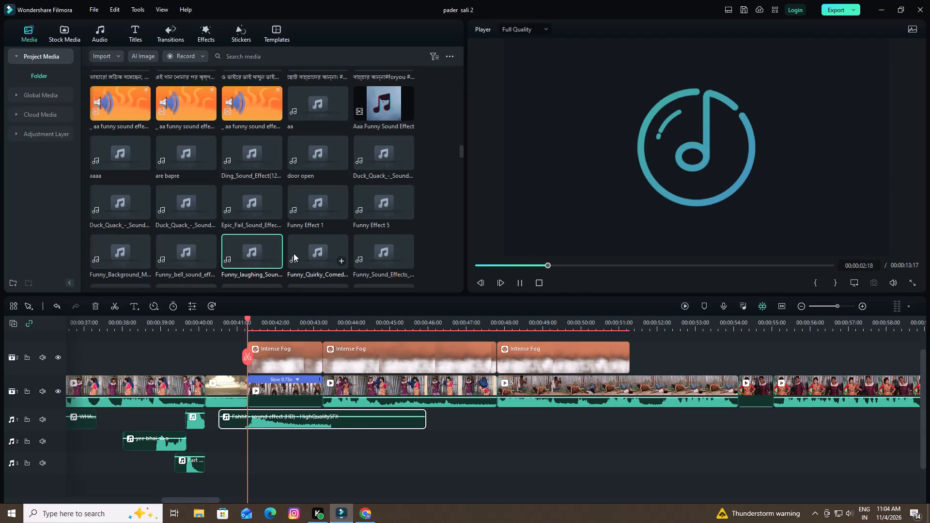
pyautogui.moveTo(254, 248); pyautogui.dragTo(248, 328)
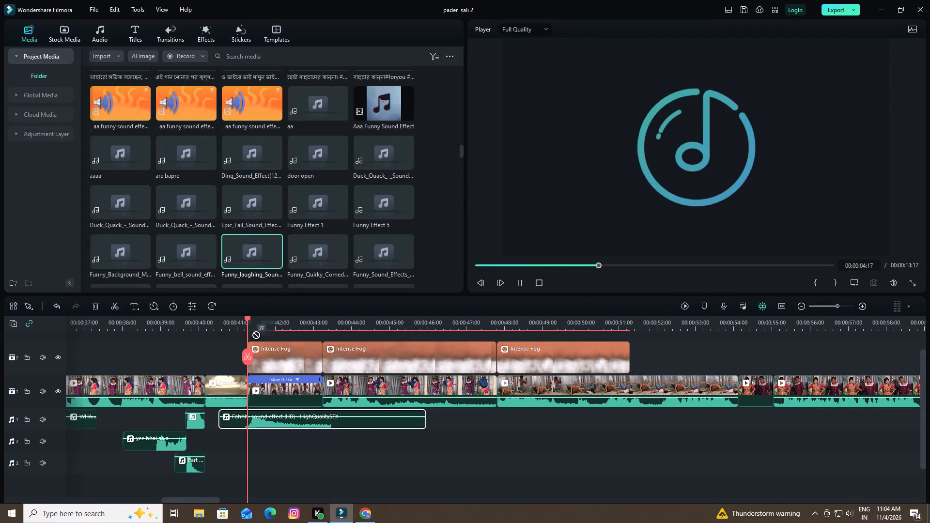
pyautogui.moveTo(248, 328); pyautogui.dragTo(263, 439)
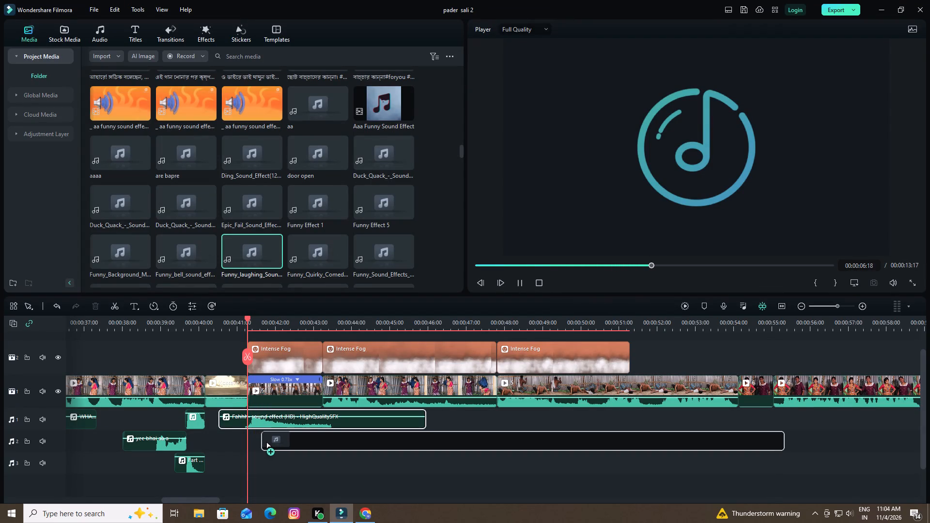
pyautogui.moveTo(263, 439); pyautogui.dragTo(263, 439)
pyautogui.press('space')
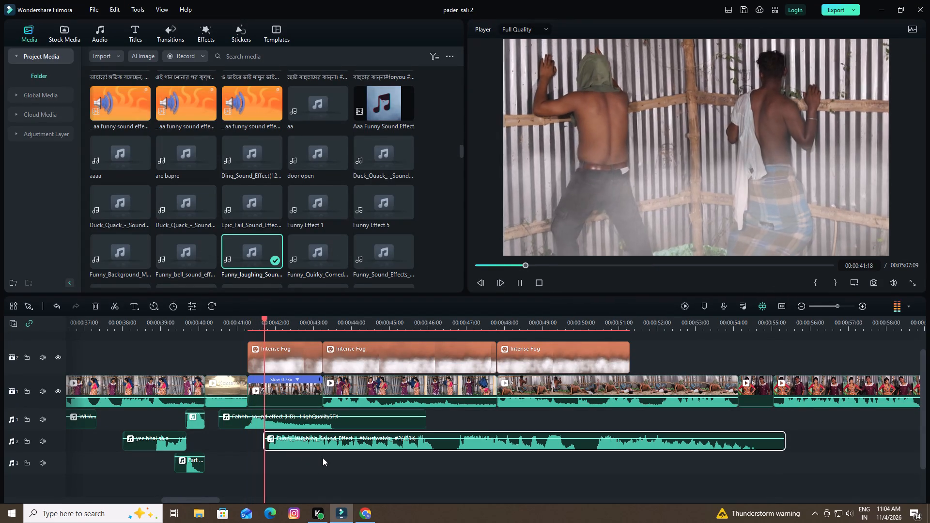
pyautogui.press('space')
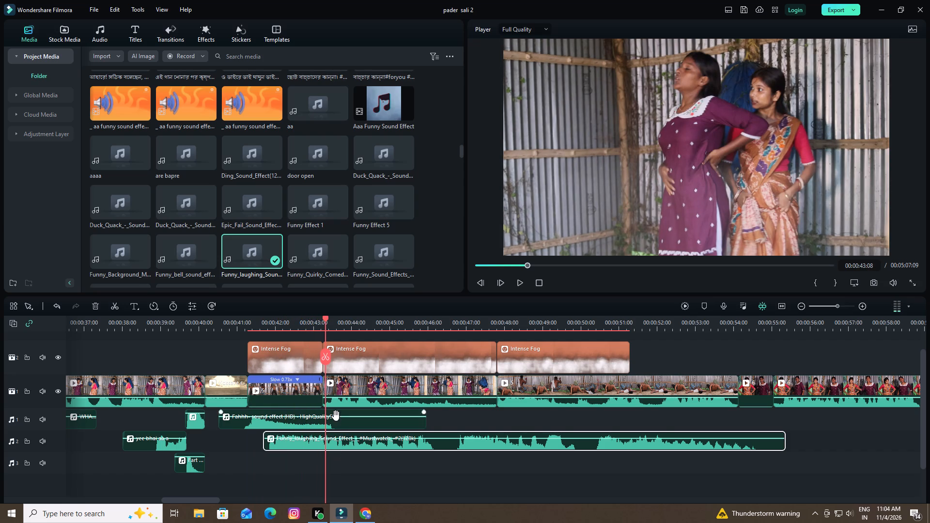
# Split the Funny_laughing sound at the slowed clip's end, 00:00:43:06, and delete the part after it.
pyautogui.click(326, 318)
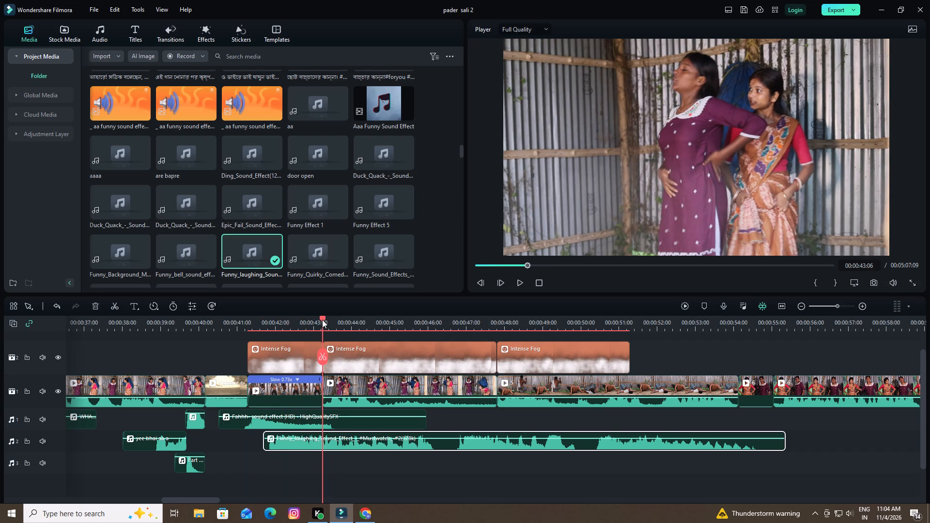
pyautogui.click(332, 445)
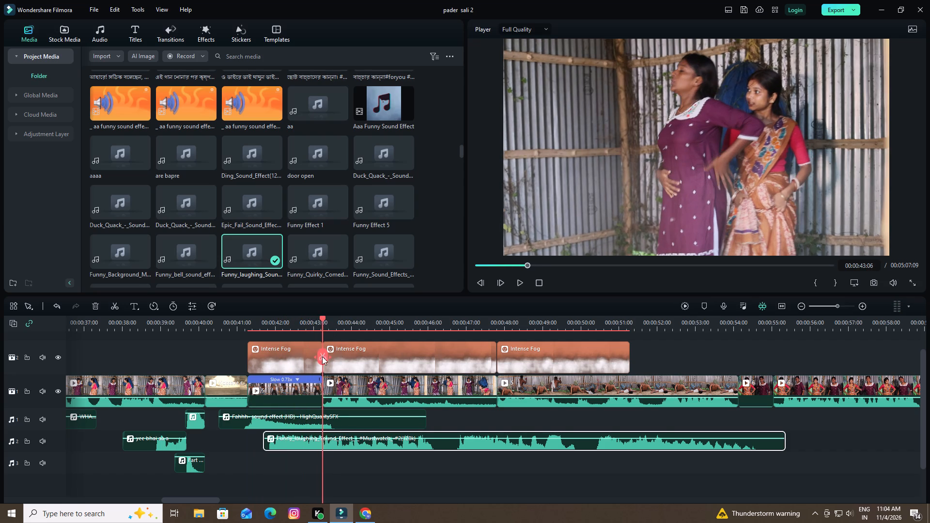
pyautogui.click(322, 356)
pyautogui.click(93, 301)
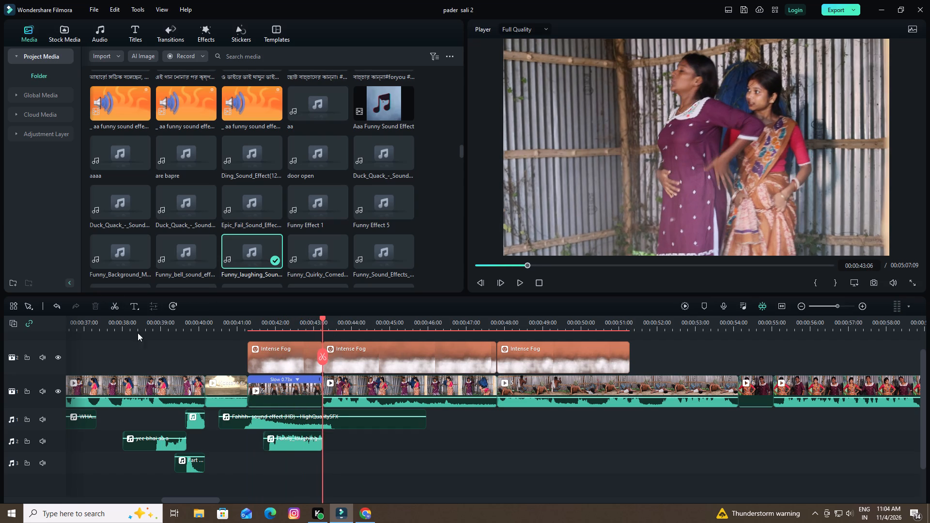
pyautogui.click(299, 438)
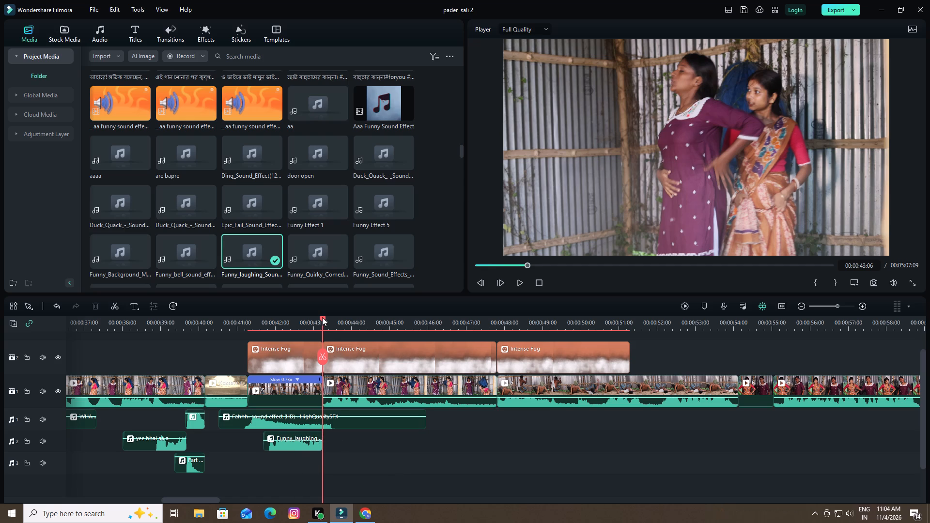
# Play the slowed two men's clip to check it with the Fahhh and laughing sounds.
pyautogui.moveTo(322, 317); pyautogui.dragTo(250, 336)
pyautogui.press('space')
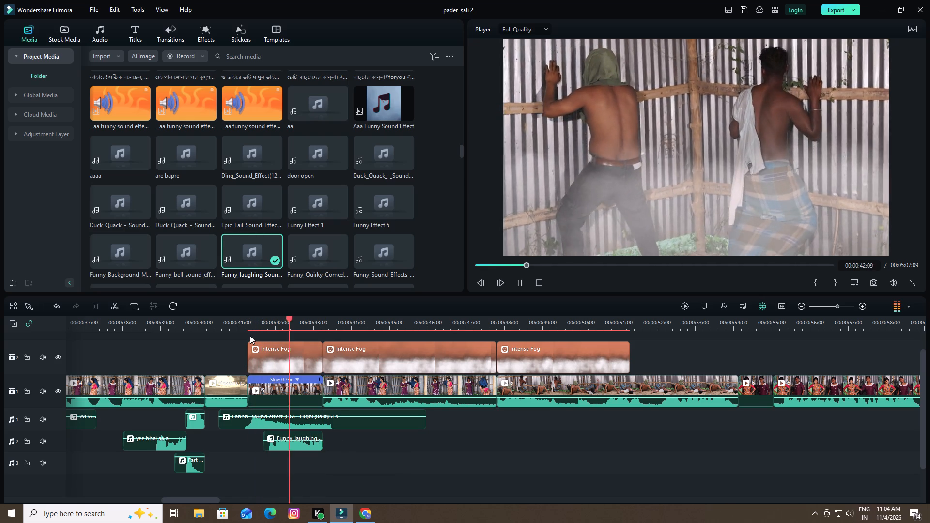
pyautogui.press('space')
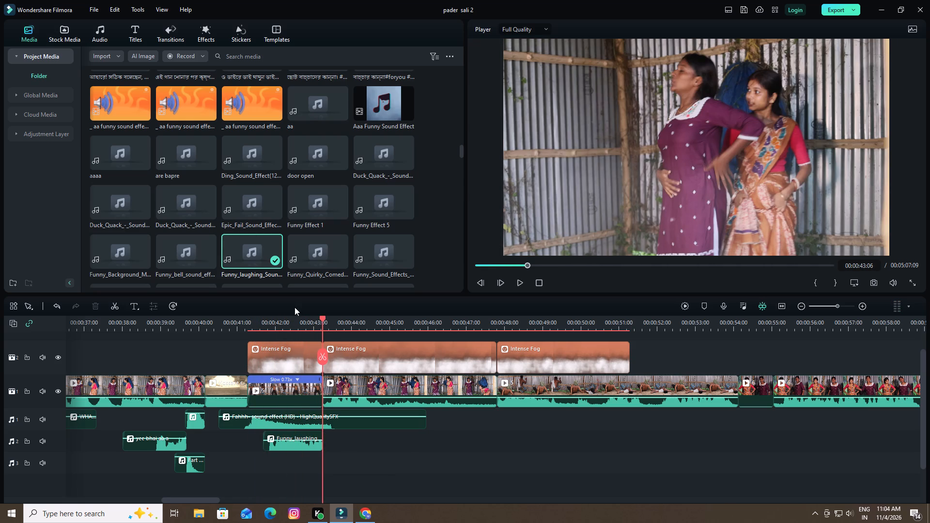
# Search the project media for "met" and place the second Metal Gear Alert sound on audio track 3 at the slowed clip's end, 00:00:43:06.
pyautogui.click(251, 51)
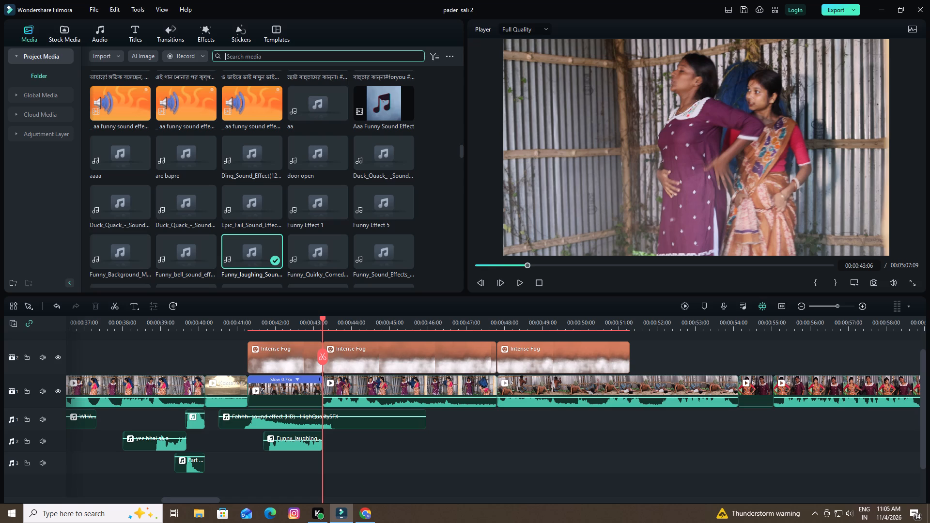
pyautogui.write('me')
pyautogui.press('y')
pyautogui.press('BackSpace')
pyautogui.press('t')
pyautogui.press('Return')
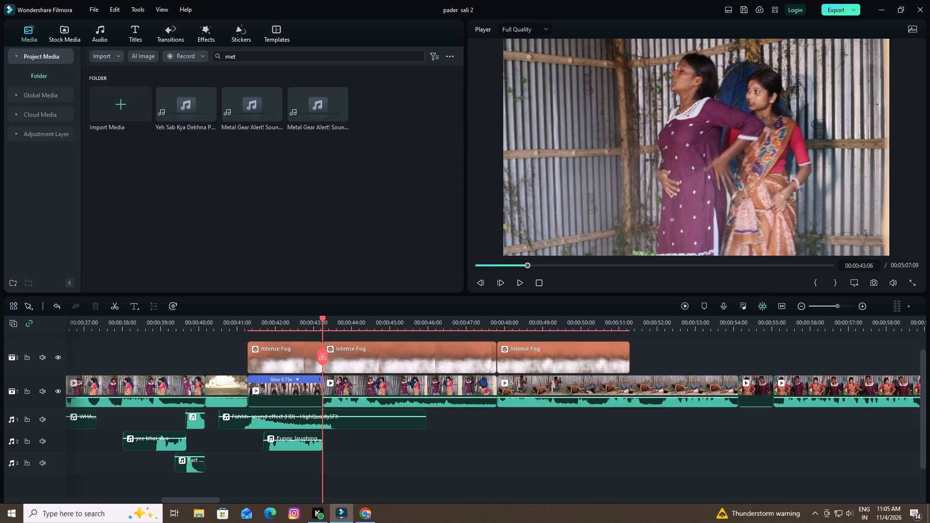
pyautogui.moveTo(319, 113); pyautogui.dragTo(327, 415)
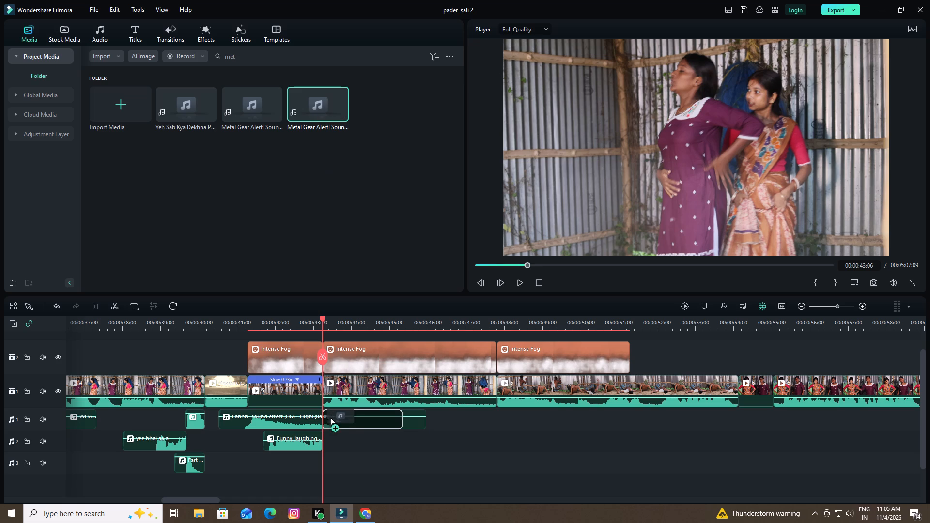
pyautogui.moveTo(327, 415); pyautogui.dragTo(311, 466)
pyautogui.moveTo(329, 464); pyautogui.dragTo(342, 466)
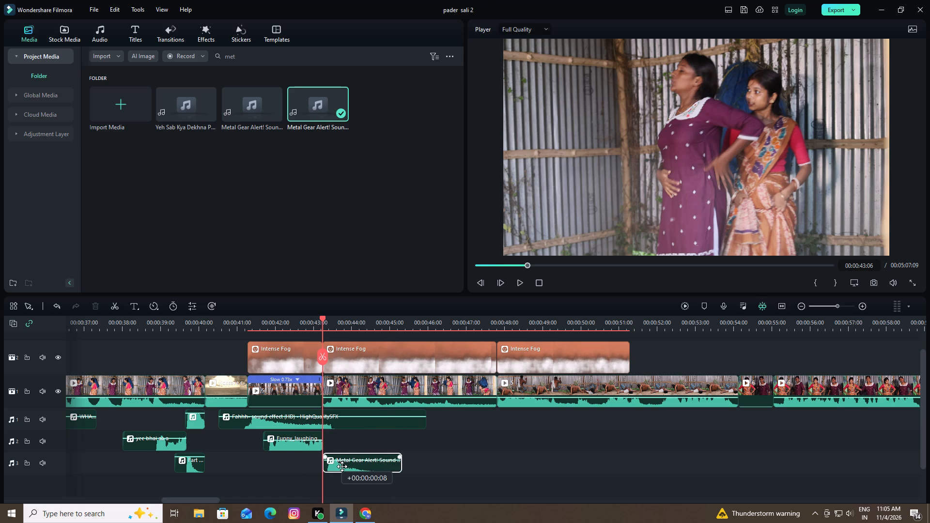
pyautogui.moveTo(342, 466); pyautogui.dragTo(343, 466)
# Move the Metal Gear Alert sound 3 frames earlier to start at 00:00:43:03, and play it.
pyautogui.click(322, 319)
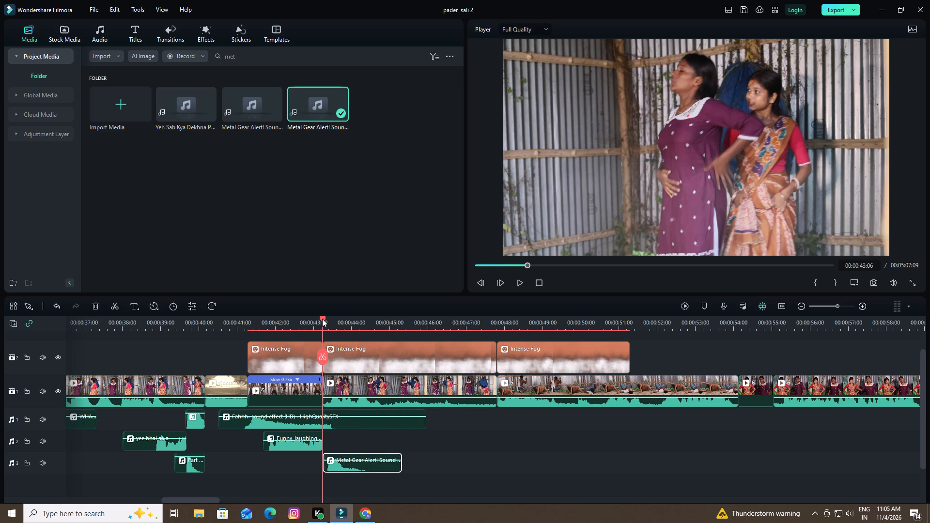
pyautogui.click(321, 319)
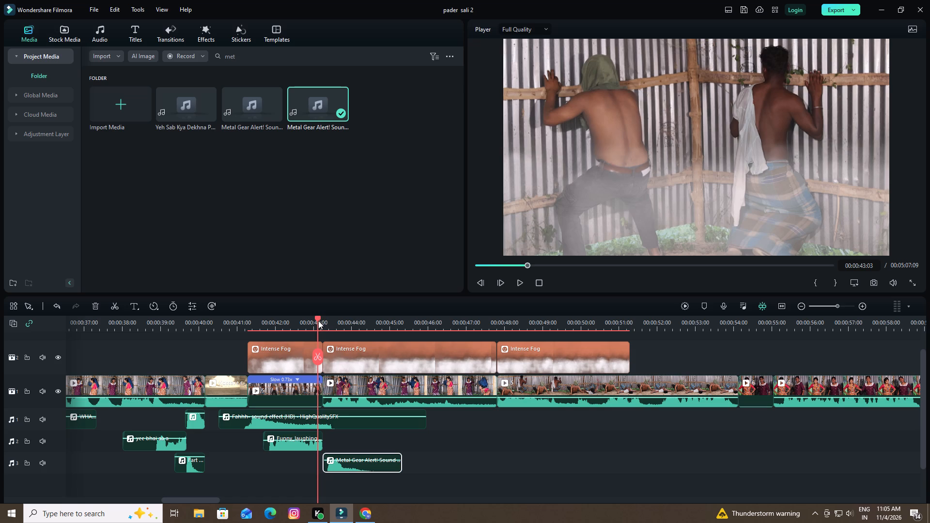
pyautogui.moveTo(345, 470); pyautogui.dragTo(332, 472)
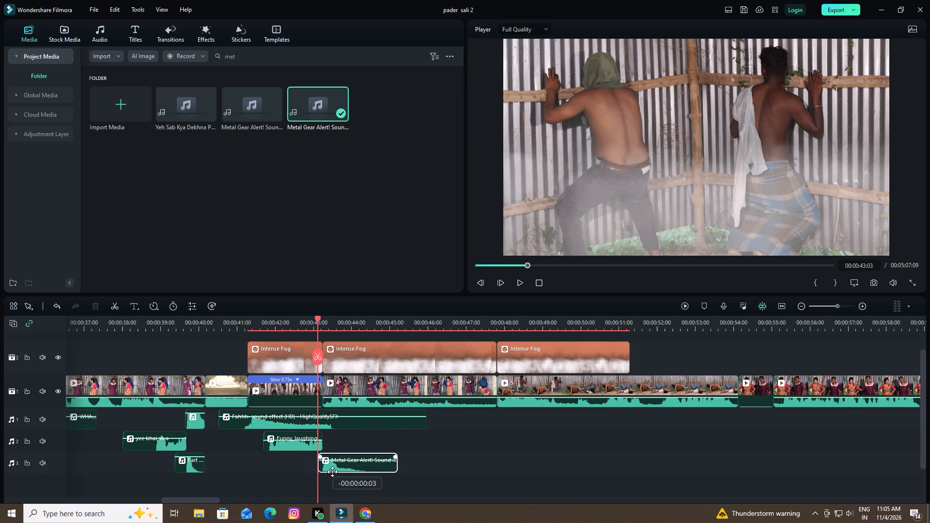
pyautogui.moveTo(332, 472); pyautogui.dragTo(332, 472)
pyautogui.press('space')
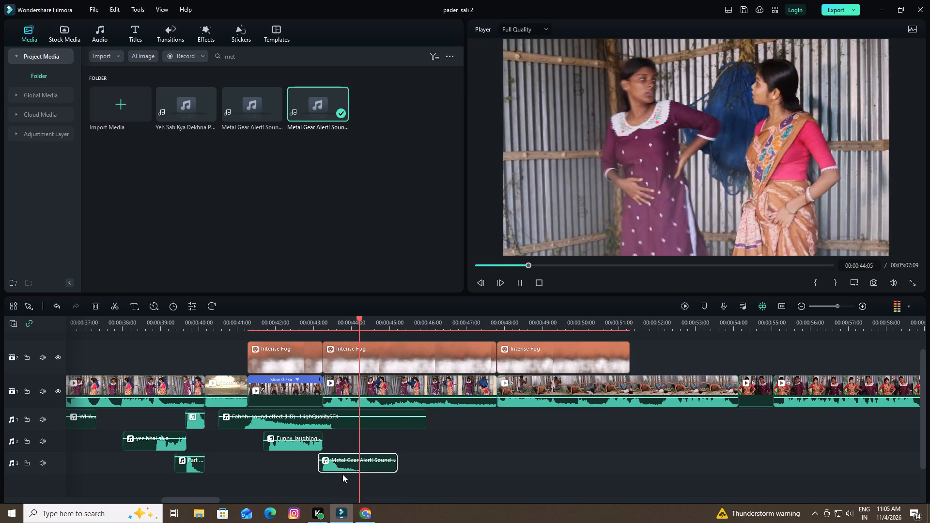
pyautogui.press('space')
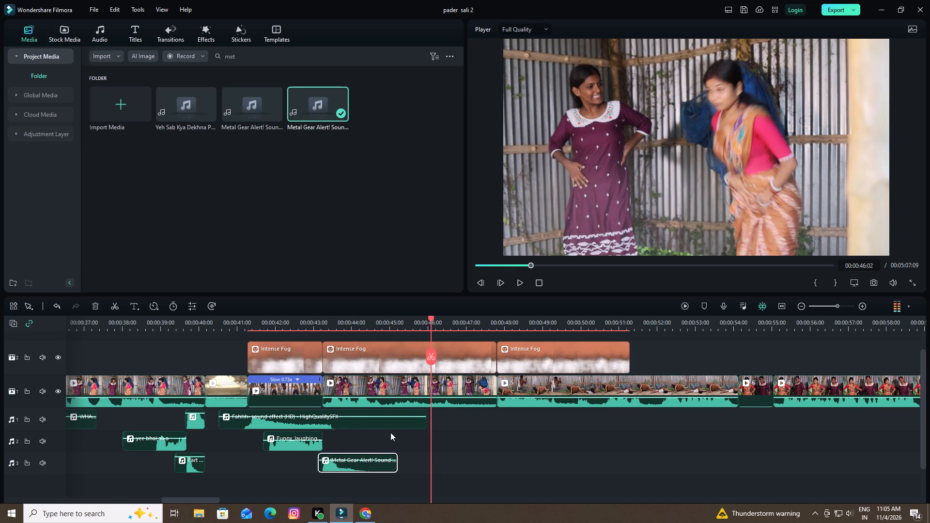
# Replay the cut from the slowed clip to the two women's clip to review the Metal Gear Alert sound's timing.
pyautogui.moveTo(432, 319); pyautogui.dragTo(348, 325)
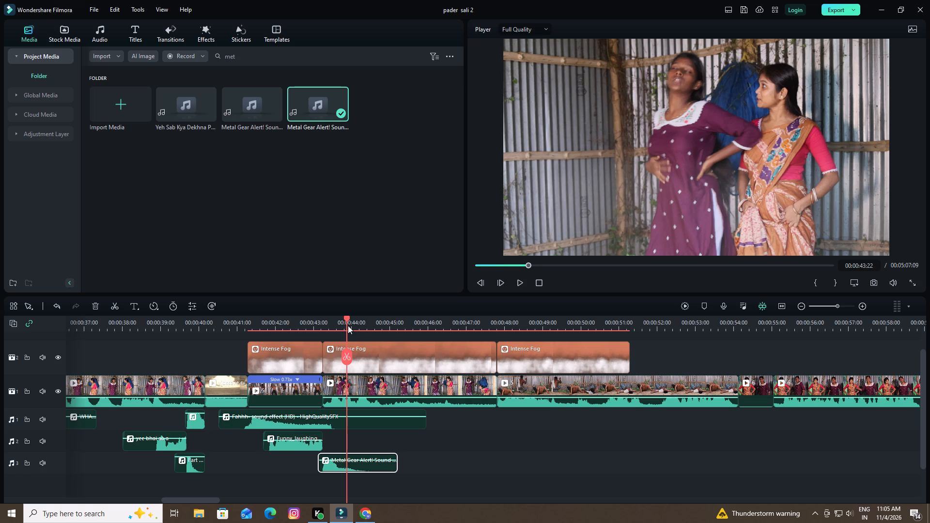
pyautogui.moveTo(347, 317); pyautogui.dragTo(310, 333)
pyautogui.press('space')
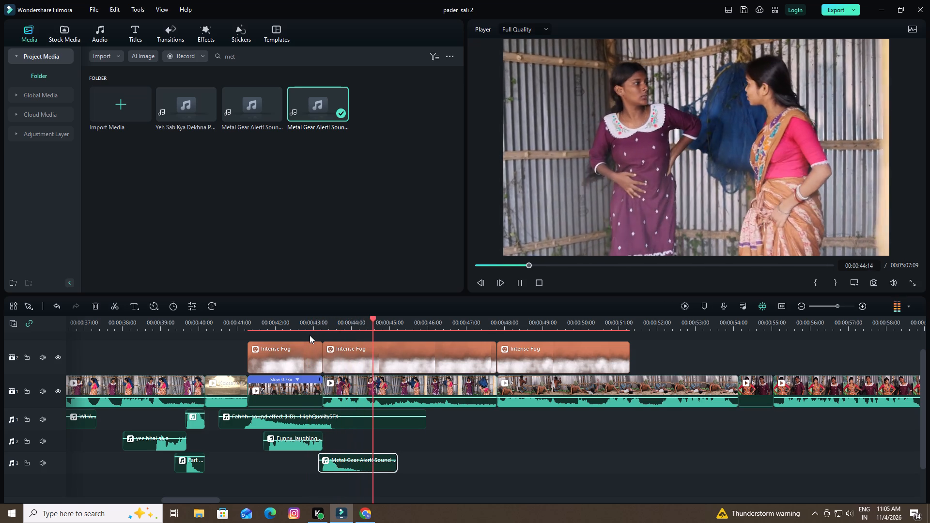
pyautogui.press('space')
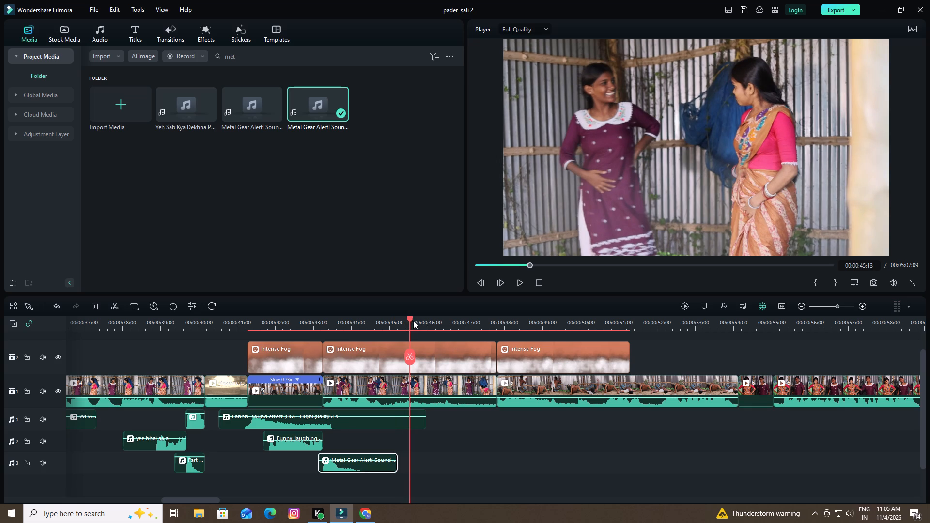
pyautogui.moveTo(408, 318); pyautogui.dragTo(304, 342)
pyautogui.press('space')
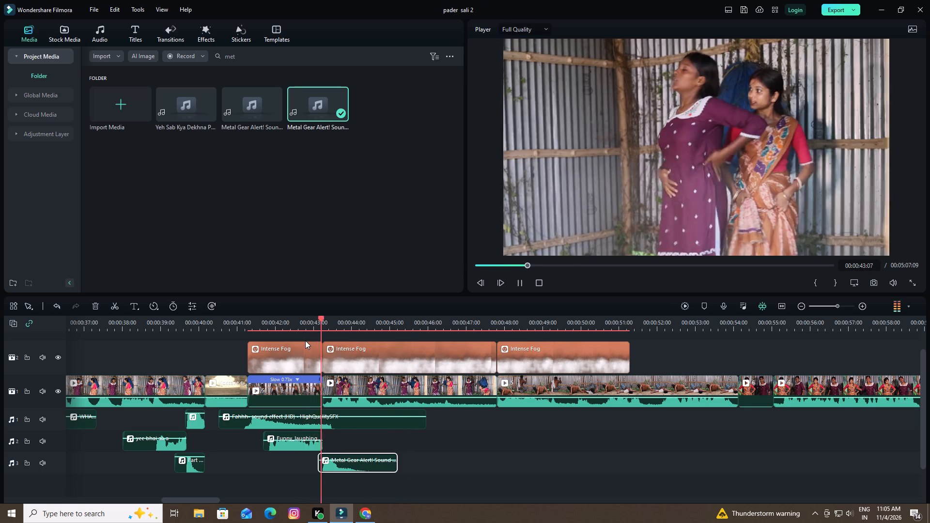
pyautogui.press('space')
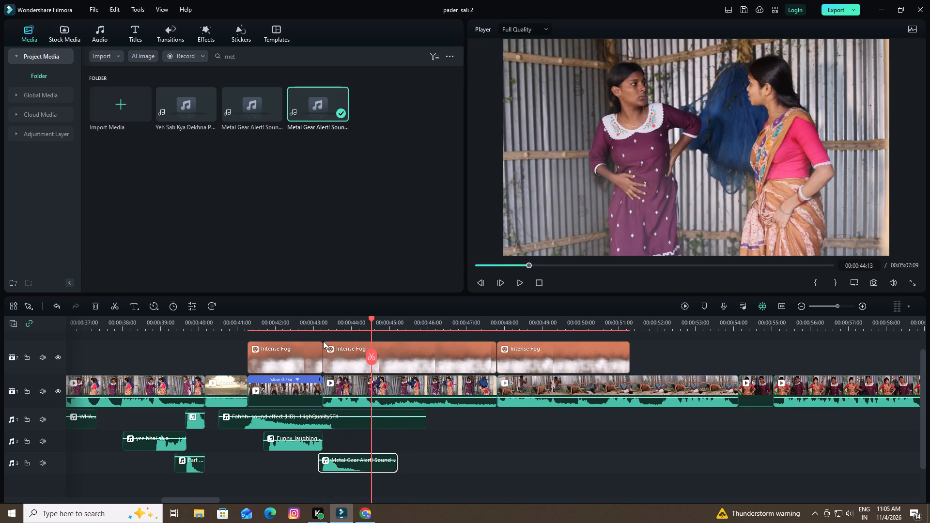
pyautogui.press('space')
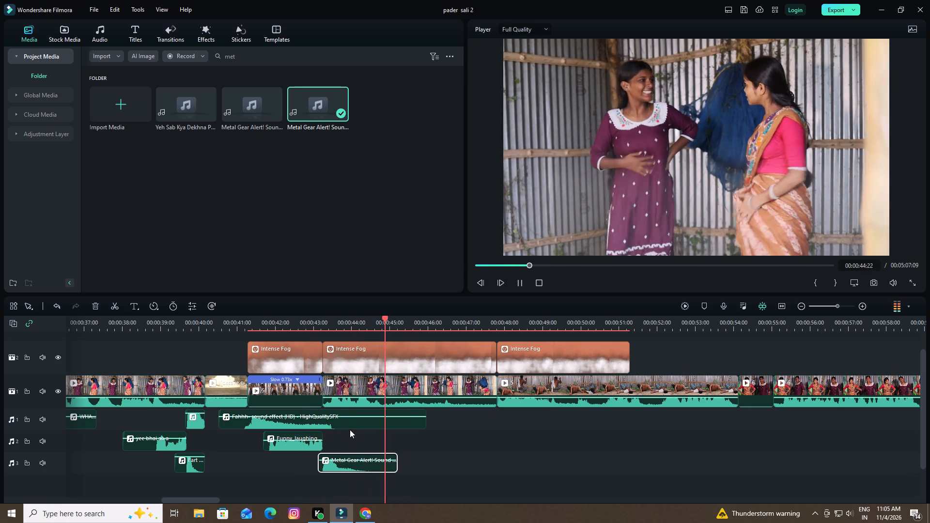
pyautogui.press('space')
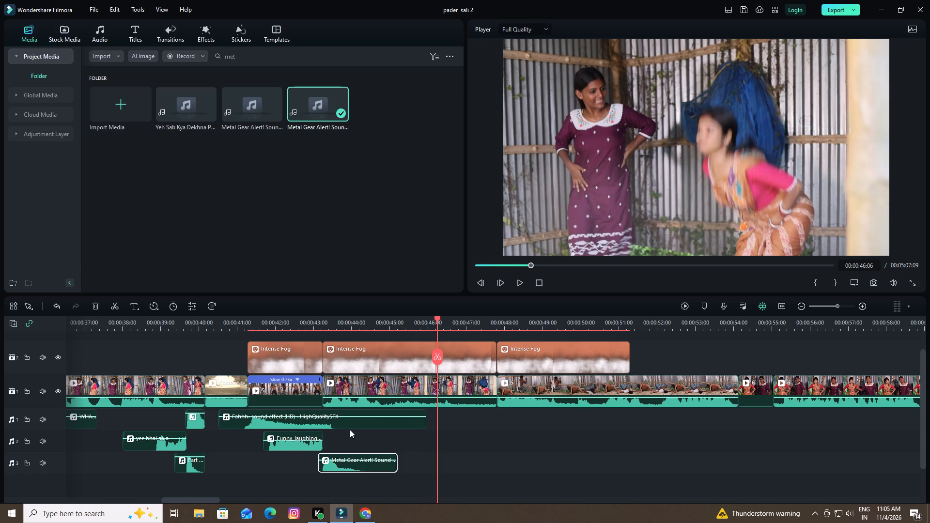
pyautogui.press('space')
pyautogui.press('space')
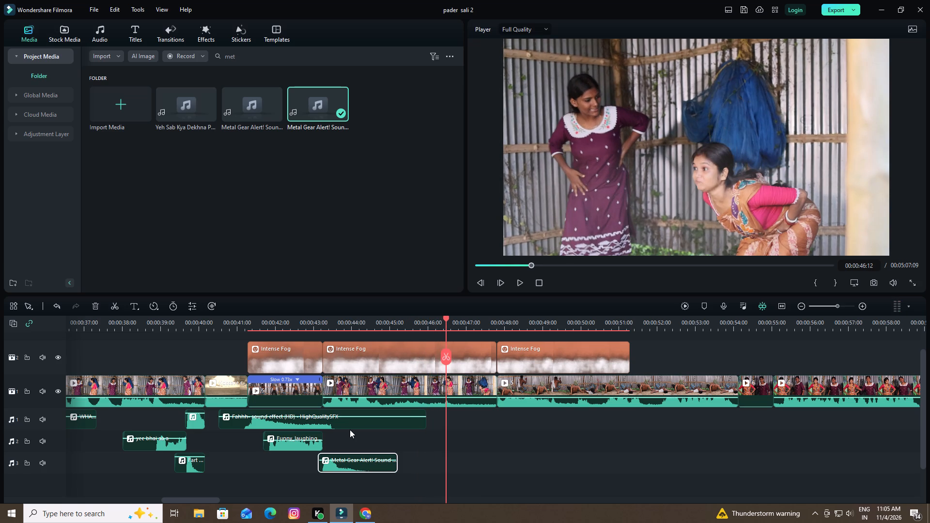
# Place the trending Fart Long 03 sound effect on audio track 2 at 00:00:46:05, where the woman in the sari bends forward, and play it.
pyautogui.click(103, 32)
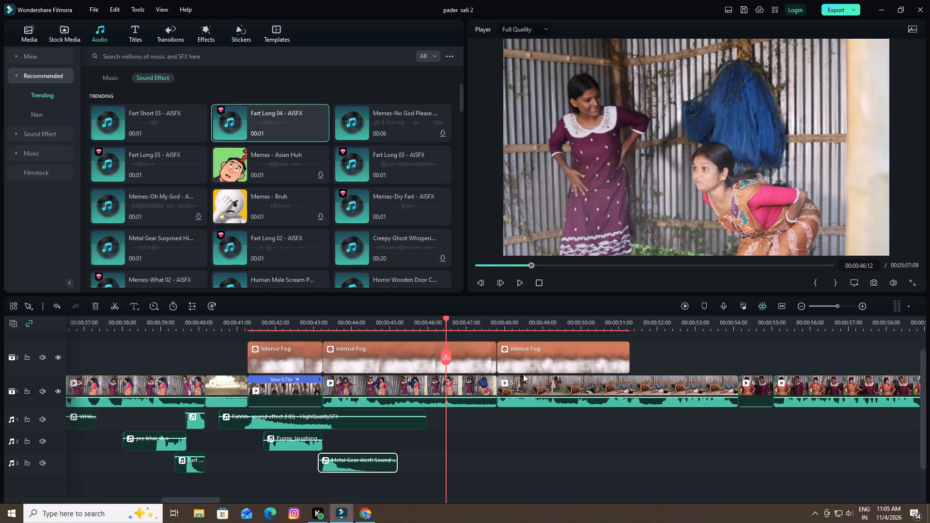
pyautogui.moveTo(446, 319); pyautogui.dragTo(416, 323)
pyautogui.press('space')
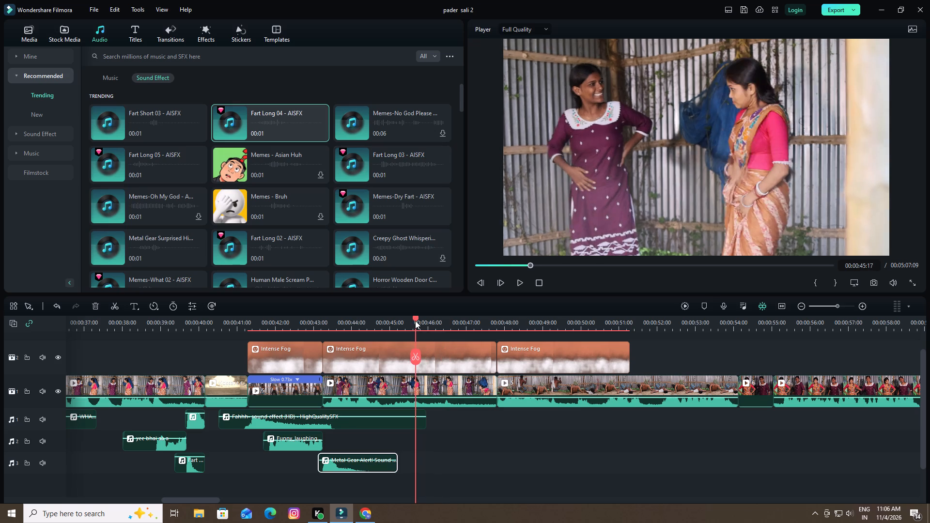
pyautogui.press('space')
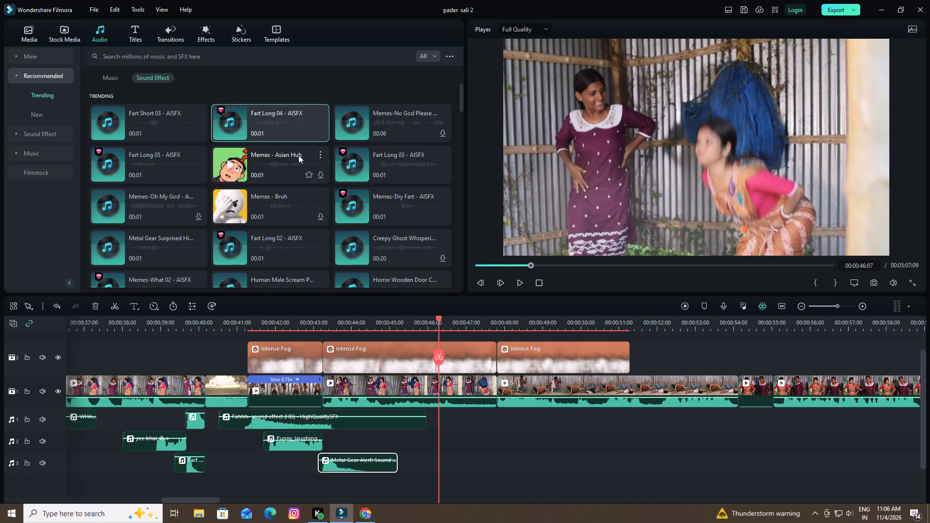
pyautogui.moveTo(377, 162); pyautogui.dragTo(438, 445)
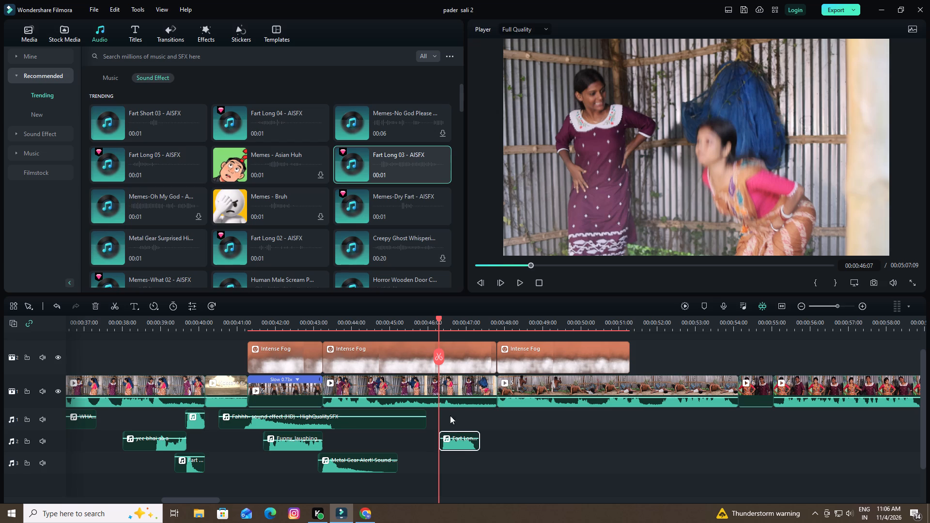
pyautogui.click(440, 319)
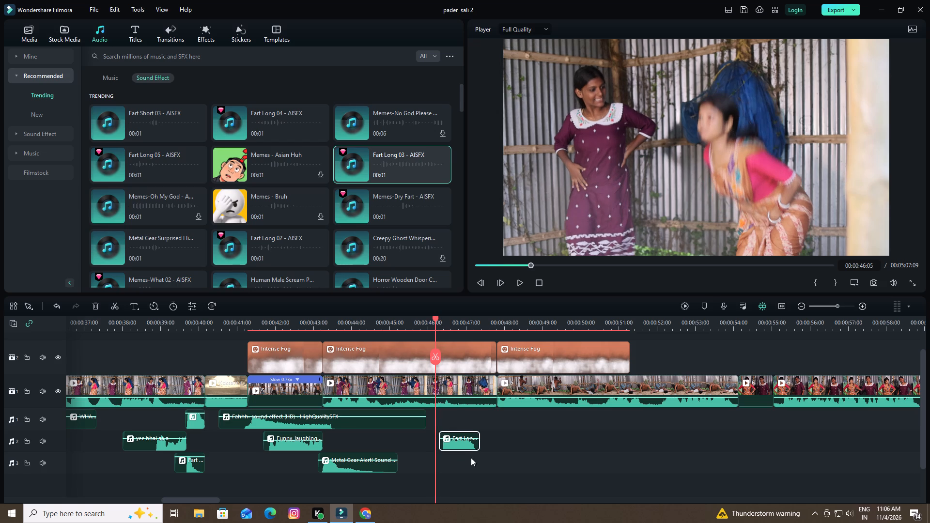
pyautogui.moveTo(463, 447); pyautogui.dragTo(450, 447)
pyautogui.moveTo(449, 446); pyautogui.dragTo(462, 446)
pyautogui.press('space')
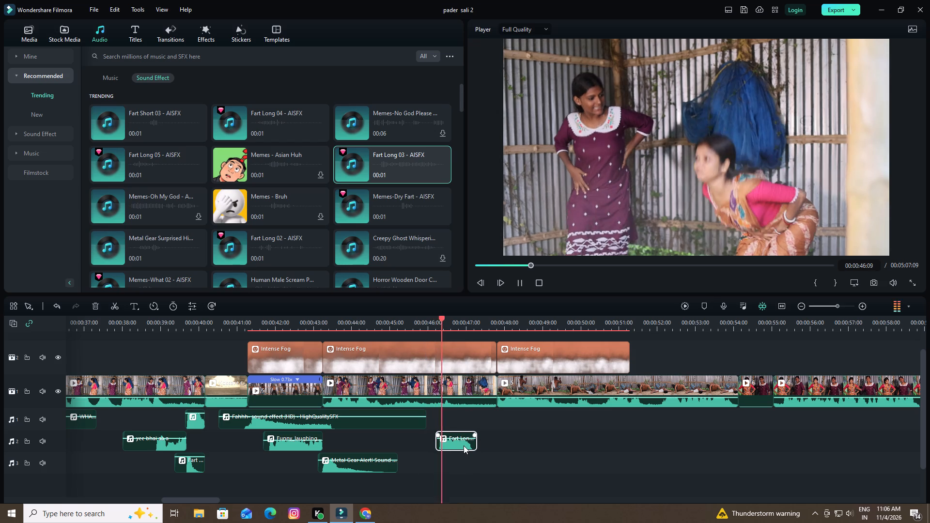
pyautogui.press('space')
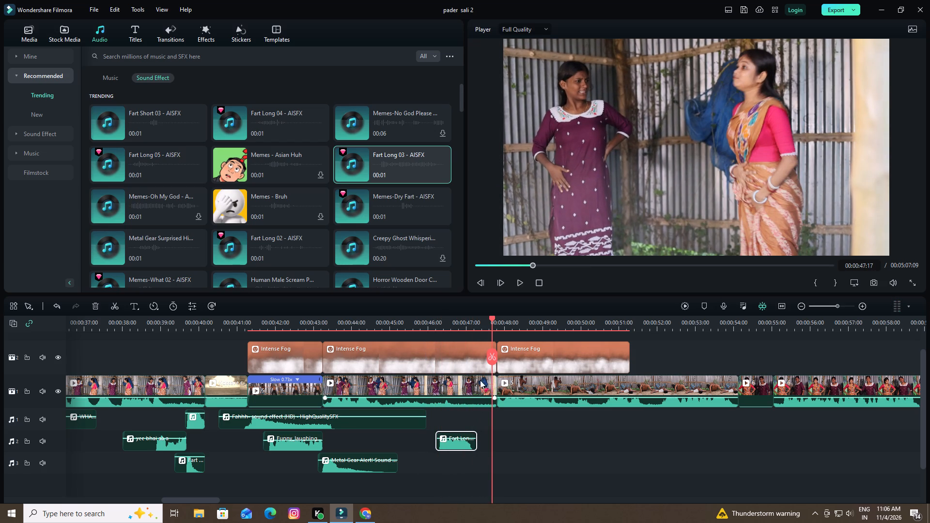
# Raise the volume of the Fart Long 03 sound on audio track 2 and play it with the women's clip.
pyautogui.moveTo(492, 317); pyautogui.dragTo(432, 347)
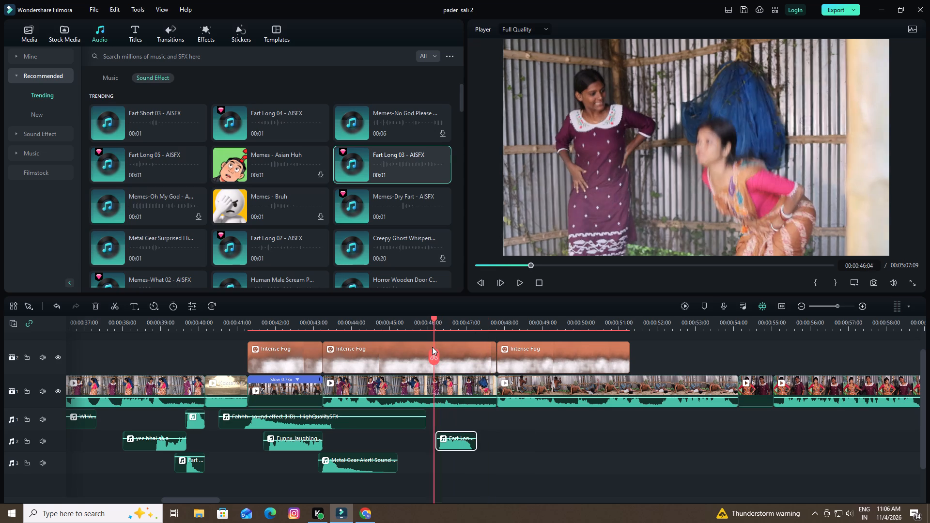
pyautogui.moveTo(432, 347); pyautogui.dragTo(432, 347)
pyautogui.press('space')
pyautogui.press('space')
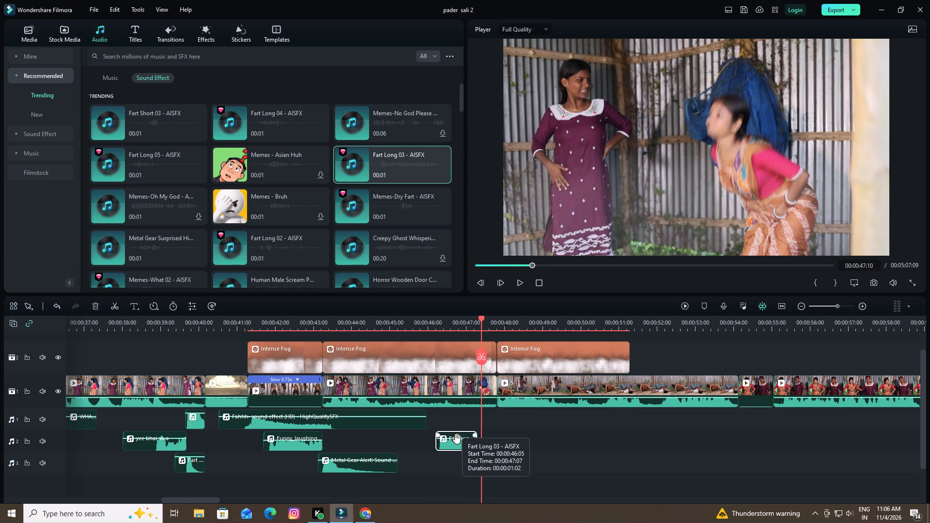
pyautogui.moveTo(457, 439); pyautogui.dragTo(459, 427)
pyautogui.moveTo(481, 317); pyautogui.dragTo(427, 344)
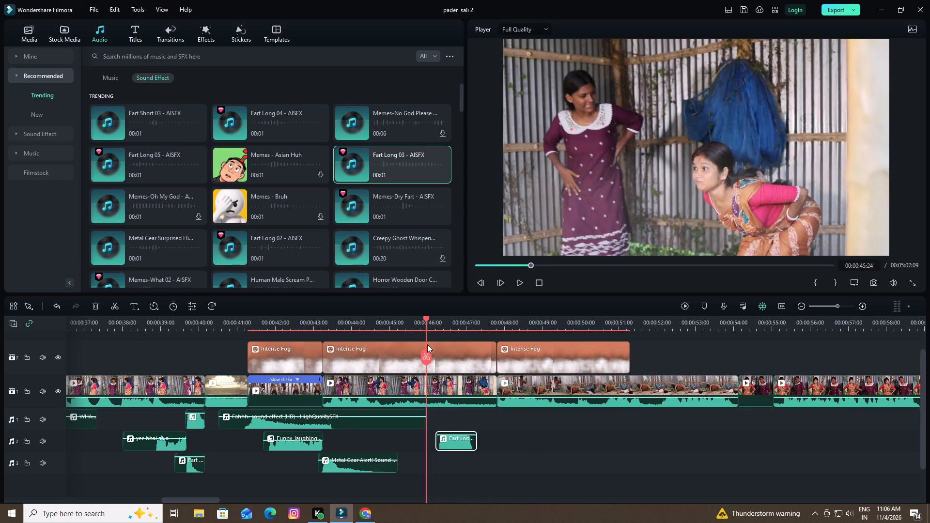
pyautogui.press('space')
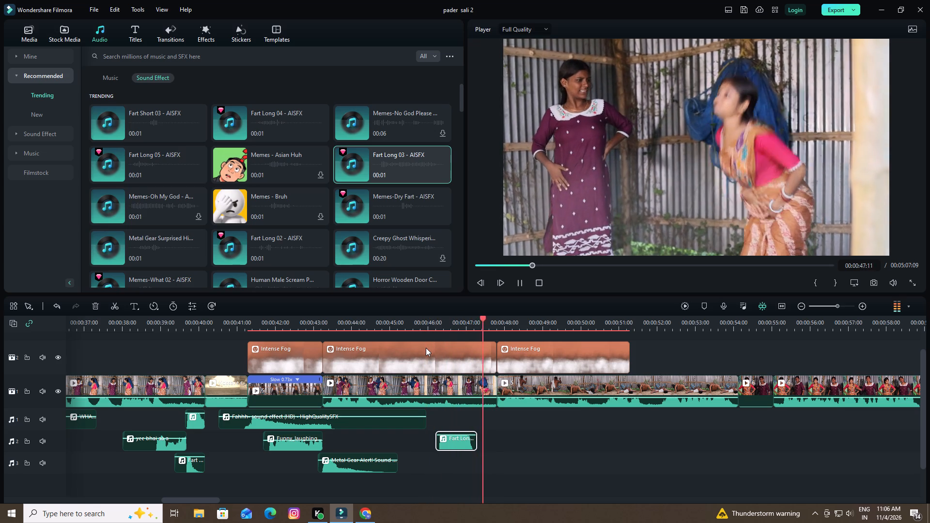
pyautogui.press('space')
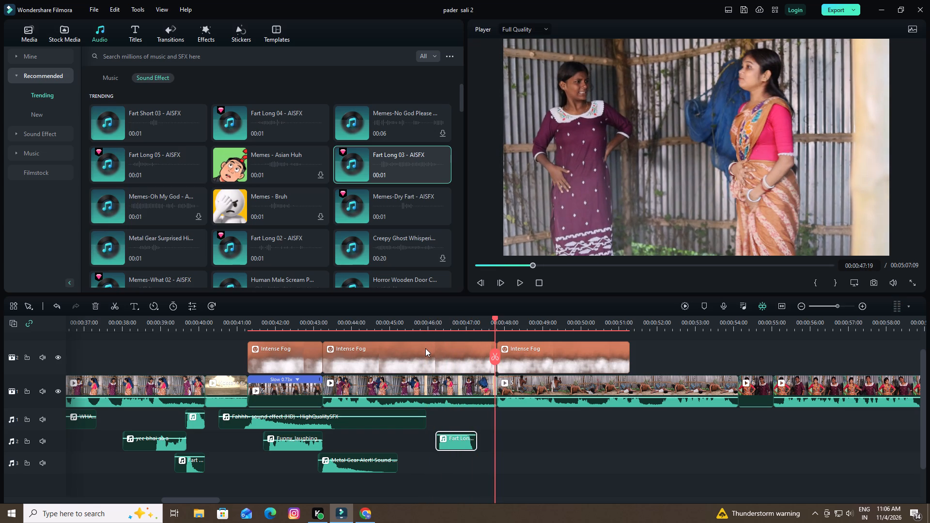
# Review the two men's clip and split it and its Intense Fog overlay at 00:00:49:03, where the kneeling man starts falling back.
pyautogui.press('space')
pyautogui.press('space')
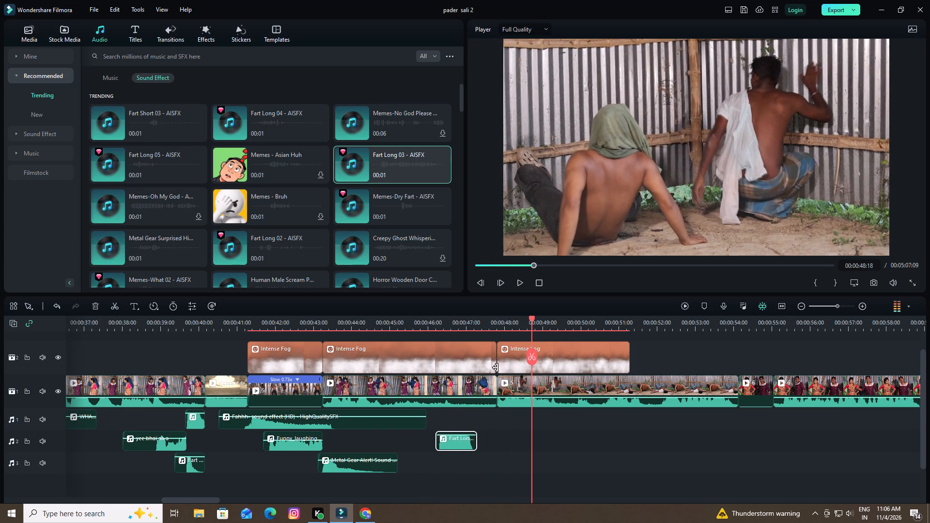
pyautogui.moveTo(530, 317); pyautogui.dragTo(496, 326)
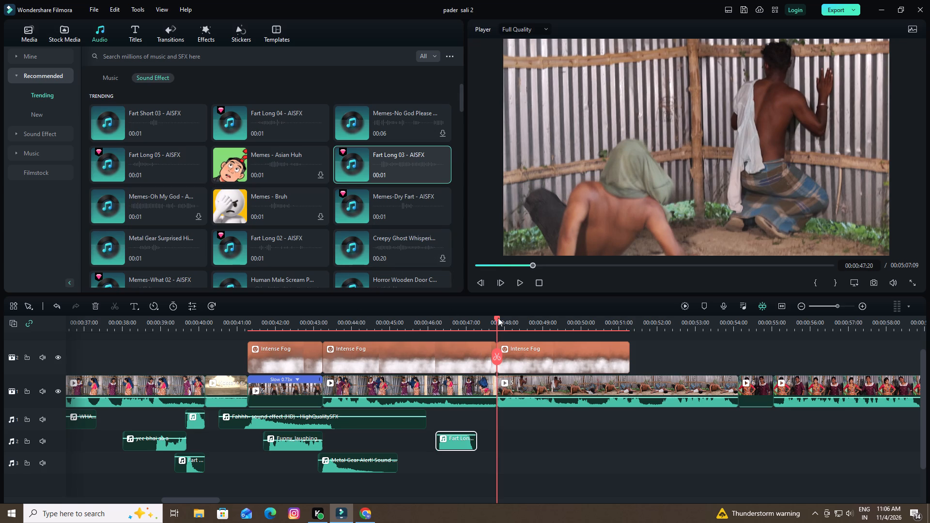
pyautogui.moveTo(498, 318); pyautogui.dragTo(424, 335)
pyautogui.press('space')
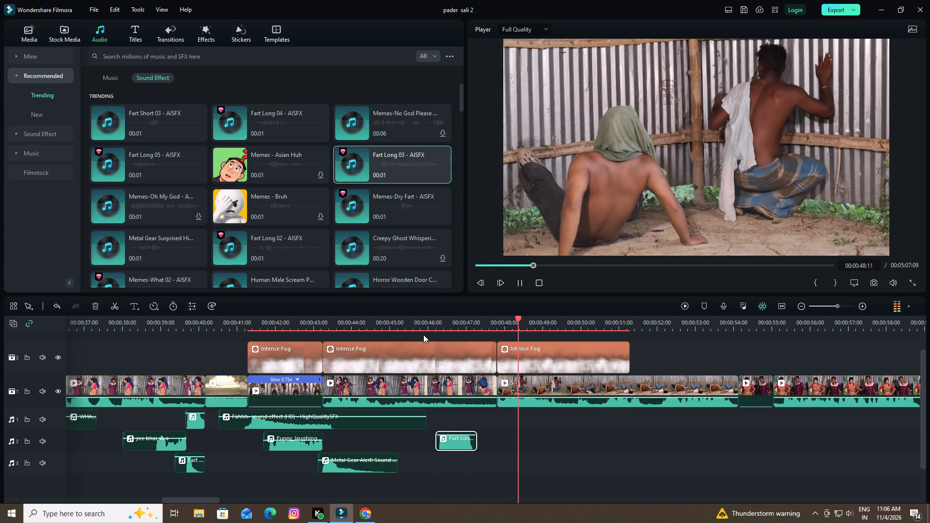
pyautogui.press('space')
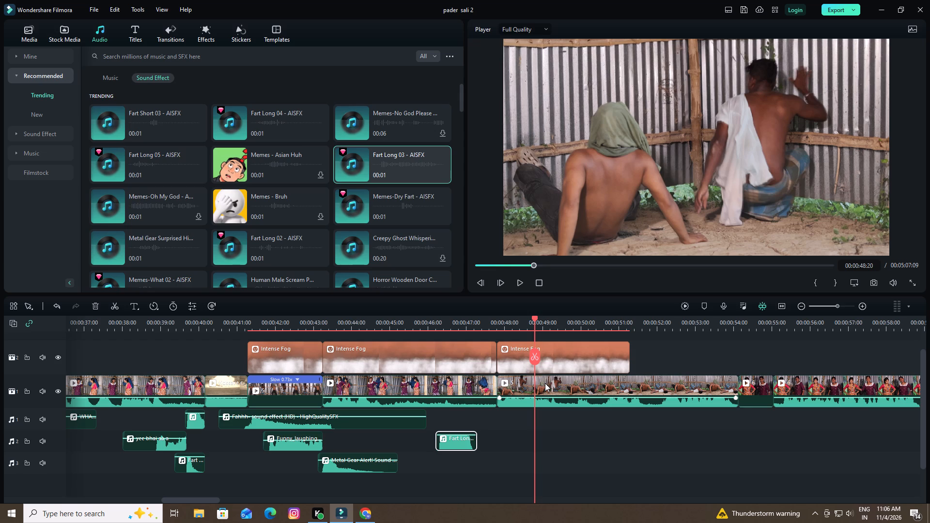
pyautogui.press('space')
pyautogui.press('space')
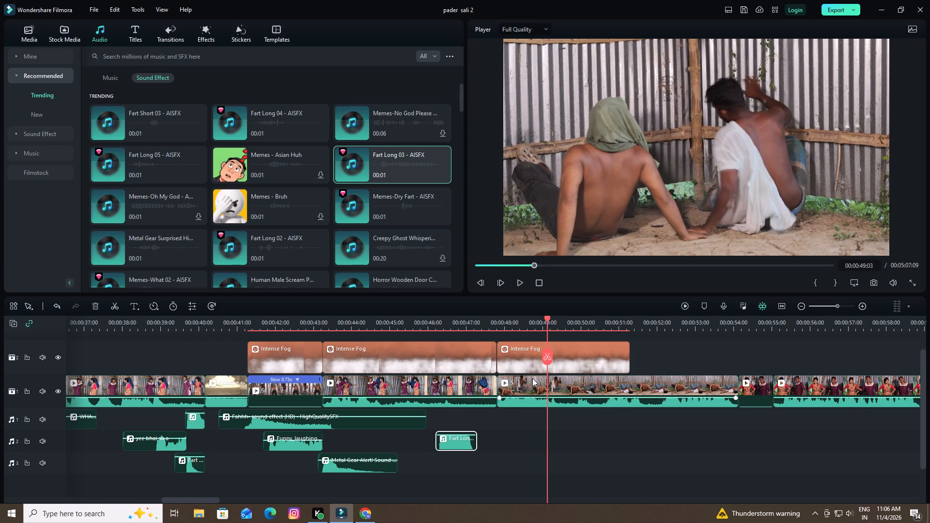
pyautogui.click(545, 358)
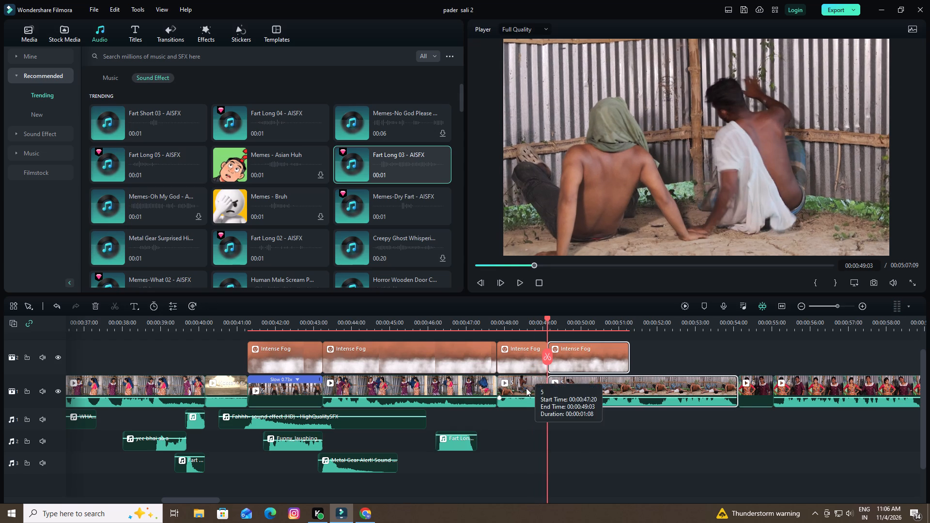
# Set the uniform speed of the short first piece of the men's clip, starting at 00:00:47:20, to 1.08.
pyautogui.click(525, 389)
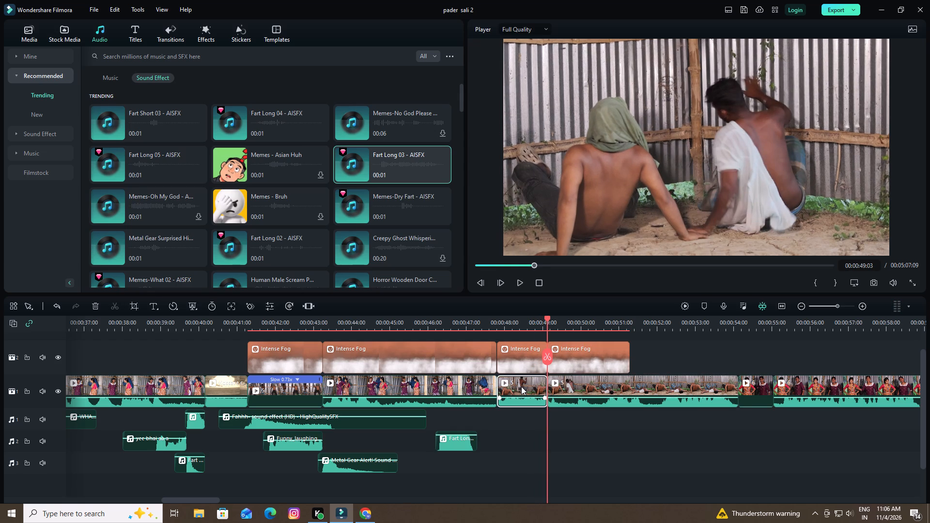
pyautogui.doubleClick(521, 386)
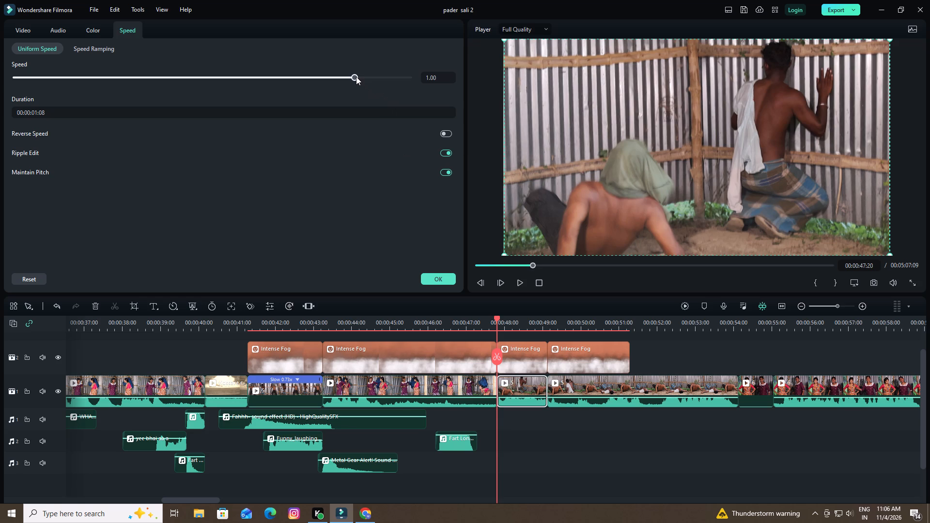
pyautogui.moveTo(356, 77); pyautogui.dragTo(359, 77)
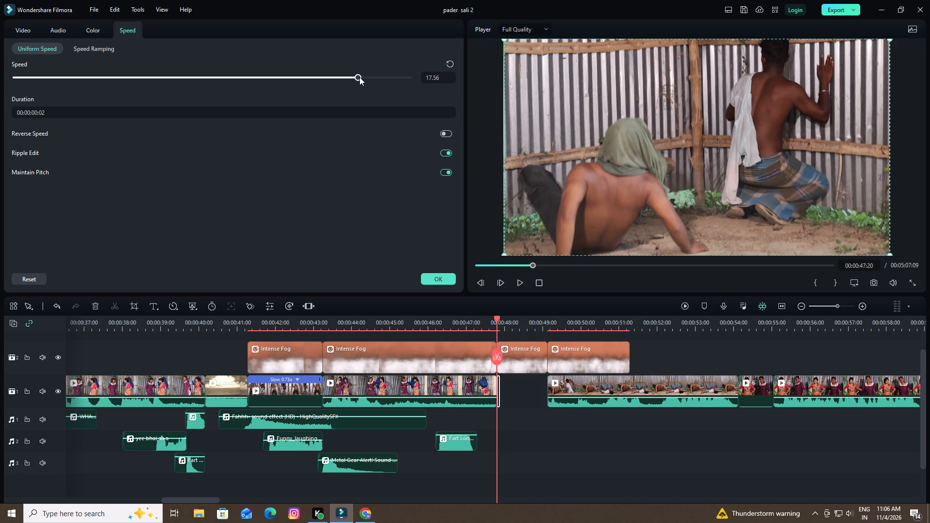
pyautogui.moveTo(359, 77); pyautogui.dragTo(334, 79)
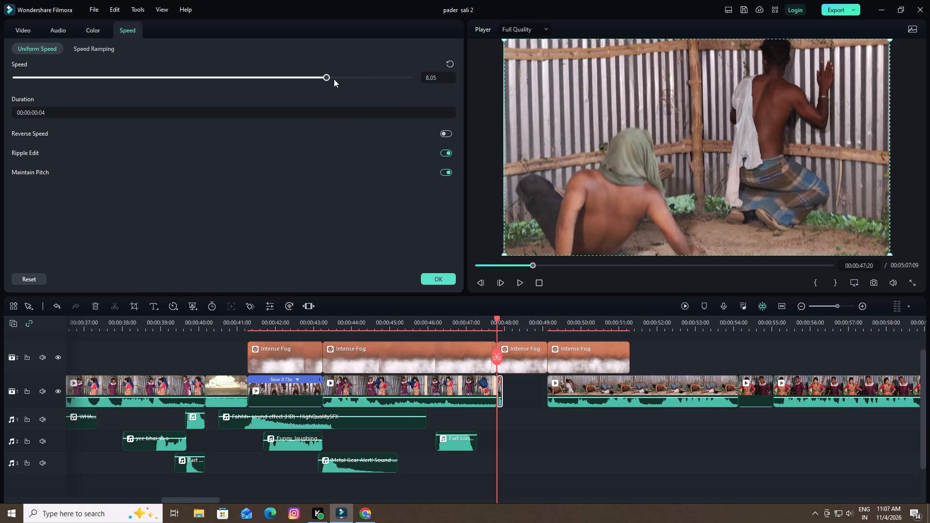
pyautogui.moveTo(334, 79); pyautogui.dragTo(335, 79)
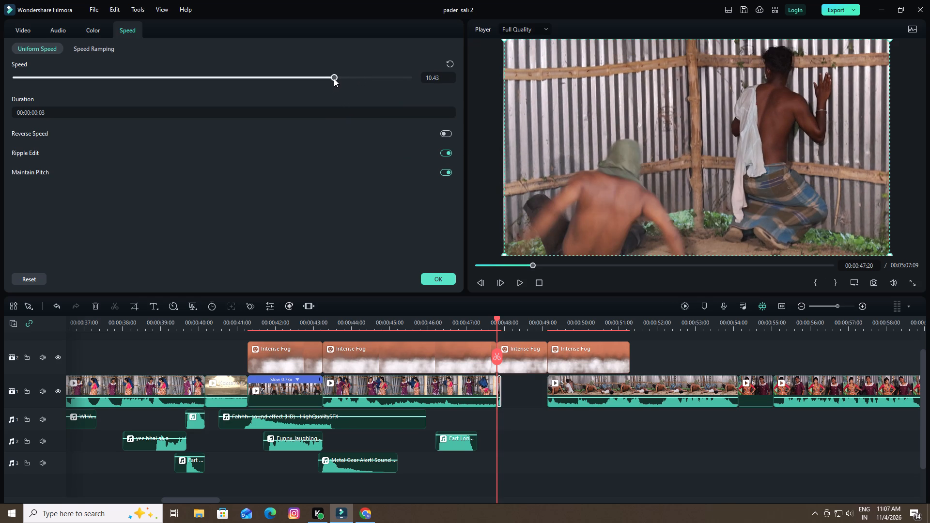
pyautogui.press('space')
pyautogui.press('space')
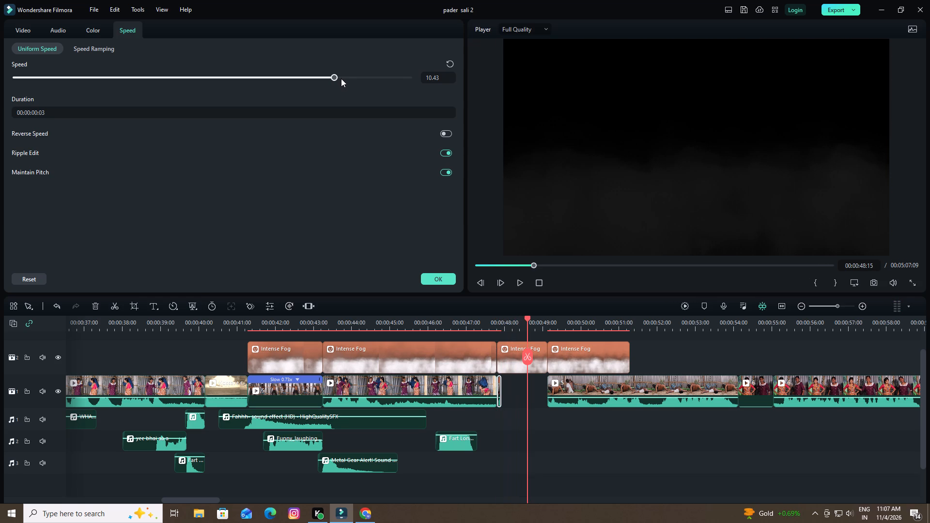
pyautogui.moveTo(334, 77); pyautogui.dragTo(402, 80)
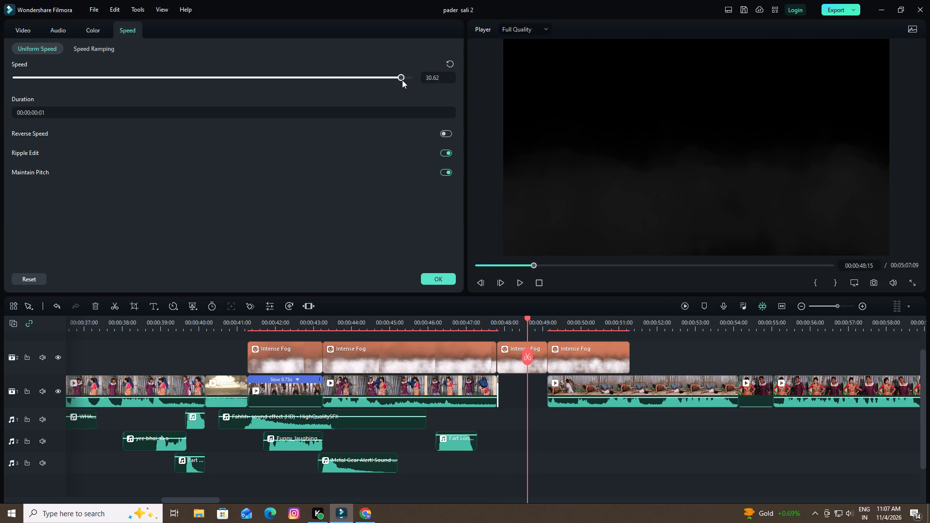
pyautogui.moveTo(402, 80); pyautogui.dragTo(186, 82)
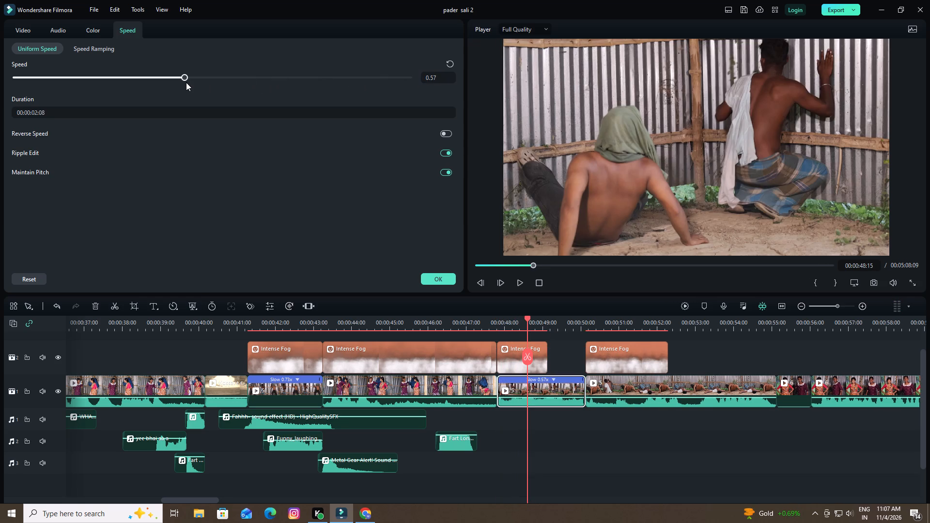
pyautogui.moveTo(186, 82); pyautogui.dragTo(226, 89)
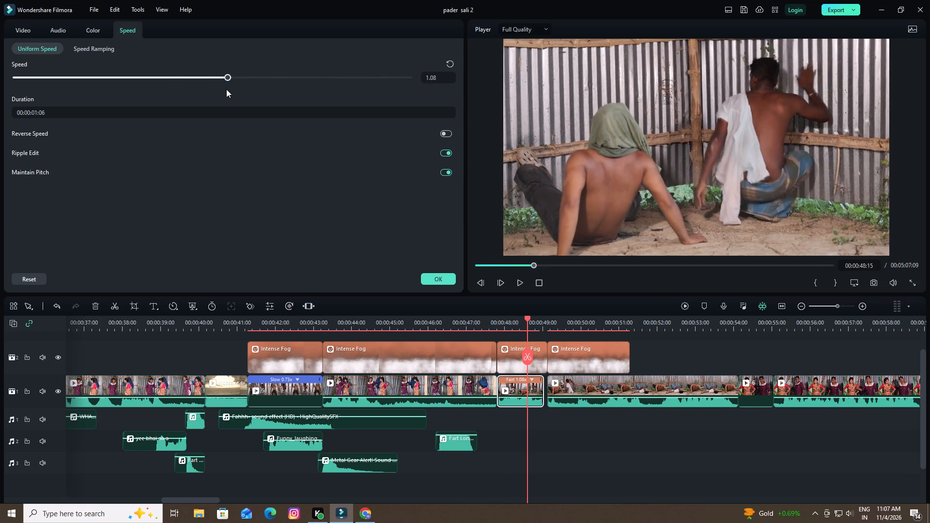
pyautogui.moveTo(226, 89); pyautogui.dragTo(228, 90)
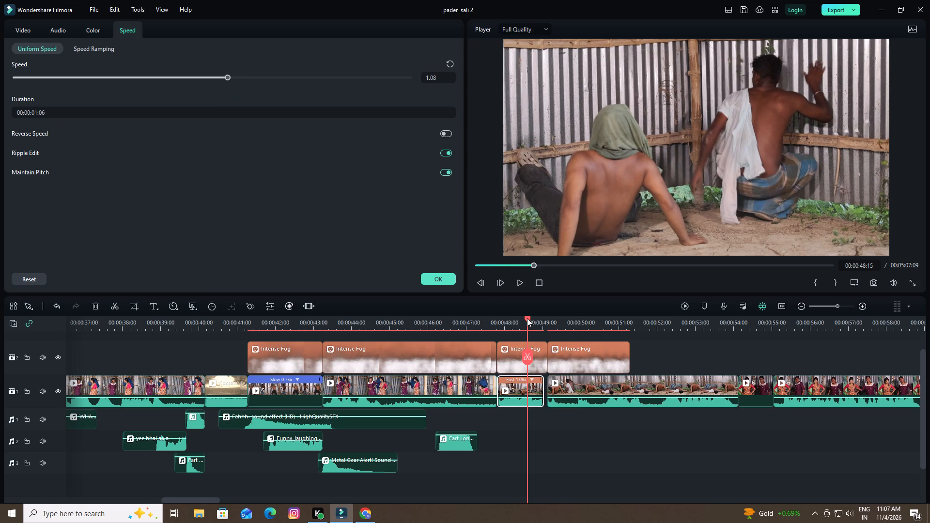
# Replay the cut from the two women's clip into the sped-up men's clip to check its pace.
pyautogui.moveTo(527, 318); pyautogui.dragTo(491, 319)
pyautogui.press('space')
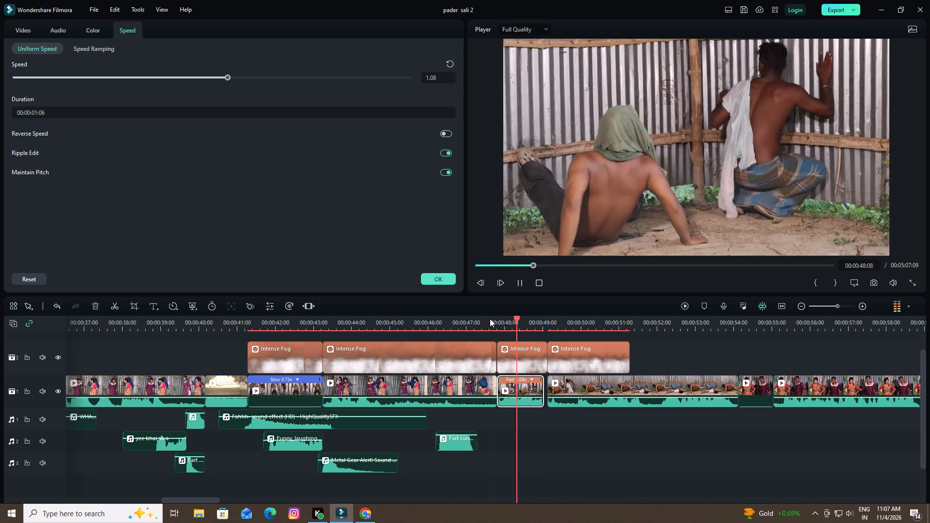
pyautogui.press('space')
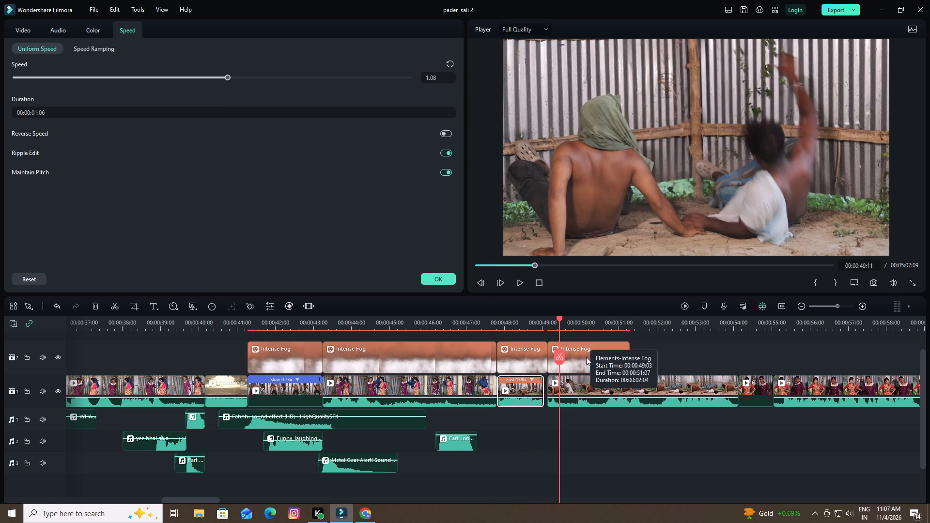
pyautogui.moveTo(558, 317); pyautogui.dragTo(487, 325)
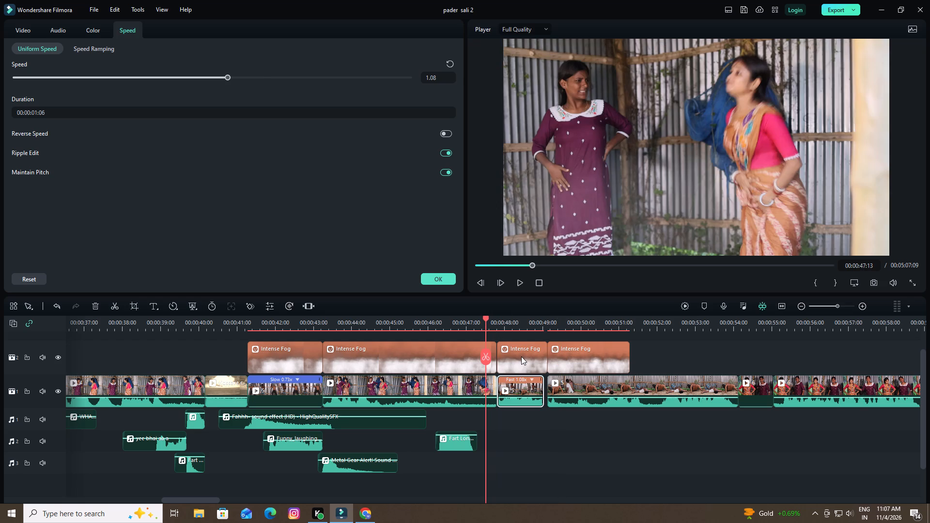
pyautogui.moveTo(521, 357); pyautogui.dragTo(514, 356)
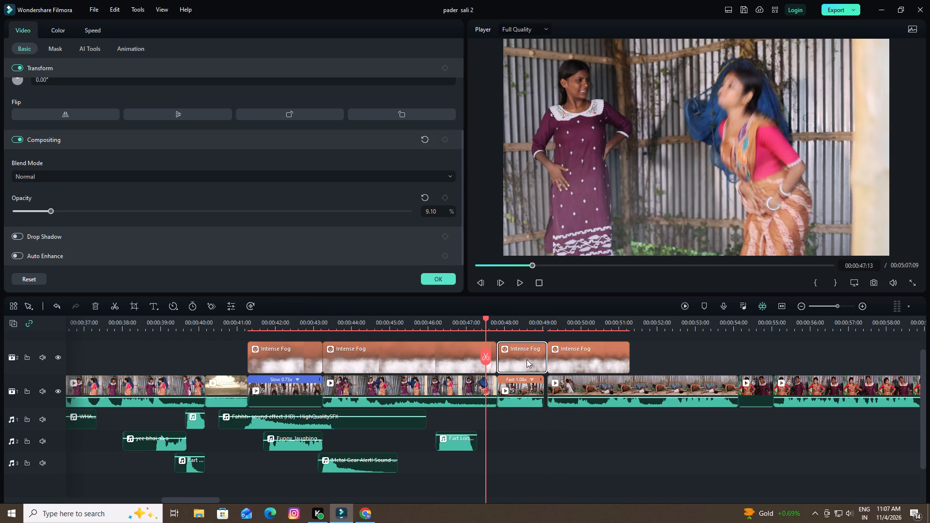
pyautogui.press('space')
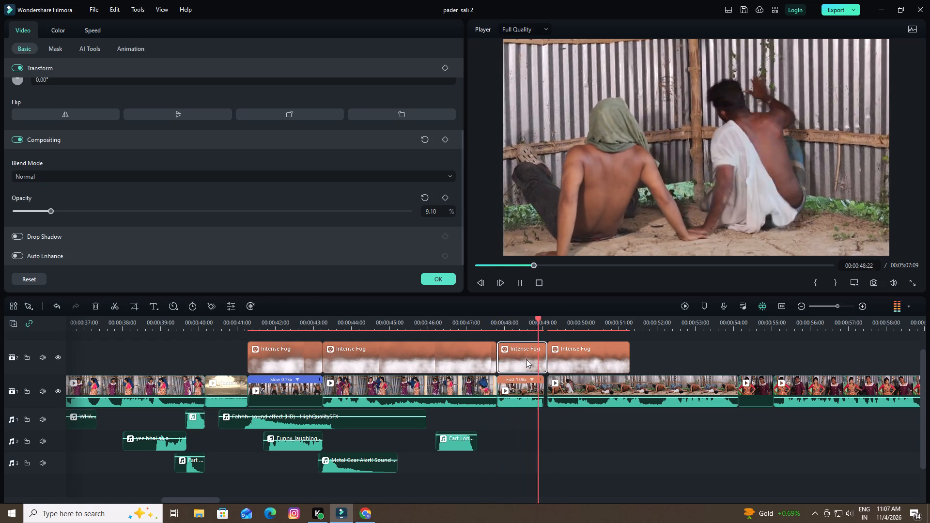
pyautogui.press('space')
# Move the second men's clip 2 frames earlier to close the gap after the sped-up piece, and play the join.
pyautogui.moveTo(587, 386); pyautogui.dragTo(579, 386)
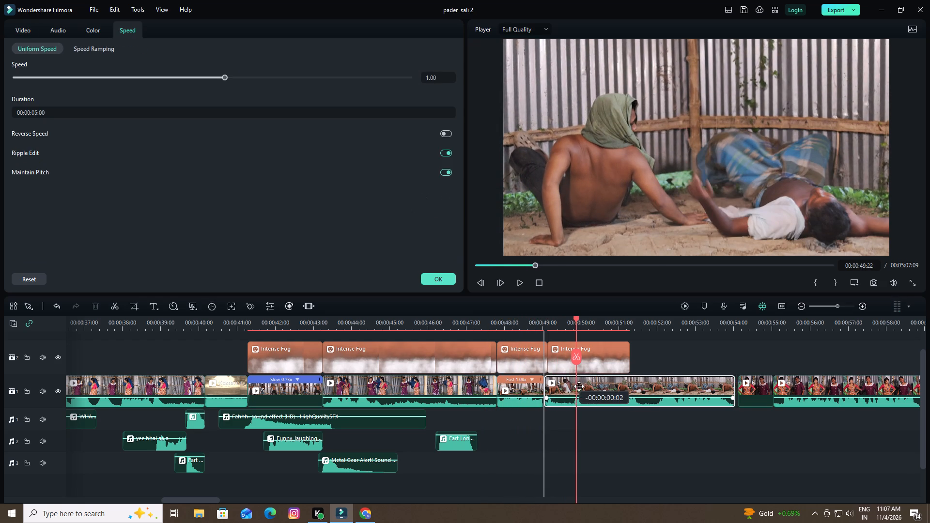
pyautogui.moveTo(579, 386); pyautogui.dragTo(575, 386)
pyautogui.moveTo(576, 320); pyautogui.dragTo(475, 327)
pyautogui.press('space')
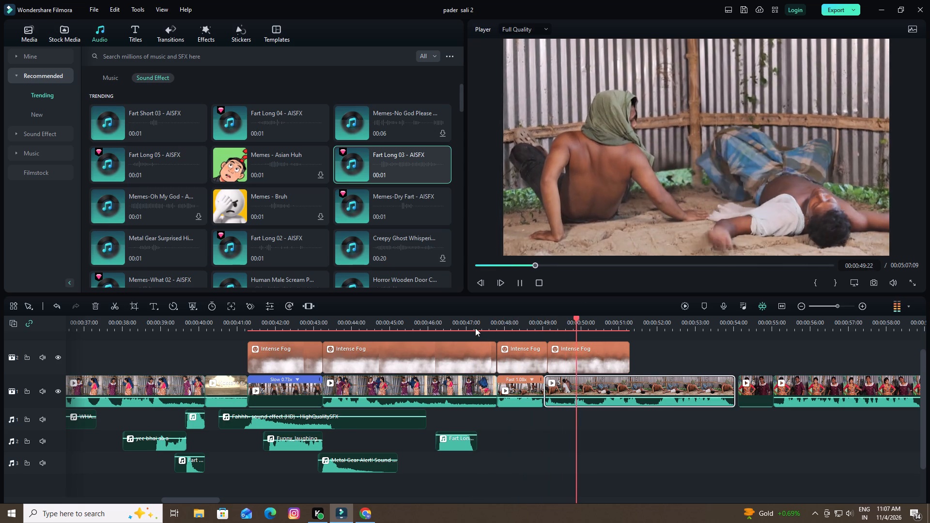
pyautogui.press('space')
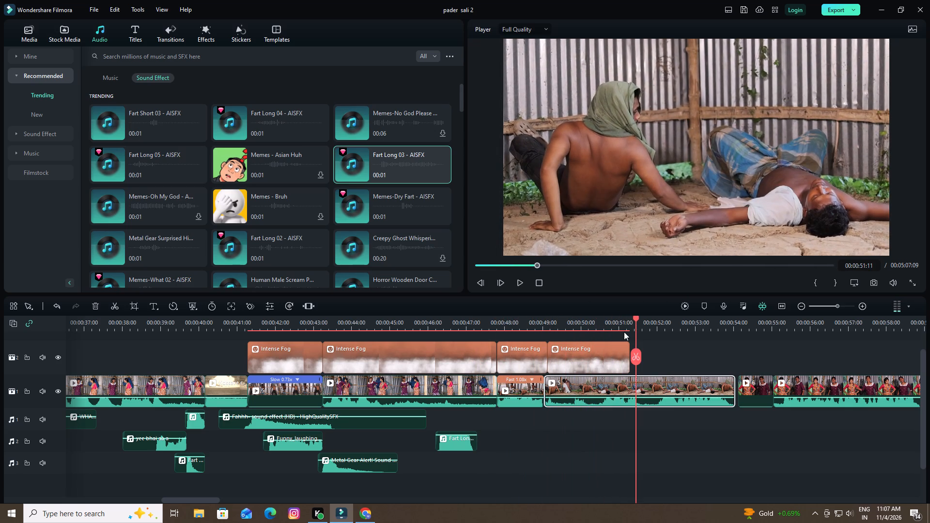
pyautogui.moveTo(635, 318); pyautogui.dragTo(470, 324)
pyautogui.press('space')
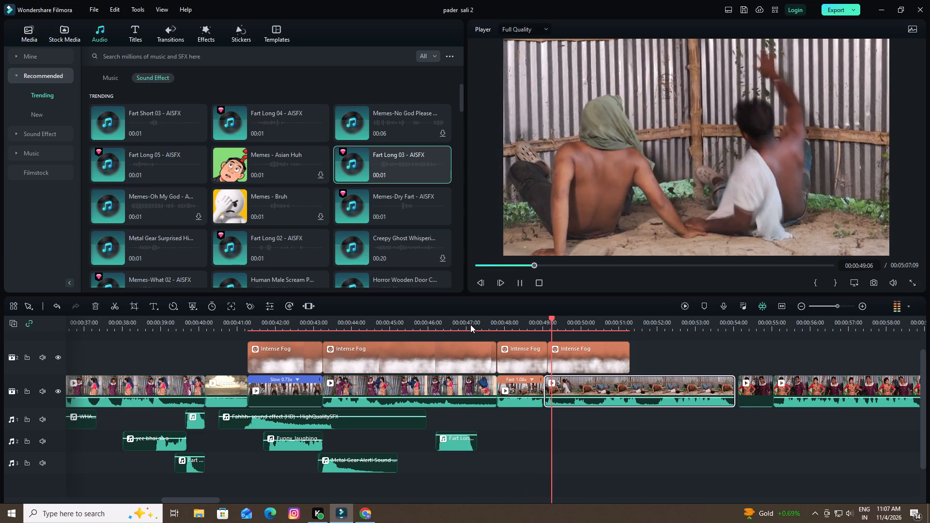
pyautogui.press('space')
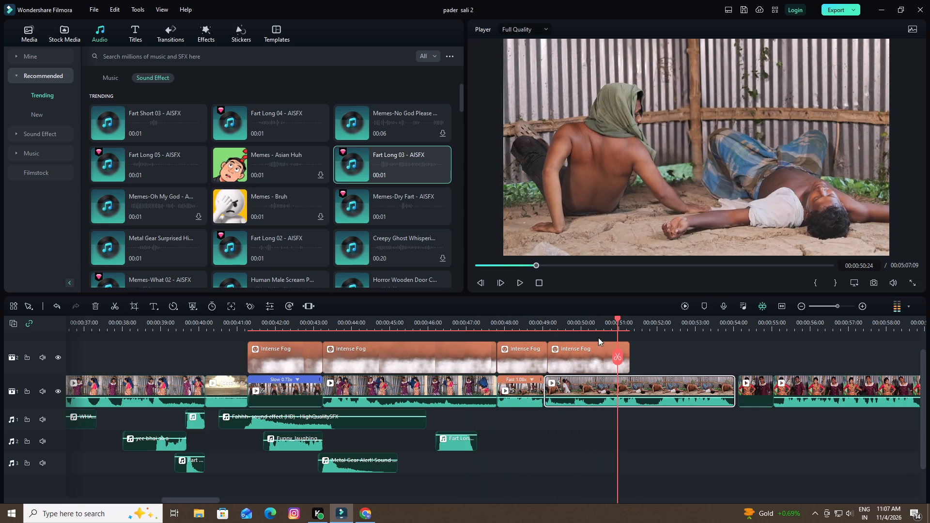
pyautogui.moveTo(617, 316); pyautogui.dragTo(462, 326)
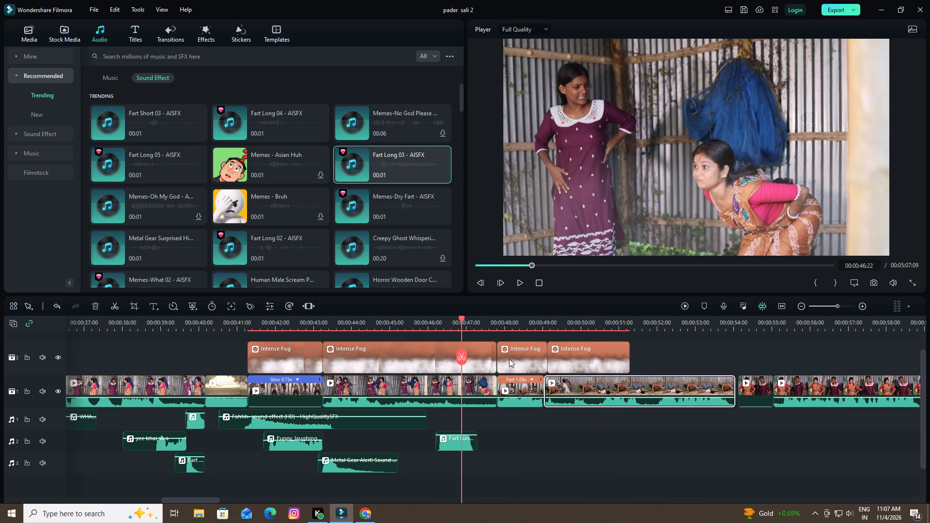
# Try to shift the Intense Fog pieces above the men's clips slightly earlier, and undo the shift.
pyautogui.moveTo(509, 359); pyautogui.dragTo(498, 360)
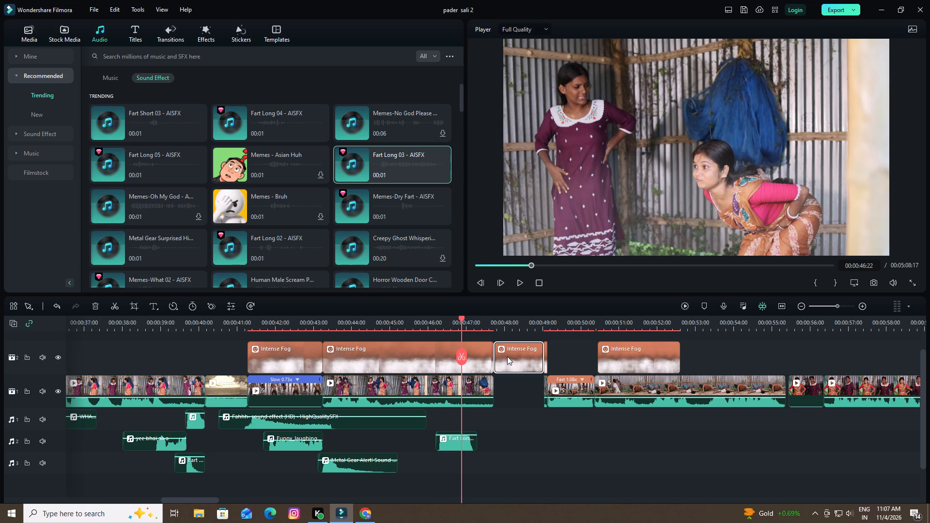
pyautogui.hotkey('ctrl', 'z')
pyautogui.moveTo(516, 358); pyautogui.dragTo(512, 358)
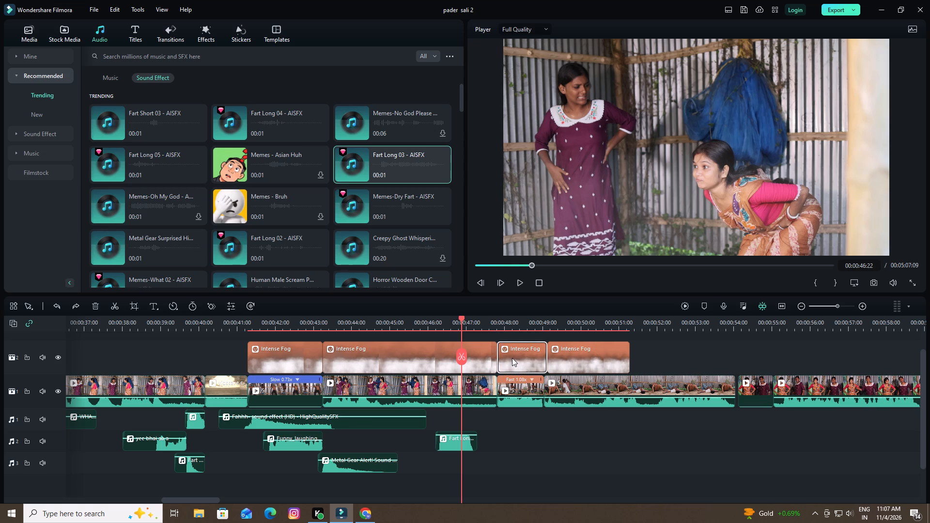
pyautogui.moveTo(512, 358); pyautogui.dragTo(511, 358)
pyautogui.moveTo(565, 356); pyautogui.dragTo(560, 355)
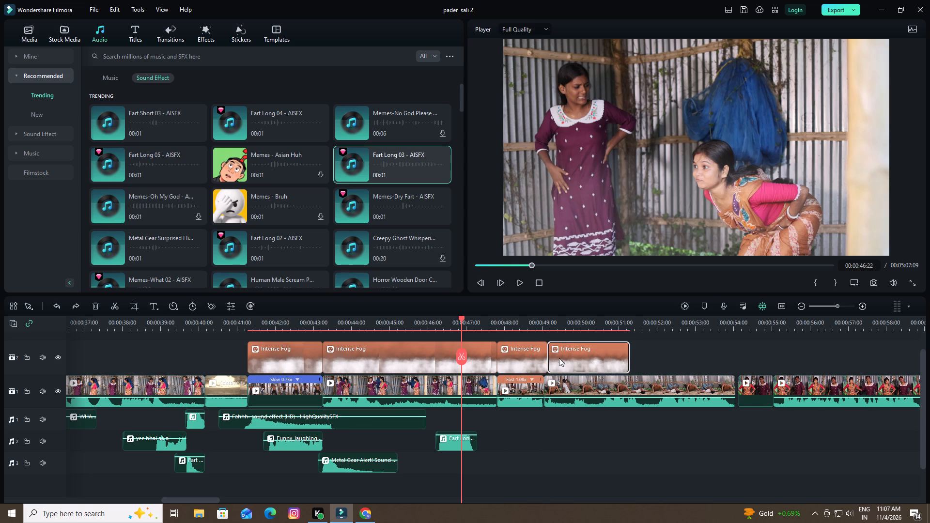
# Replay the fog-covered section through the second men's clip up to about 00:00:51:09, and look back over the timeline.
pyautogui.click(561, 385)
pyautogui.moveTo(565, 320); pyautogui.dragTo(669, 320)
pyautogui.press('space')
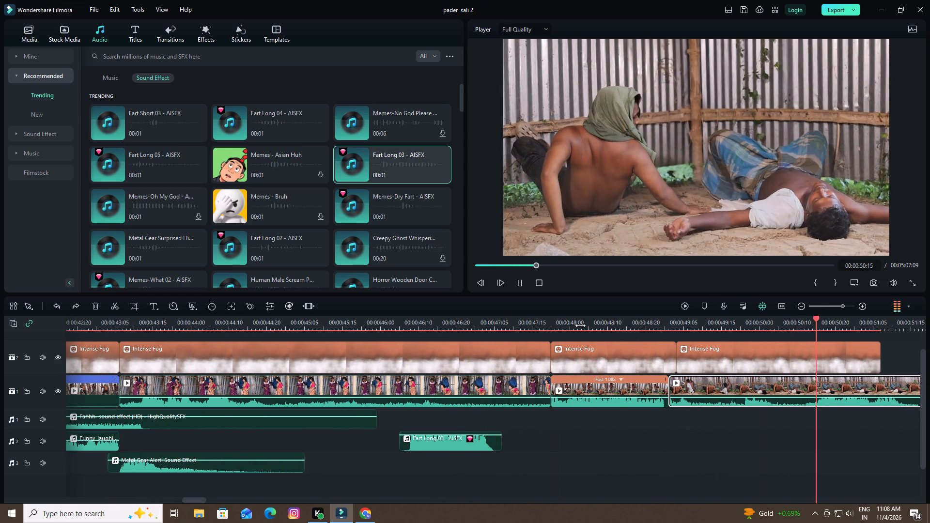
pyautogui.press('space')
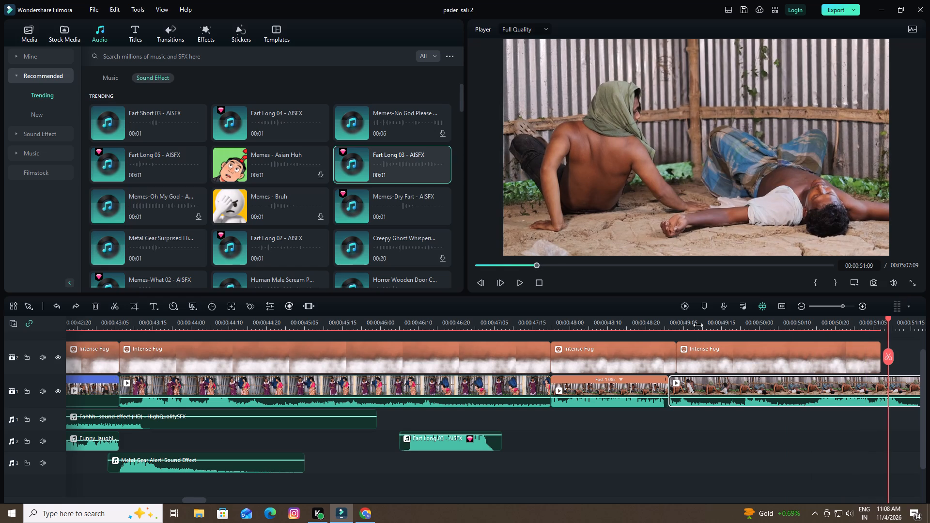
pyautogui.moveTo(696, 319); pyautogui.dragTo(497, 323)
pyautogui.moveTo(887, 319); pyautogui.dragTo(534, 311)
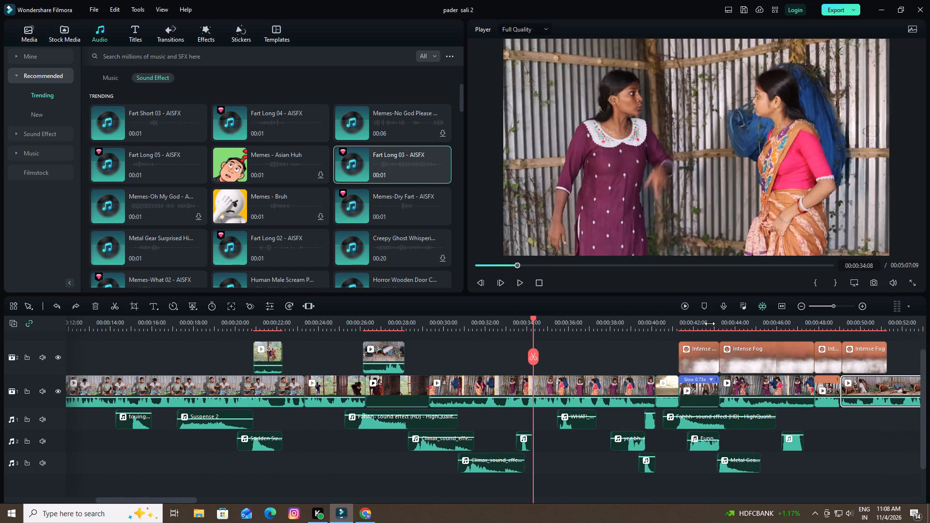
pyautogui.moveTo(846, 328); pyautogui.dragTo(495, 324)
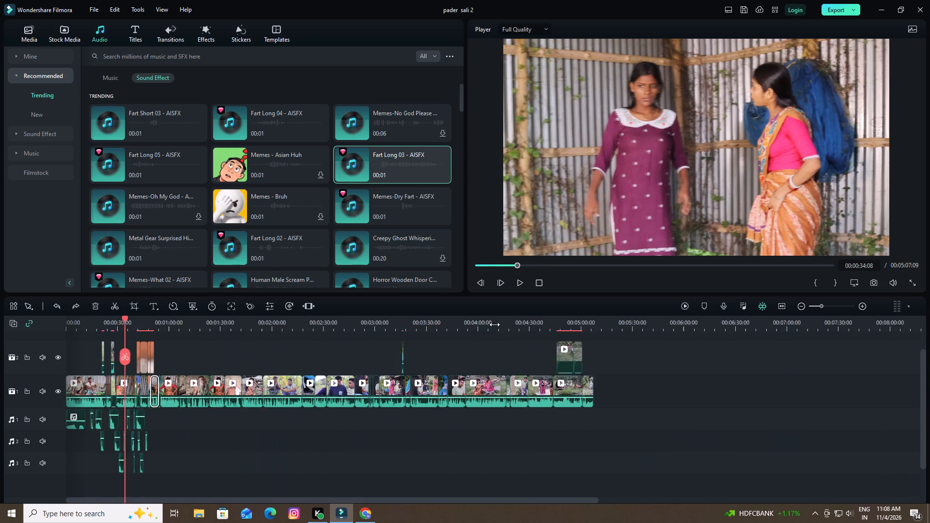
# Replay the second men's clip under the fog past 00:00:51 and return to the join at 00:00:49:00.
pyautogui.moveTo(495, 324); pyautogui.dragTo(442, 324)
pyautogui.moveTo(118, 323); pyautogui.dragTo(225, 317)
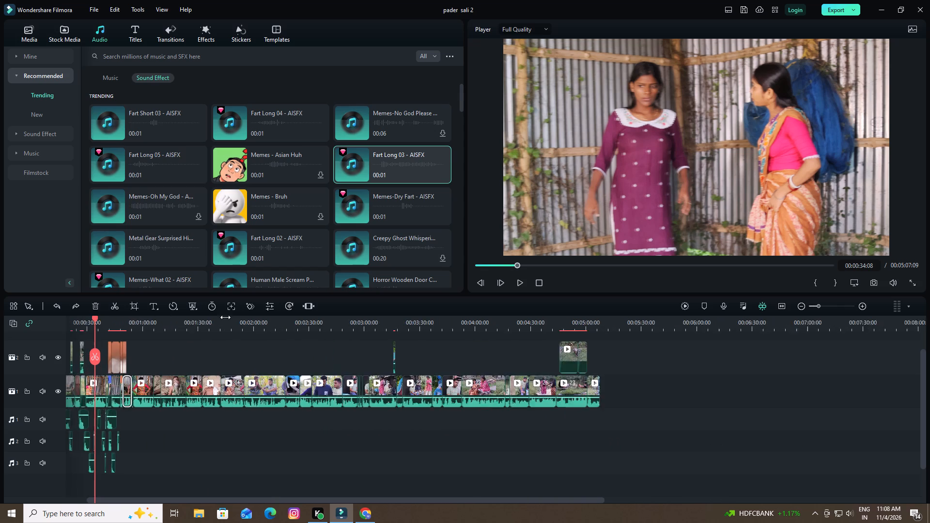
pyautogui.moveTo(225, 317); pyautogui.dragTo(555, 345)
pyautogui.press('space')
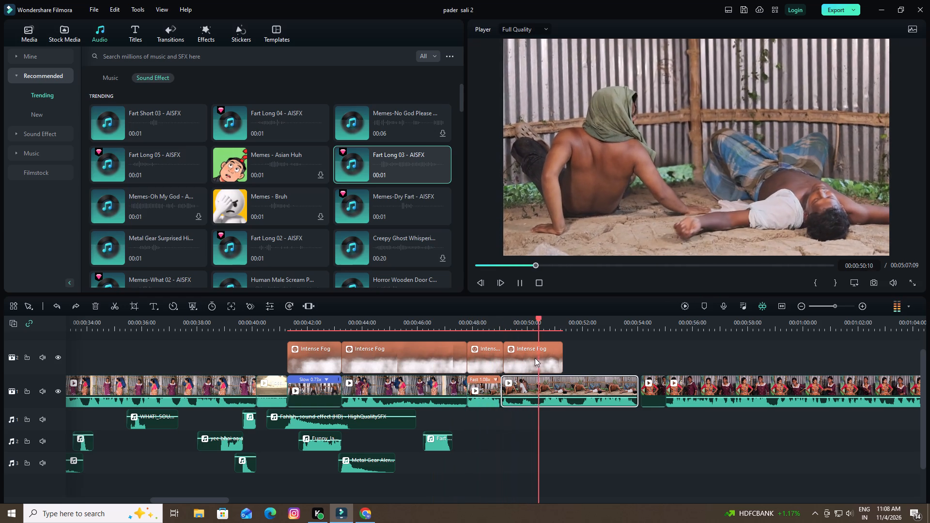
pyautogui.press('space')
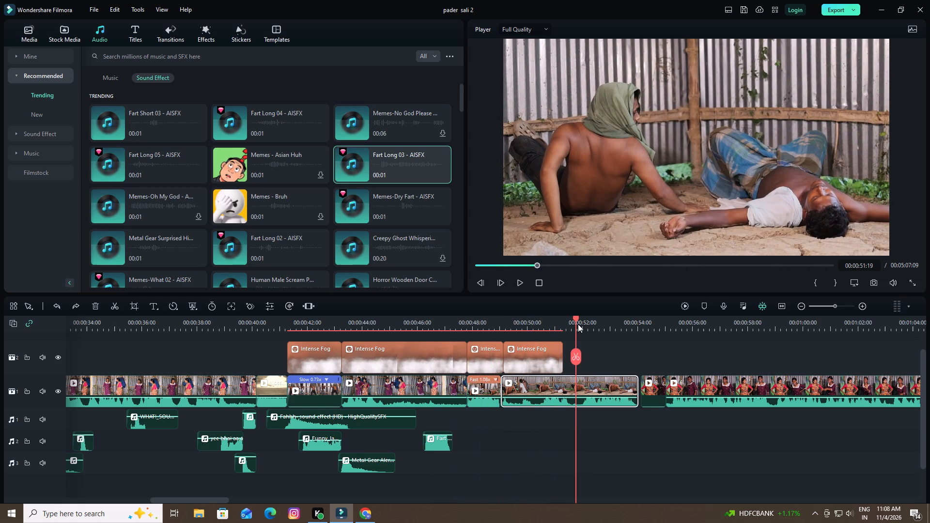
pyautogui.moveTo(576, 318); pyautogui.dragTo(502, 323)
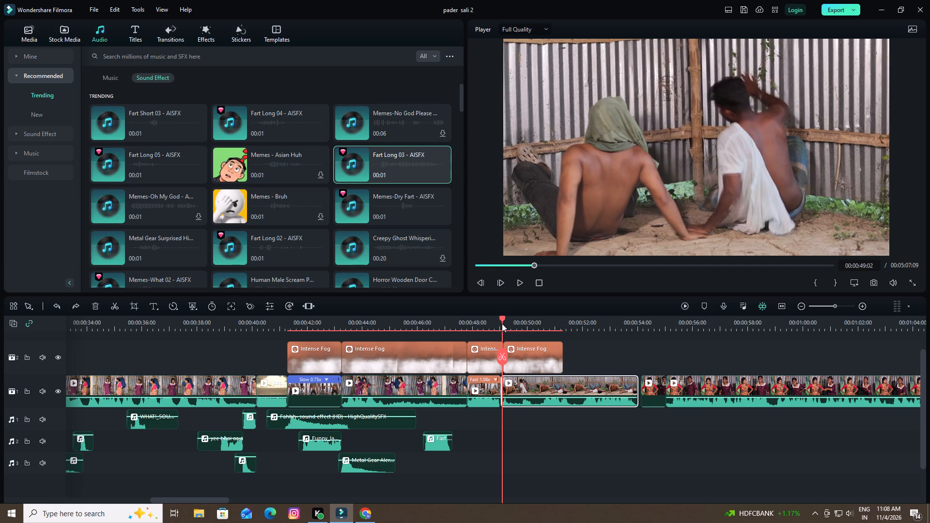
pyautogui.moveTo(502, 323); pyautogui.dragTo(500, 323)
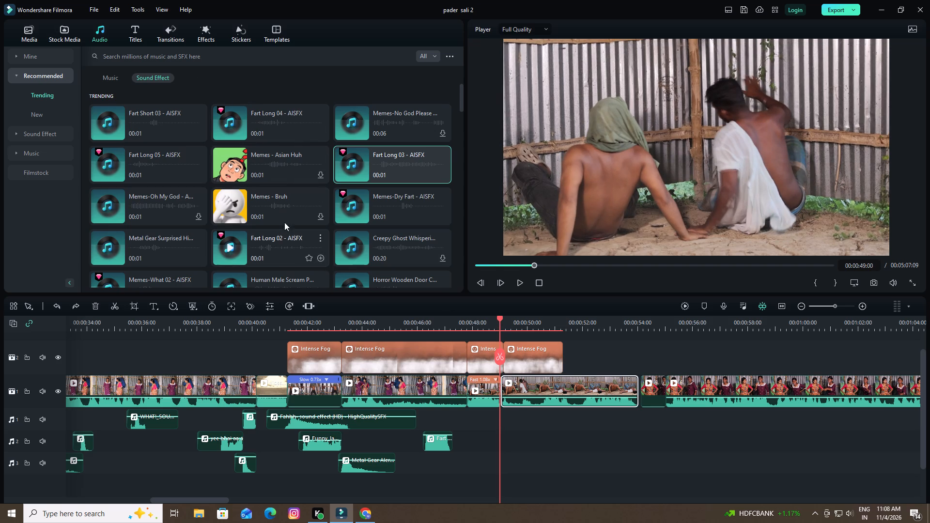
# Add the Shoot sound from the project media to the first audio track, starting slightly before the cut into the sped-up men's clip at 00:00:47:20.
pyautogui.click(29, 35)
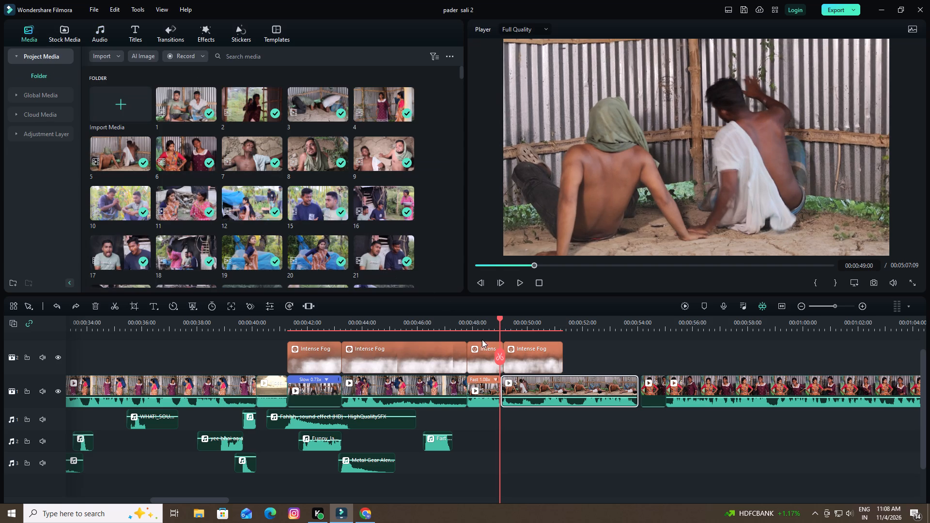
pyautogui.moveTo(500, 320); pyautogui.dragTo(456, 326)
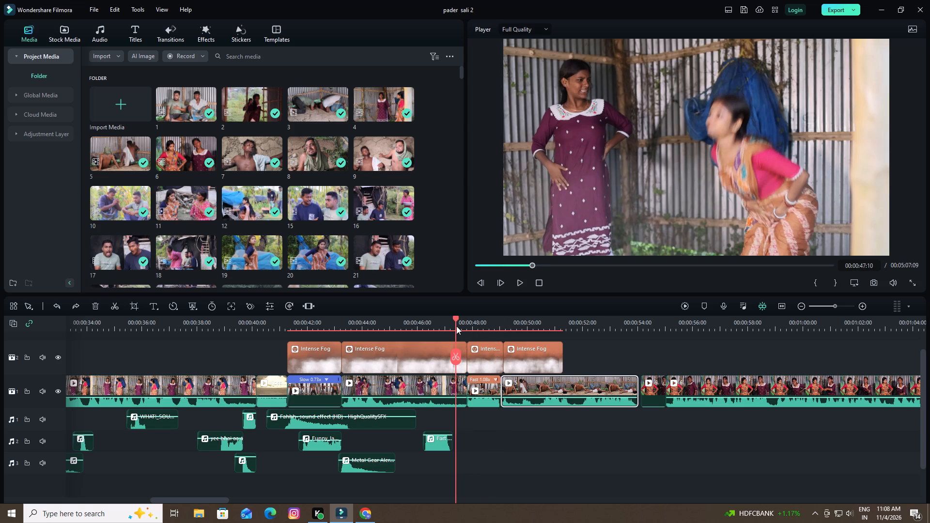
pyautogui.press('space')
pyautogui.press('space')
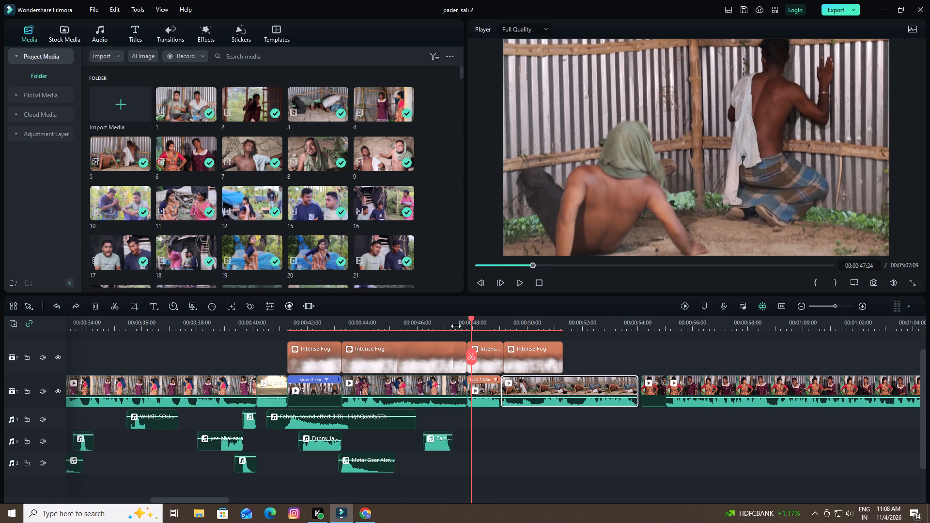
pyautogui.click(469, 318)
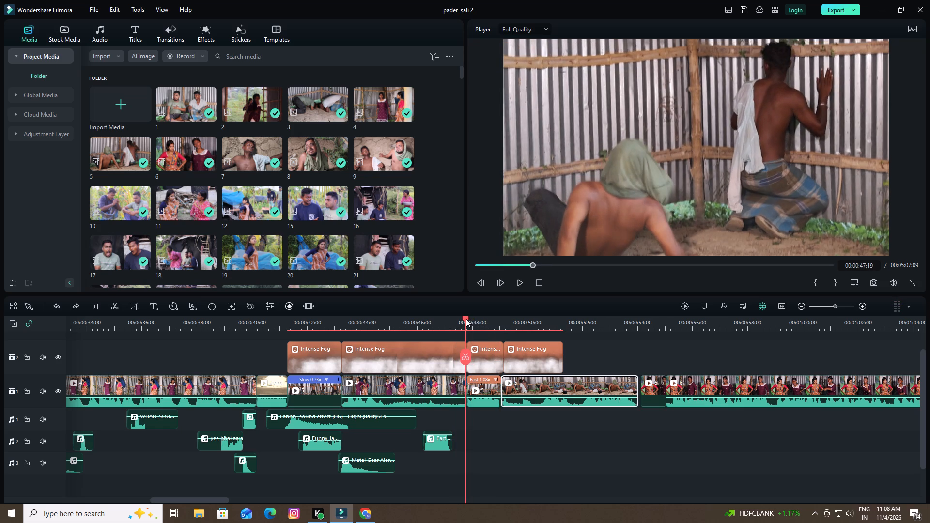
pyautogui.click(466, 317)
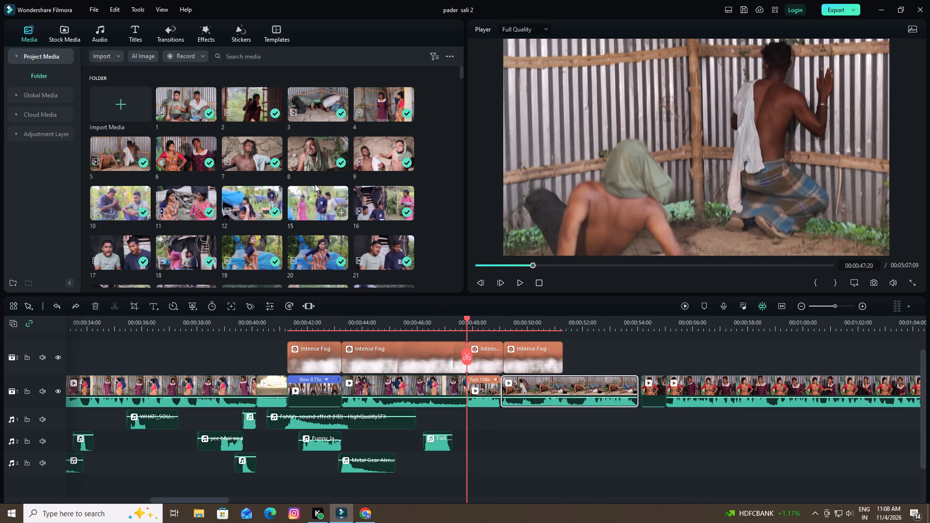
pyautogui.click(243, 56)
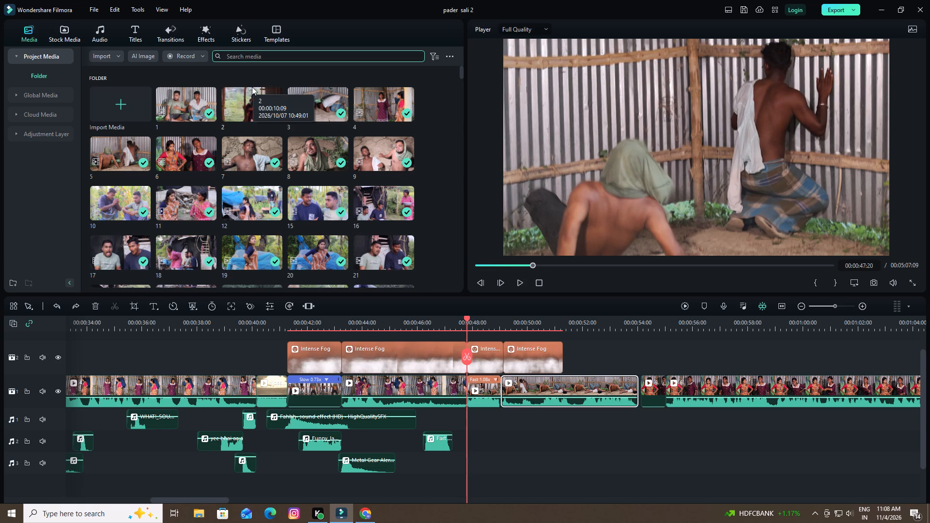
pyautogui.scroll(-6, 254, 113)
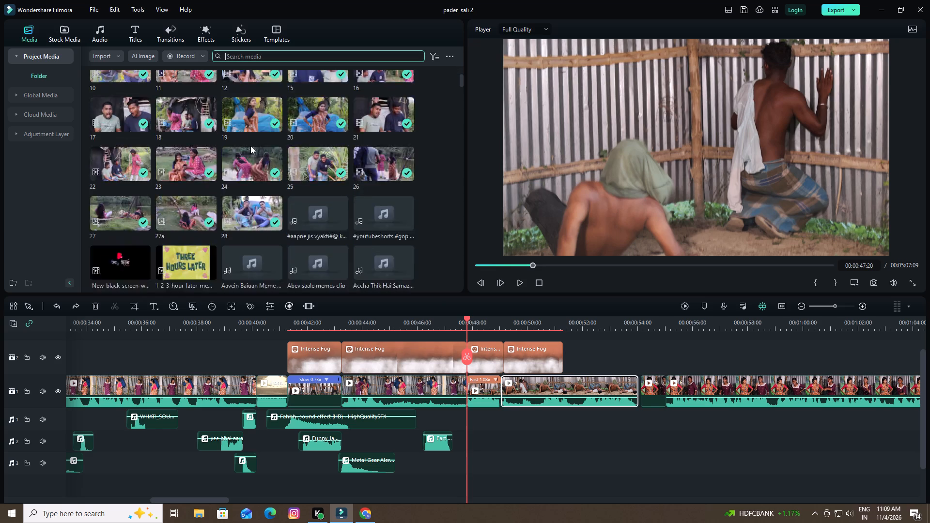
pyautogui.scroll(-6, 250, 146)
pyautogui.scroll(-4, 245, 189)
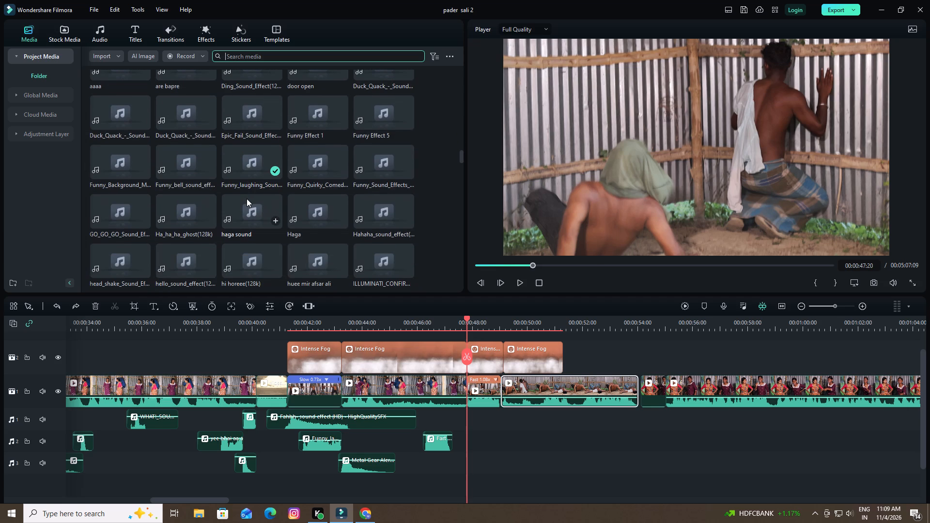
pyautogui.scroll(-3, 260, 199)
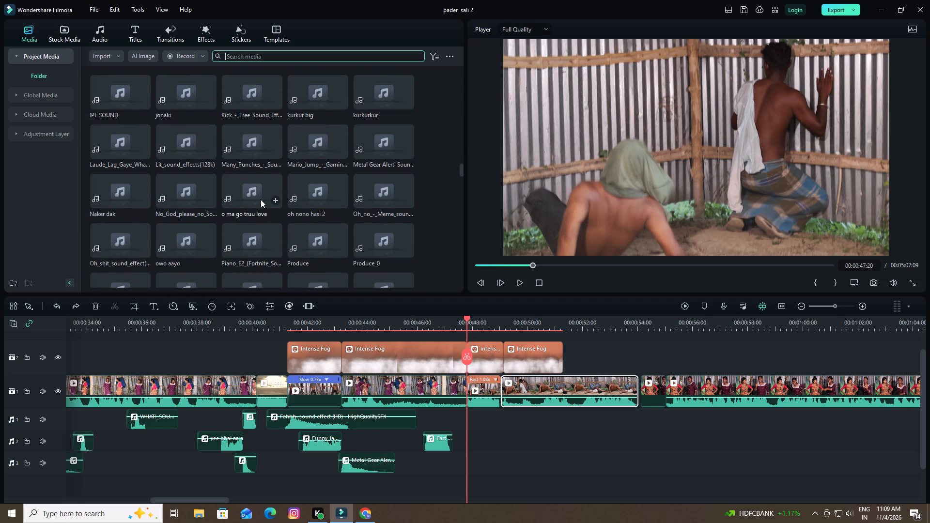
pyautogui.scroll(-3, 261, 200)
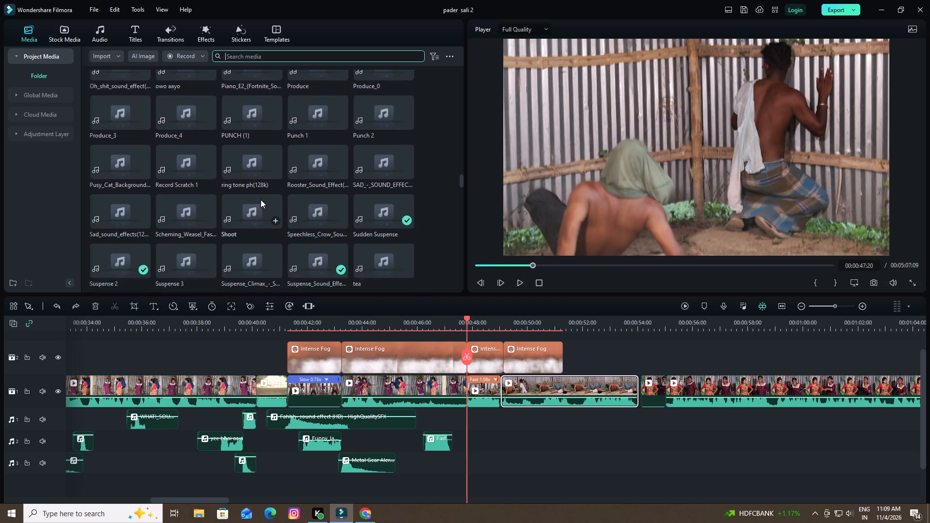
pyautogui.click(250, 184)
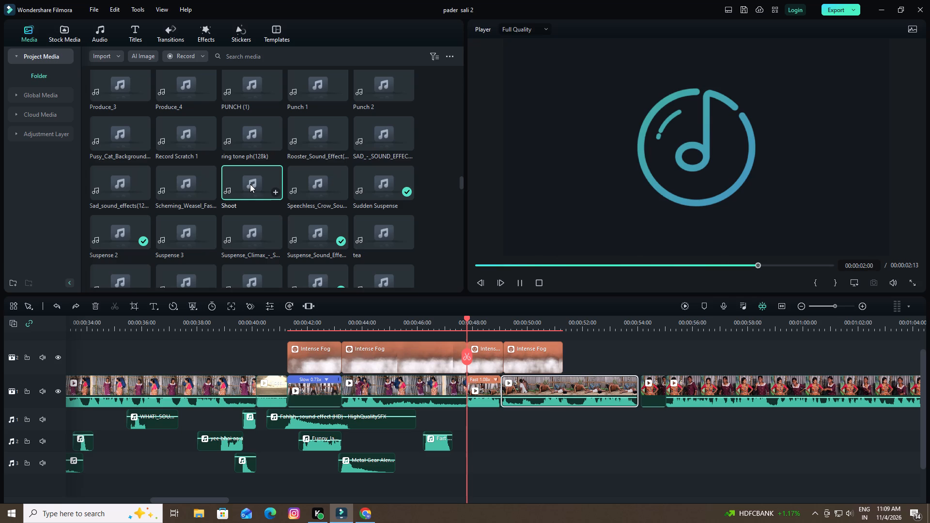
pyautogui.moveTo(250, 184); pyautogui.dragTo(453, 408)
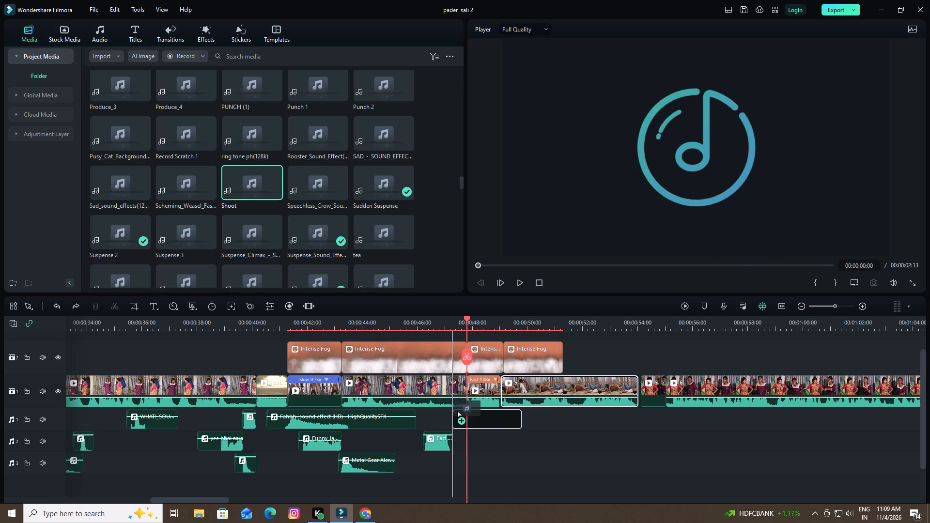
pyautogui.moveTo(453, 408); pyautogui.dragTo(459, 413)
# Move the Shoot sound earlier so its loud part lines up with the start of the sped-up men's clip, and play it.
pyautogui.moveTo(477, 417); pyautogui.dragTo(459, 415)
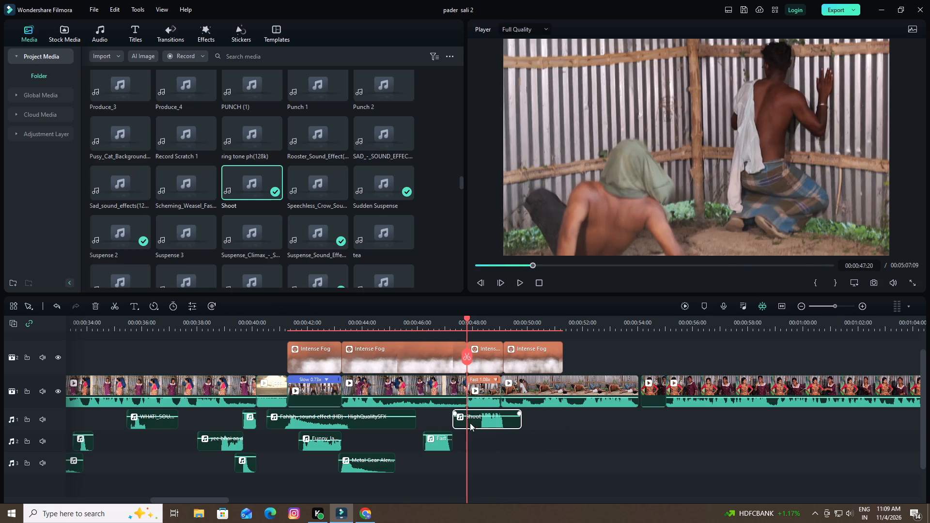
pyautogui.moveTo(470, 423); pyautogui.dragTo(452, 423)
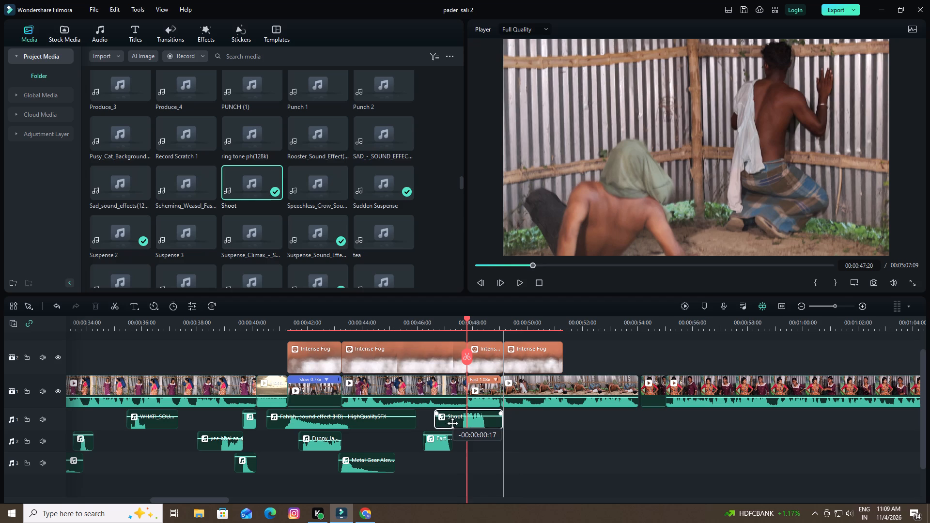
pyautogui.moveTo(452, 423); pyautogui.dragTo(453, 423)
pyautogui.moveTo(492, 324); pyautogui.dragTo(527, 325)
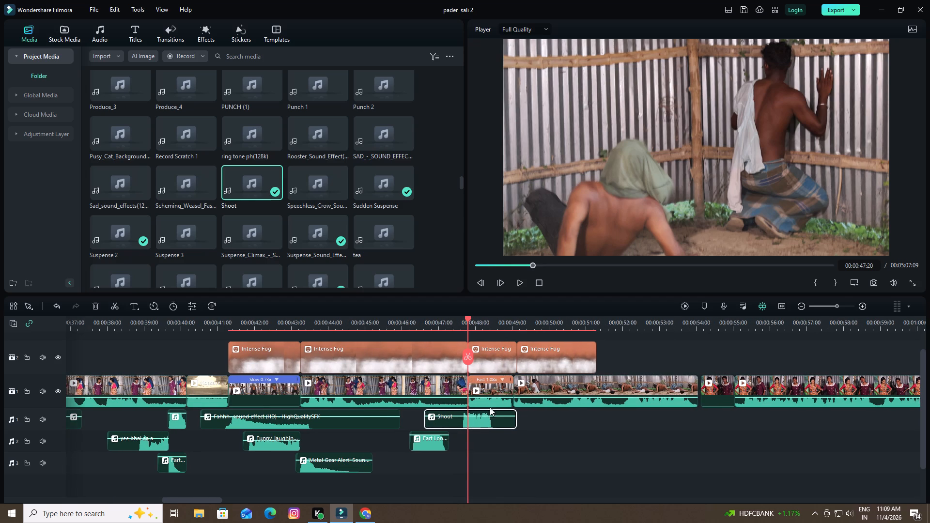
pyautogui.moveTo(475, 424); pyautogui.dragTo(487, 424)
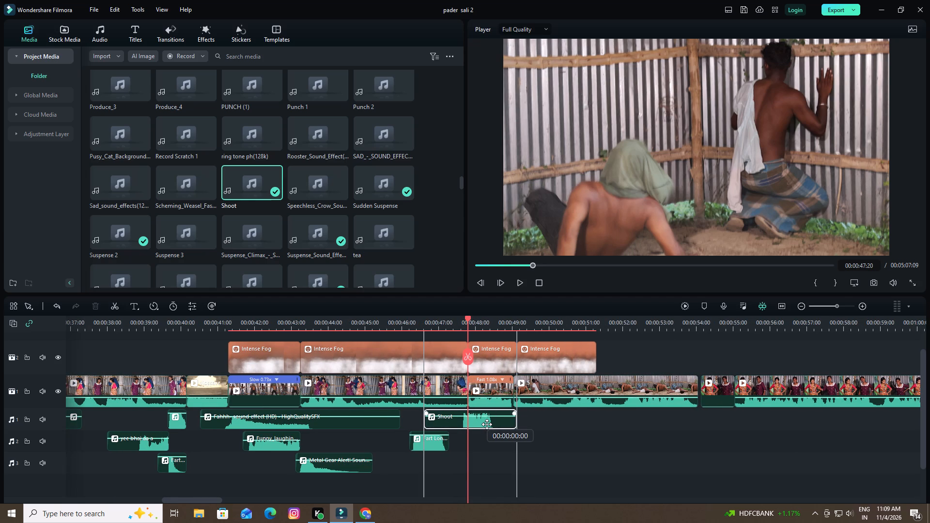
pyautogui.moveTo(487, 424); pyautogui.dragTo(493, 425)
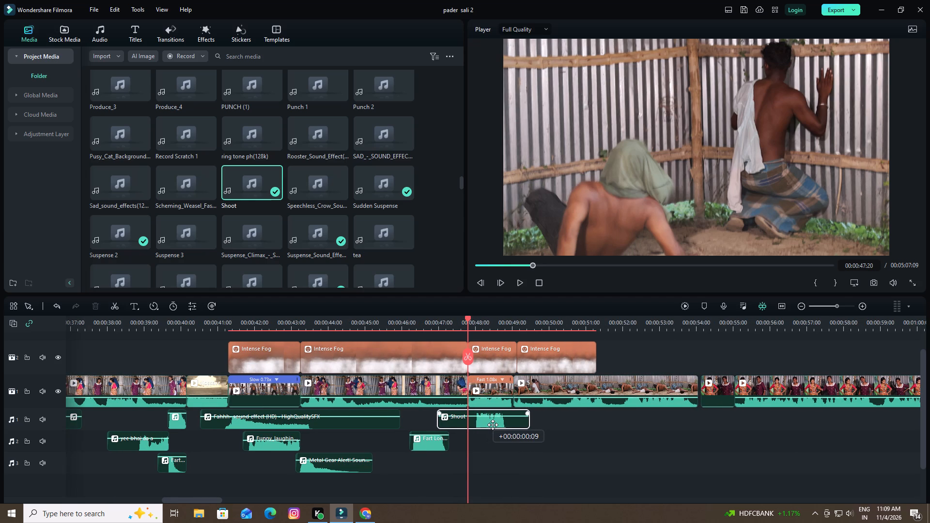
pyautogui.moveTo(493, 425); pyautogui.dragTo(490, 425)
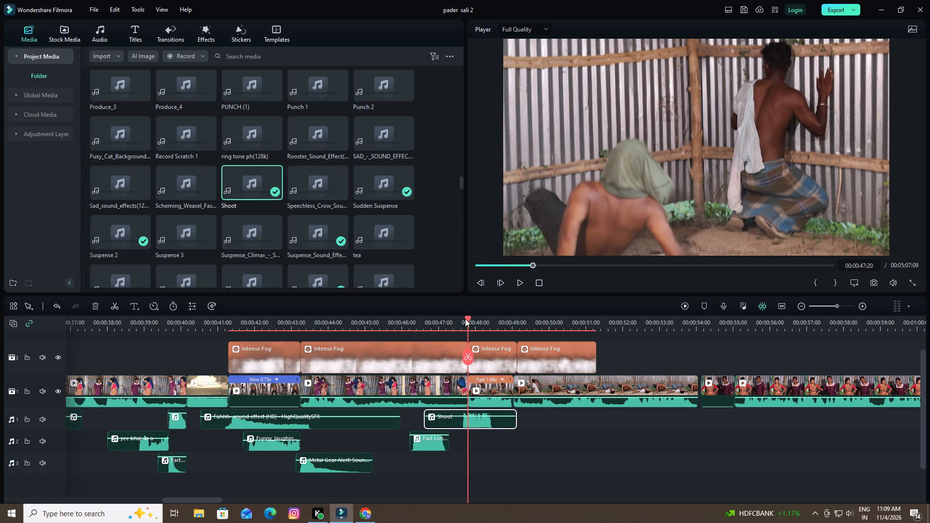
pyautogui.moveTo(466, 318); pyautogui.dragTo(520, 328)
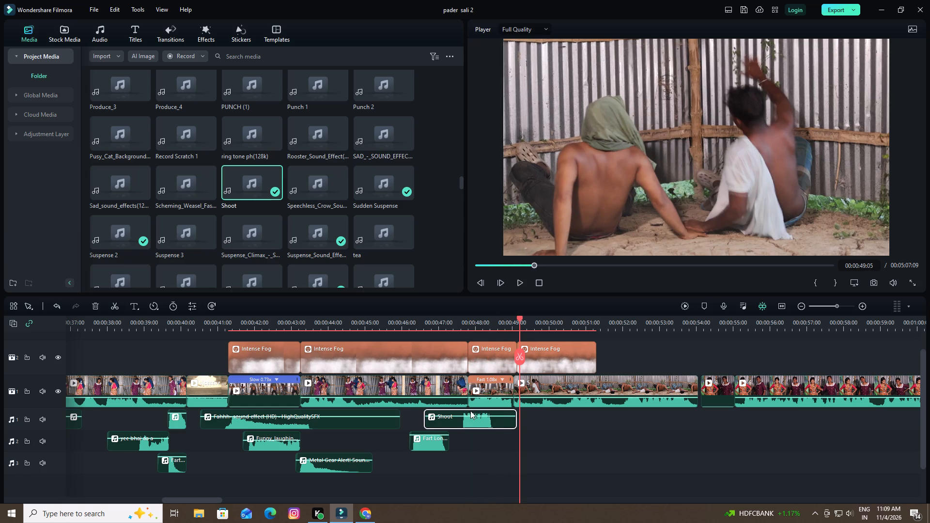
pyautogui.moveTo(476, 423); pyautogui.dragTo(484, 423)
pyautogui.moveTo(520, 319); pyautogui.dragTo(471, 319)
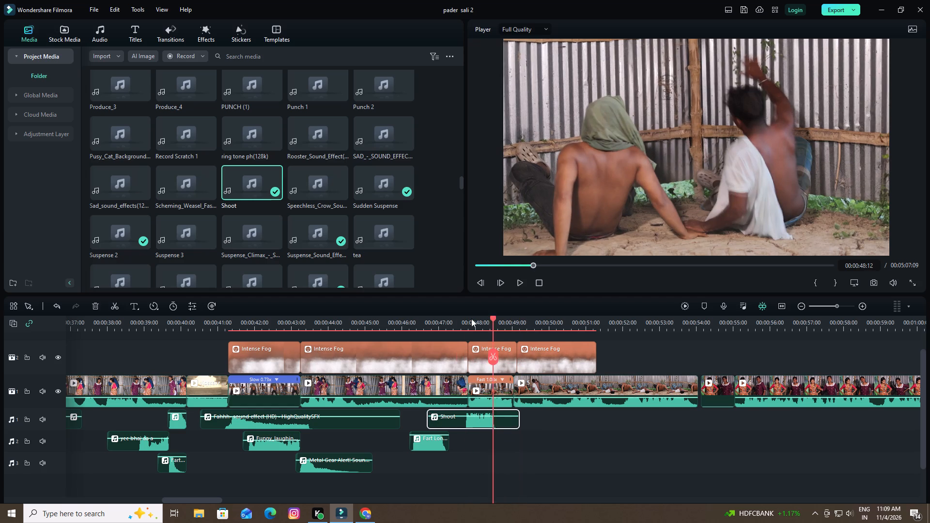
pyautogui.moveTo(471, 319); pyautogui.dragTo(457, 321)
pyautogui.press('space')
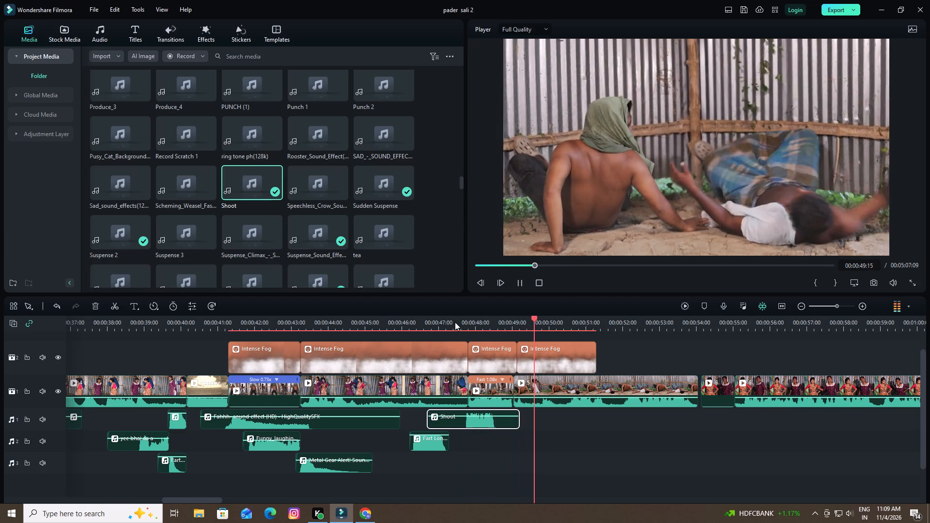
pyautogui.press('space')
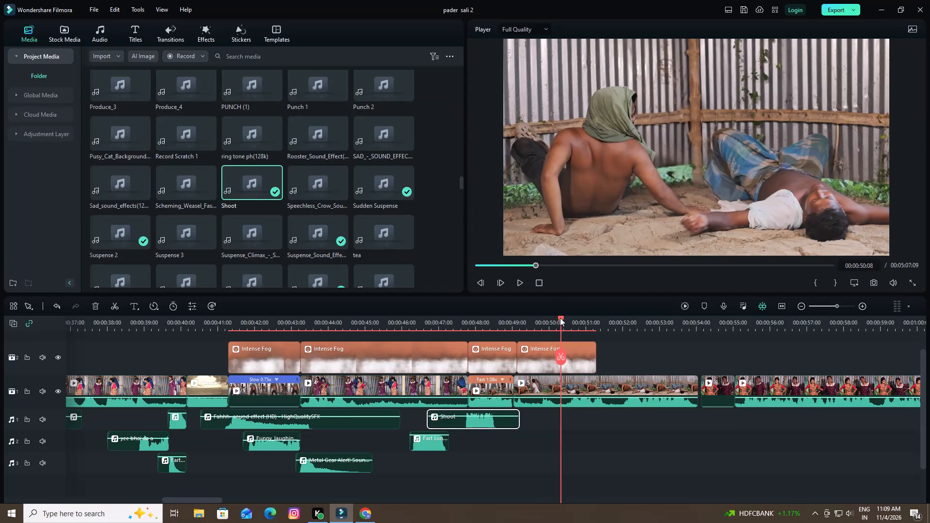
# Search the project media for "hi", place hi horeee(128k) on the second audio track from the sped-up men's clip's start, and play it.
pyautogui.moveTo(560, 318); pyautogui.dragTo(494, 332)
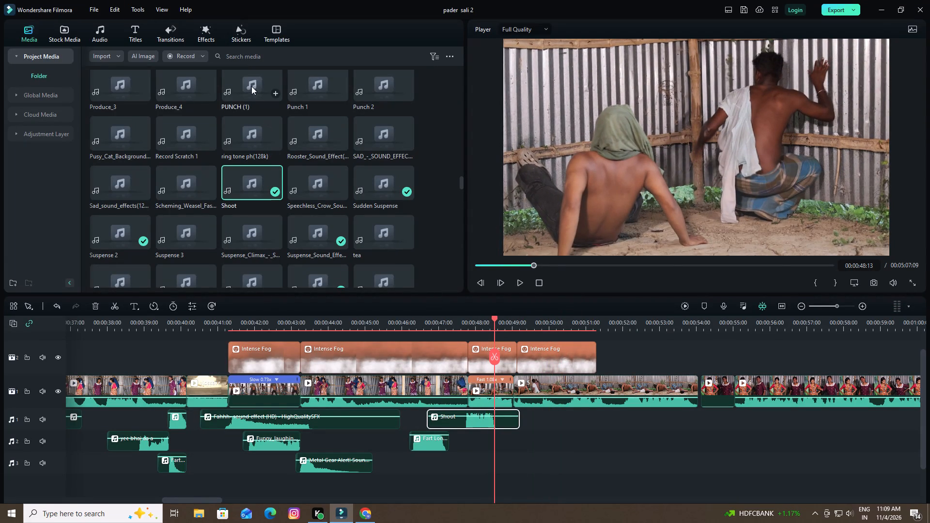
pyautogui.click(240, 56)
pyautogui.write('hi')
pyautogui.press('Return')
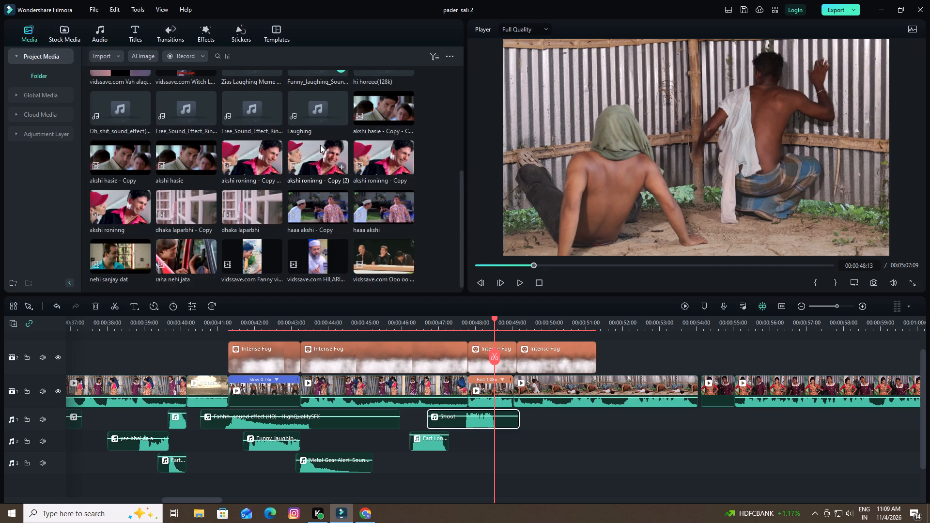
pyautogui.click(314, 109)
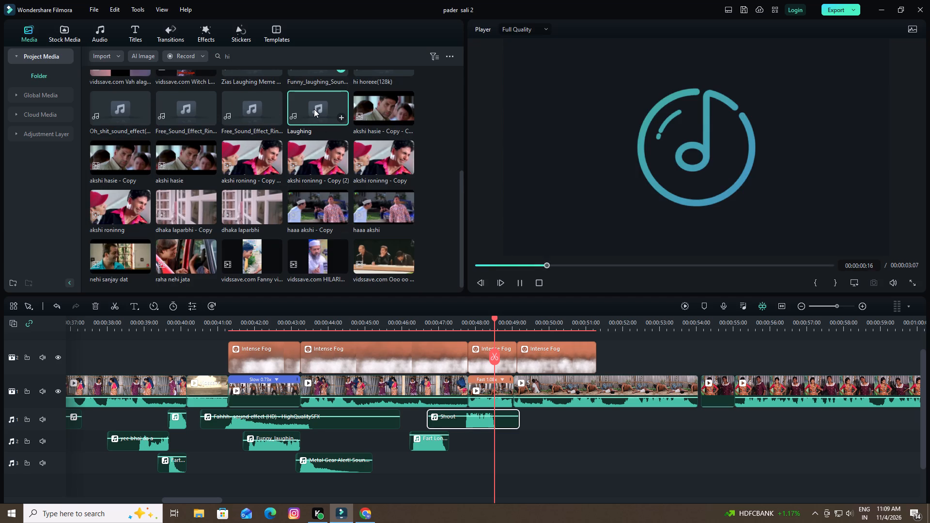
pyautogui.scroll(2, 314, 109)
pyautogui.moveTo(364, 206); pyautogui.dragTo(484, 424)
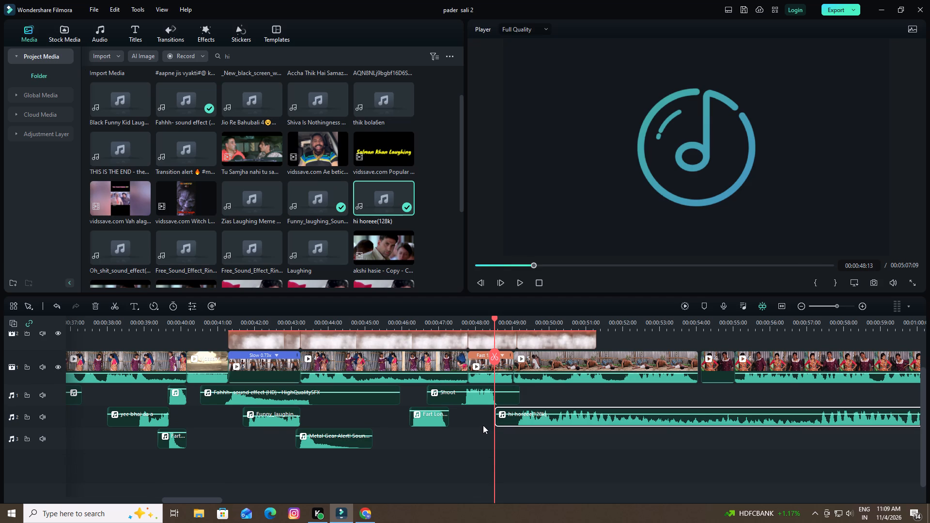
pyautogui.moveTo(511, 426); pyautogui.dragTo(491, 422)
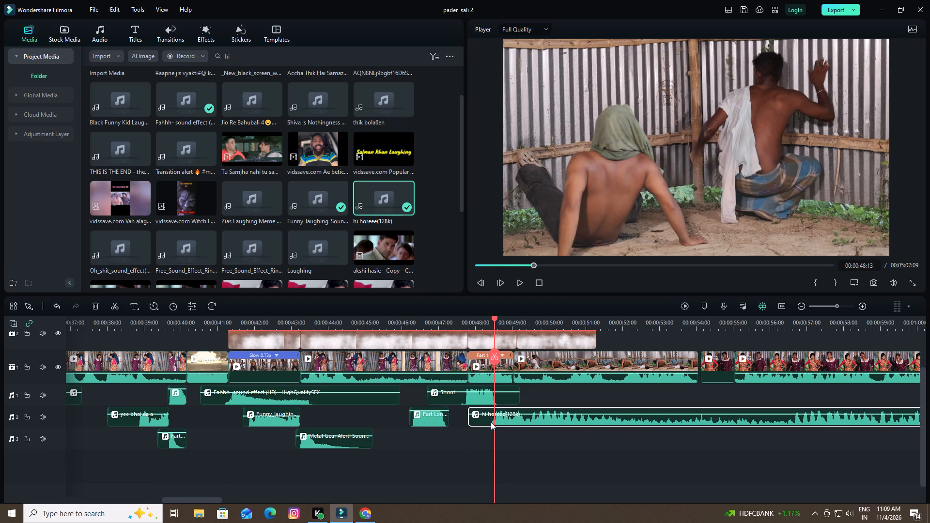
pyautogui.moveTo(494, 318); pyautogui.dragTo(463, 320)
pyautogui.press('space')
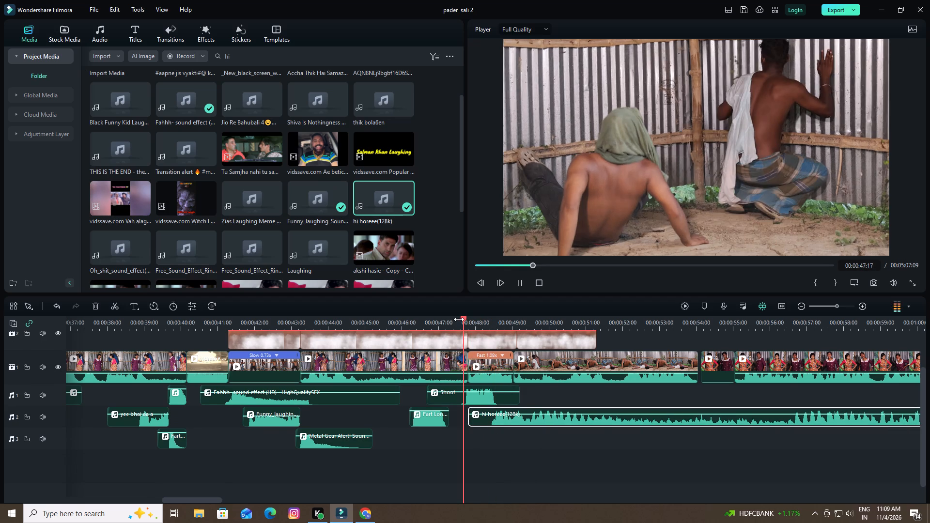
pyautogui.press('space')
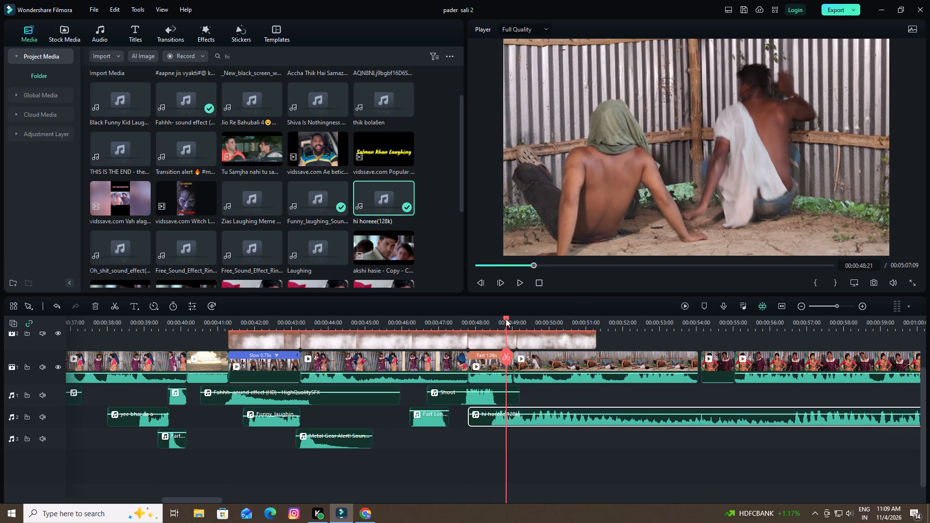
pyautogui.moveTo(506, 318); pyautogui.dragTo(410, 332)
pyautogui.press('space')
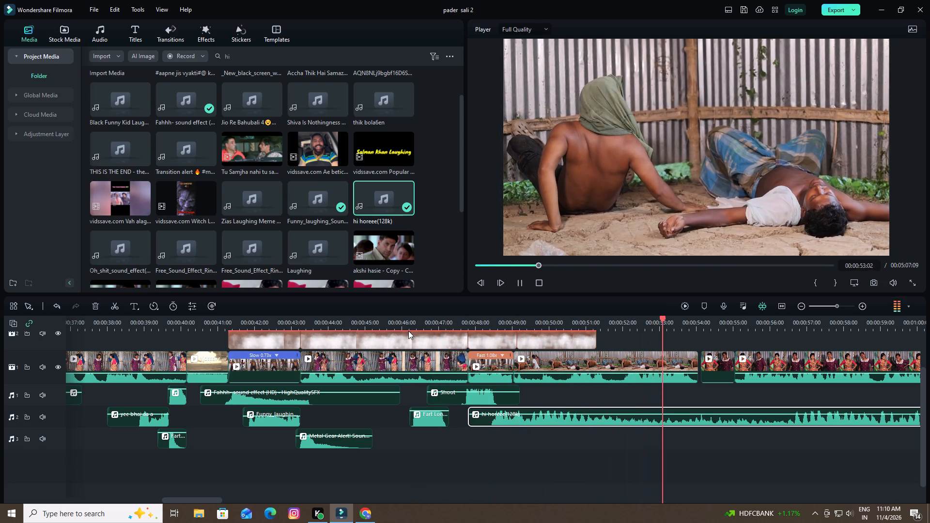
# Split hi horeee(128k) at 00:00:54:00, where the men's clip ends, and delete the part after the split.
pyautogui.press('space')
pyautogui.press('space')
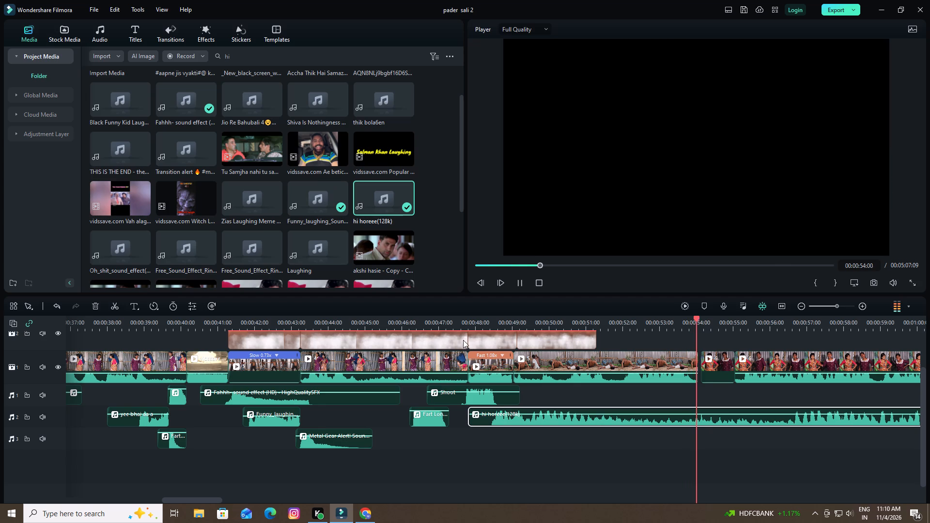
pyautogui.press('space')
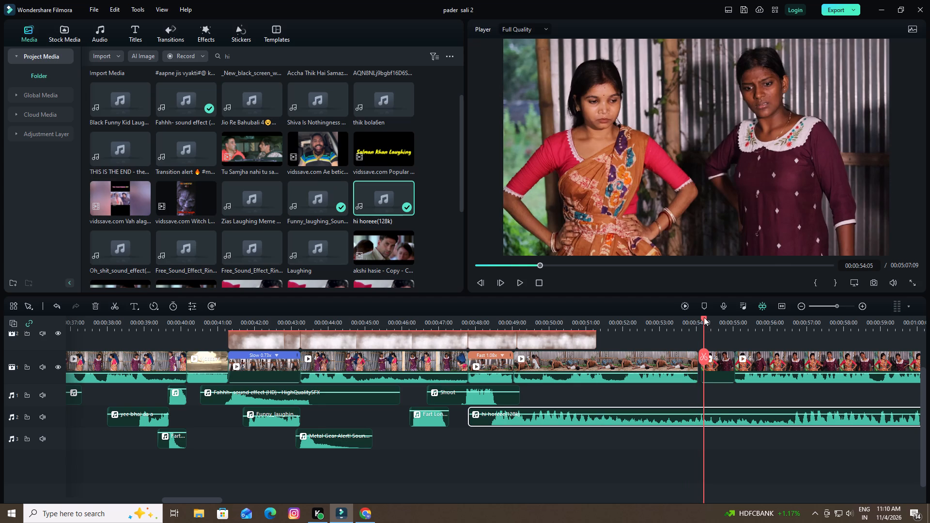
pyautogui.moveTo(704, 317); pyautogui.dragTo(697, 321)
pyautogui.click(697, 316)
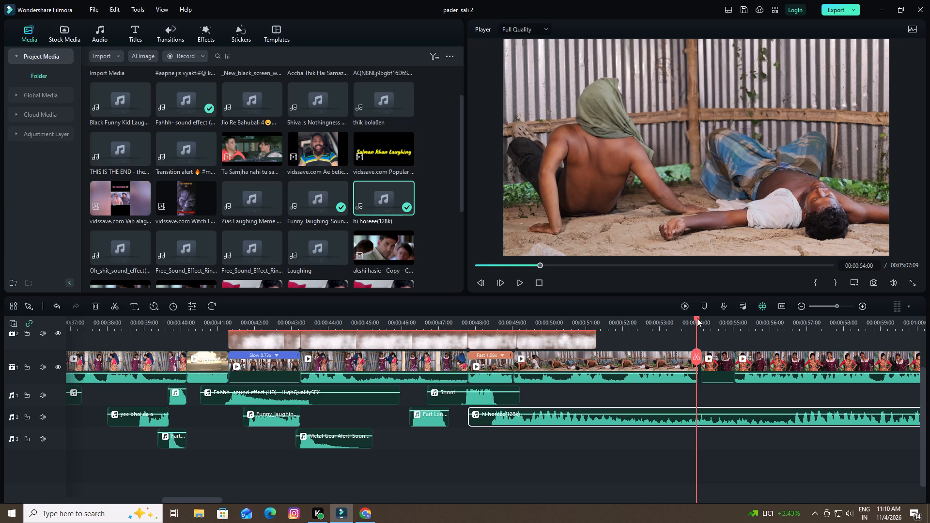
pyautogui.click(709, 419)
pyautogui.click(696, 354)
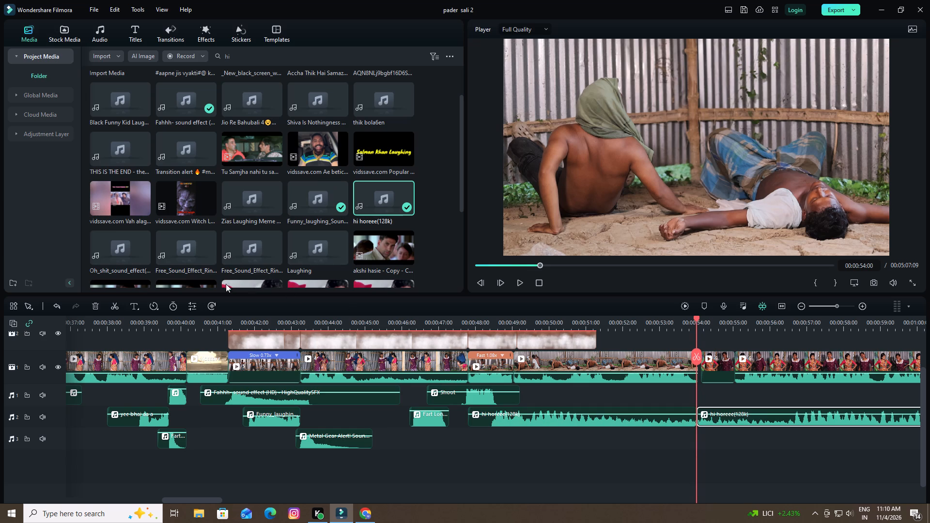
pyautogui.click(97, 306)
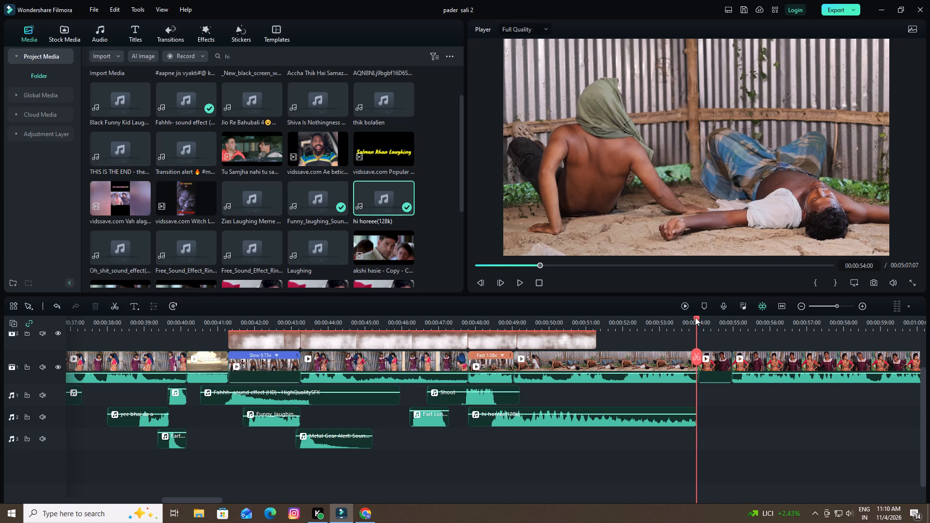
# Replay the change from the men's clip to the two women around 00:00:54:00 and return to 00:00:53:23.
pyautogui.moveTo(694, 317); pyautogui.dragTo(684, 321)
pyautogui.press('space')
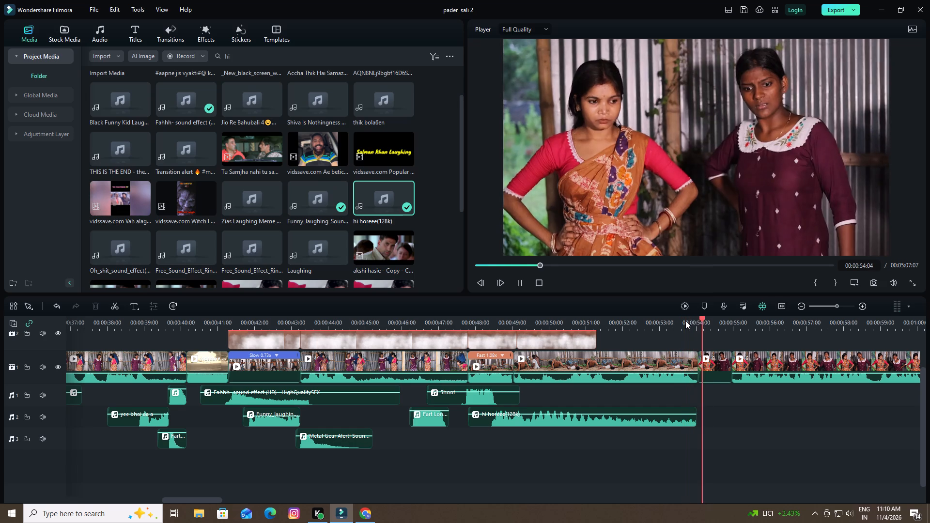
pyautogui.press('space')
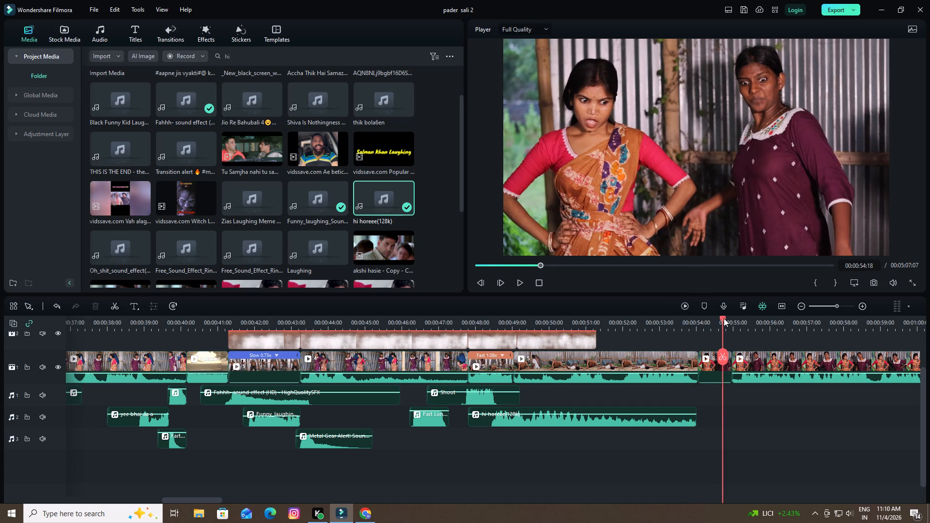
pyautogui.moveTo(722, 318); pyautogui.dragTo(688, 323)
pyautogui.press('space')
pyautogui.press('space')
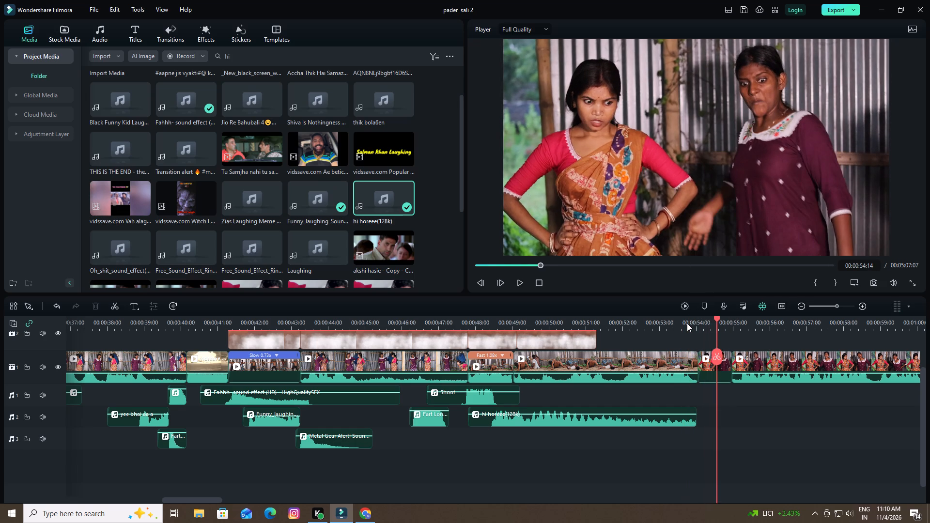
pyautogui.moveTo(715, 317); pyautogui.dragTo(695, 322)
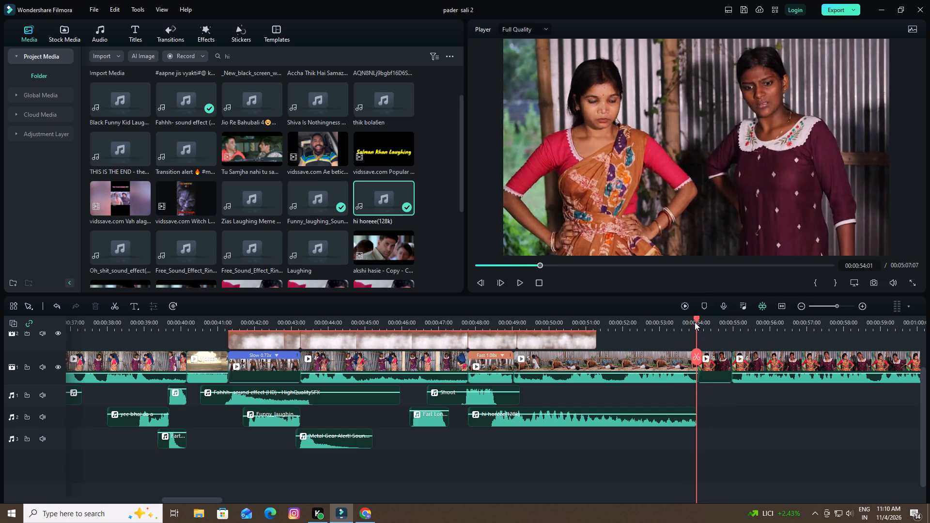
pyautogui.moveTo(695, 322); pyautogui.dragTo(693, 322)
pyautogui.moveTo(719, 321); pyautogui.dragTo(819, 329)
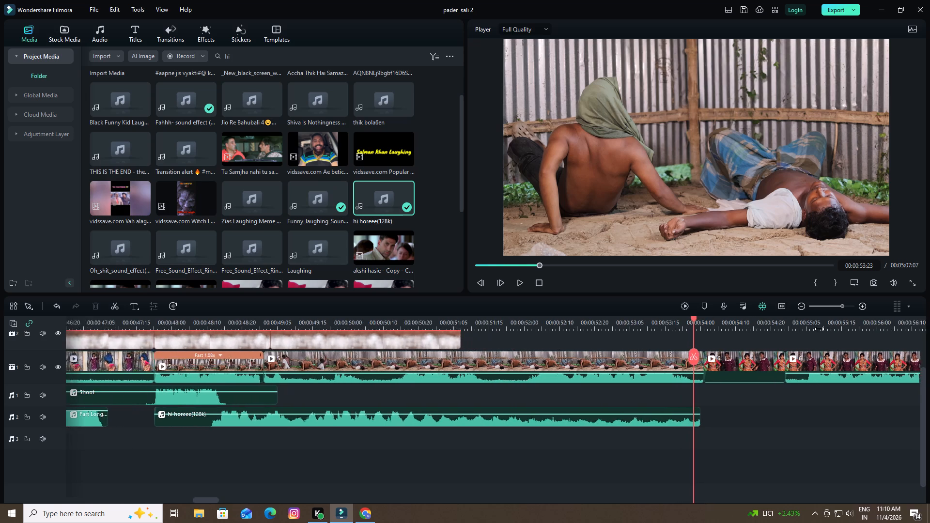
pyautogui.moveTo(819, 329); pyautogui.dragTo(830, 330)
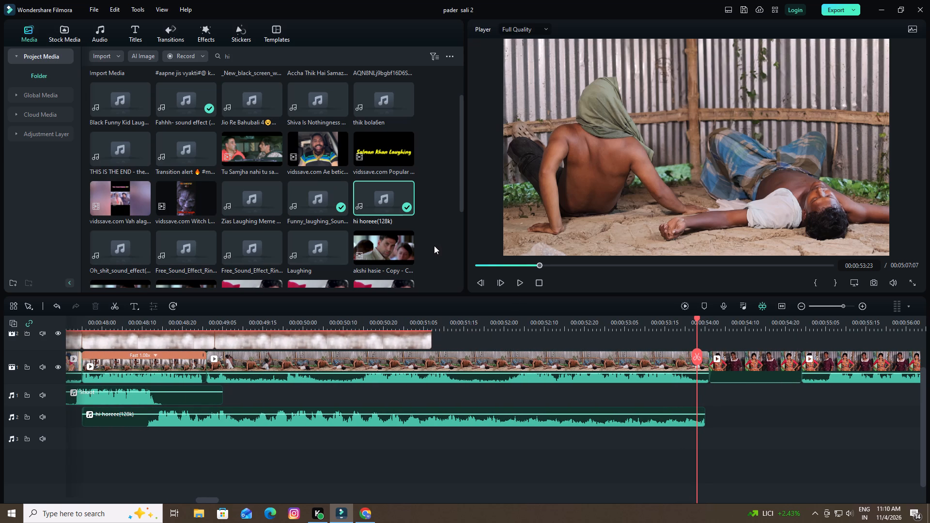
# Search the project media for "aa", audition aaaa and aa, and place aa on the first audio track from the end of hi horeee(128k).
pyautogui.click(245, 56)
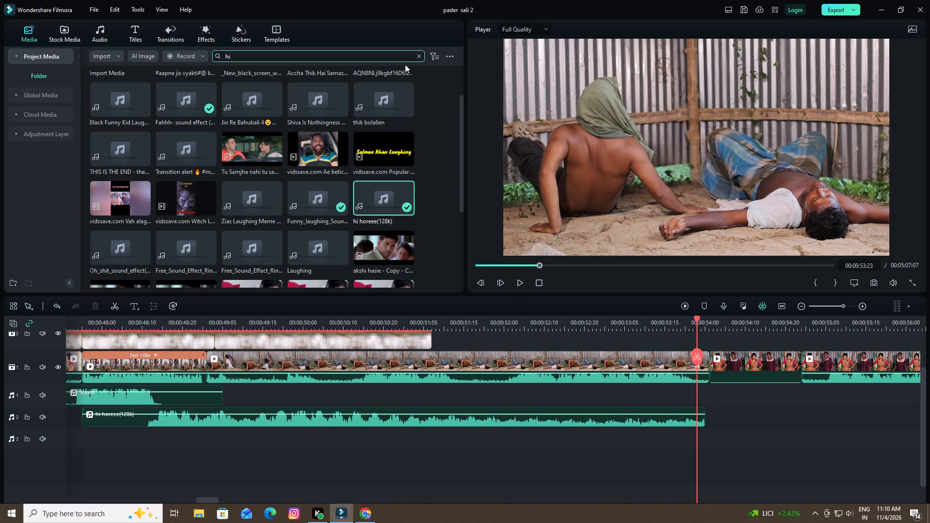
pyautogui.click(419, 56)
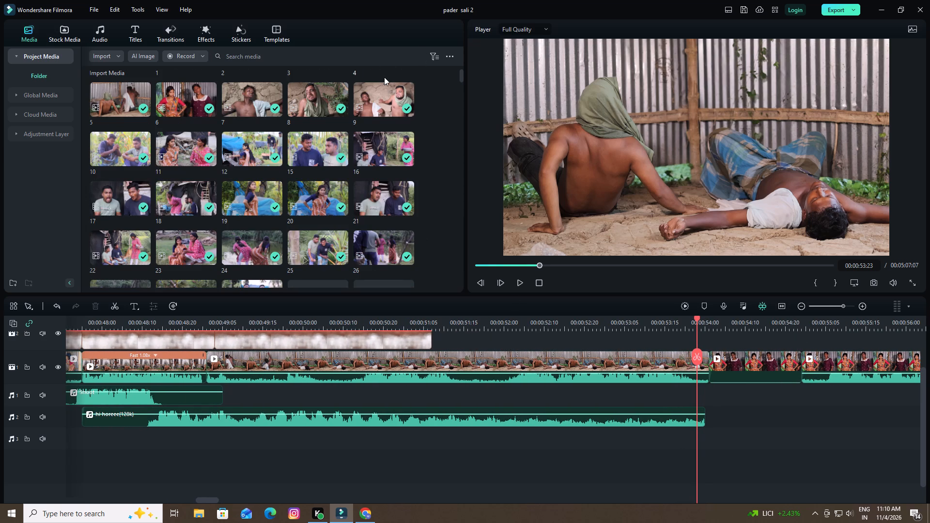
pyautogui.press('a')
pyautogui.press('a')
pyautogui.click(302, 54)
pyautogui.press('a')
pyautogui.press('a')
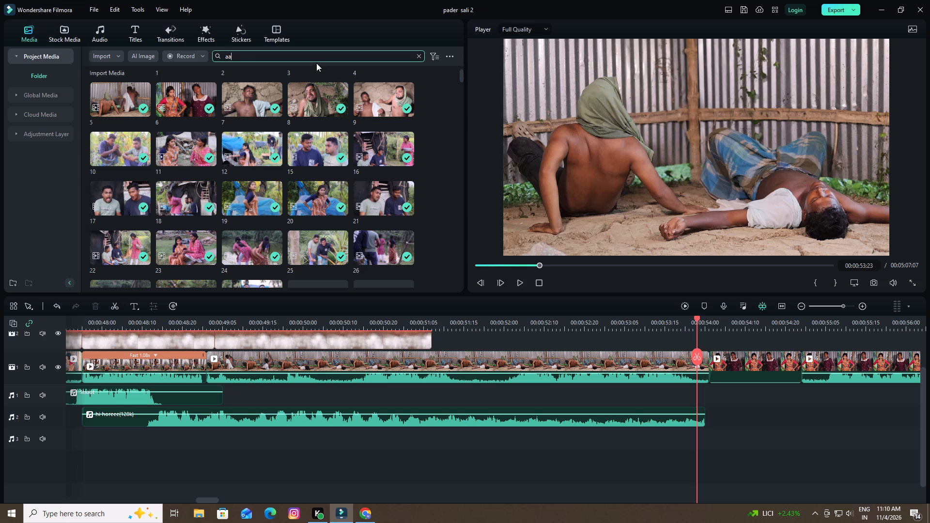
pyautogui.press('Return')
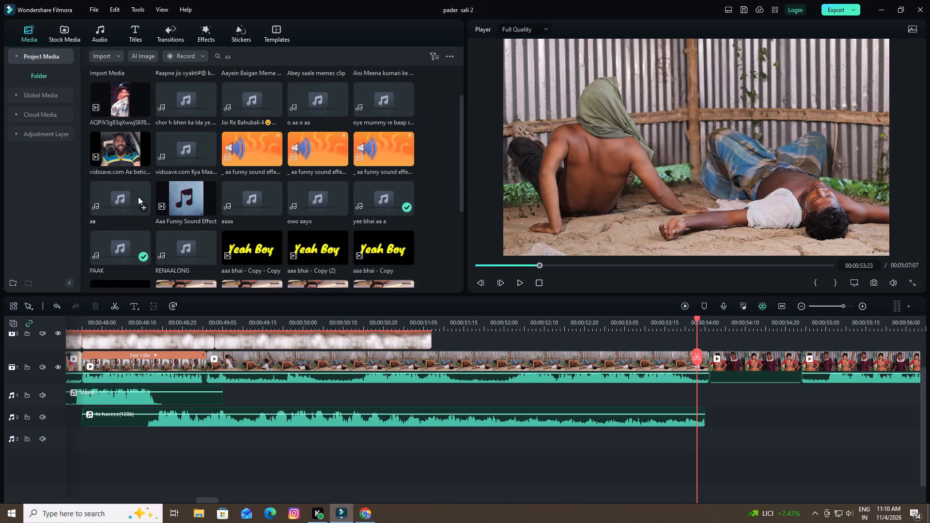
pyautogui.click(231, 188)
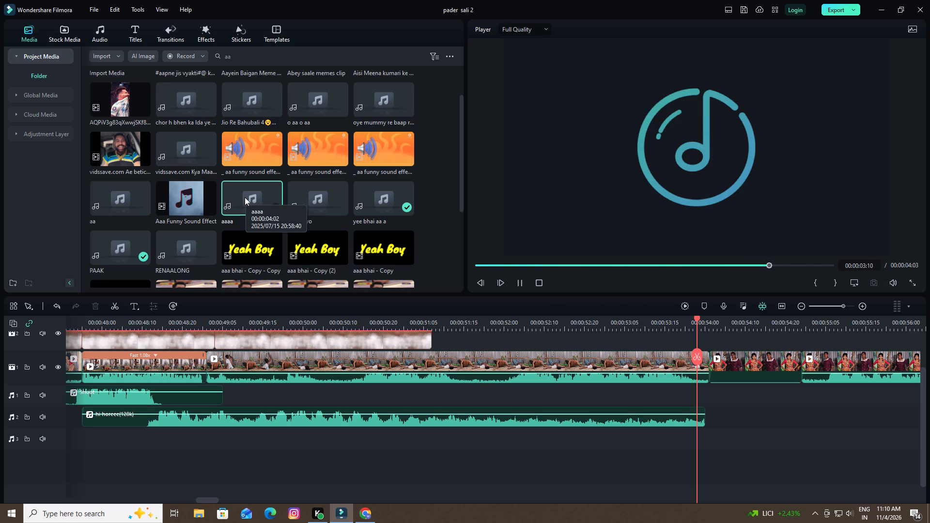
pyautogui.click(127, 194)
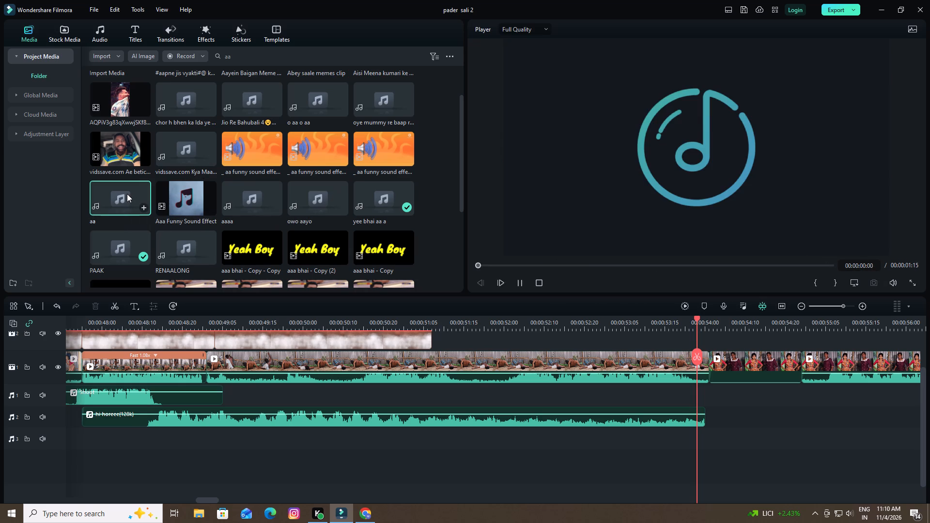
pyautogui.moveTo(116, 194); pyautogui.dragTo(701, 404)
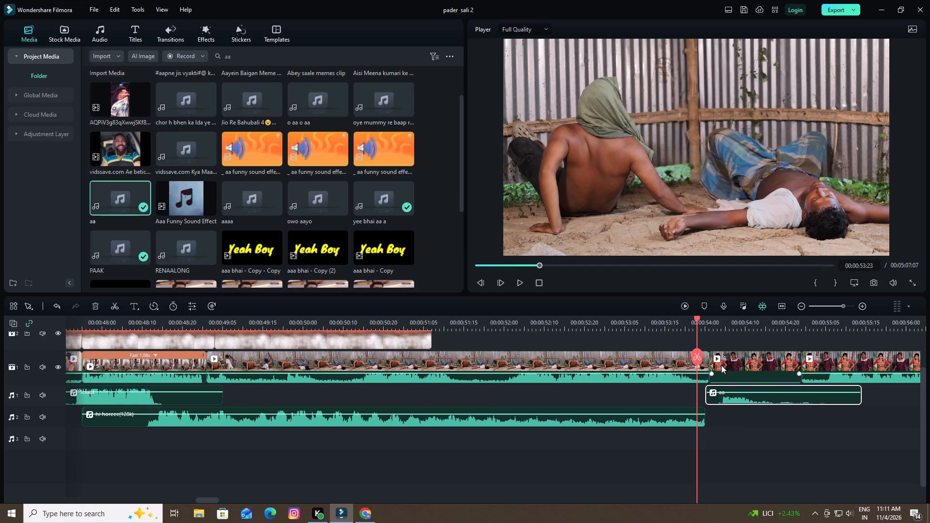
# Move the aa sound earlier to start at 00:00:53:23, raise its volume, and play it over the women's clip.
pyautogui.moveTo(744, 397); pyautogui.dragTo(726, 398)
pyautogui.moveTo(727, 392); pyautogui.dragTo(728, 377)
pyautogui.press('space')
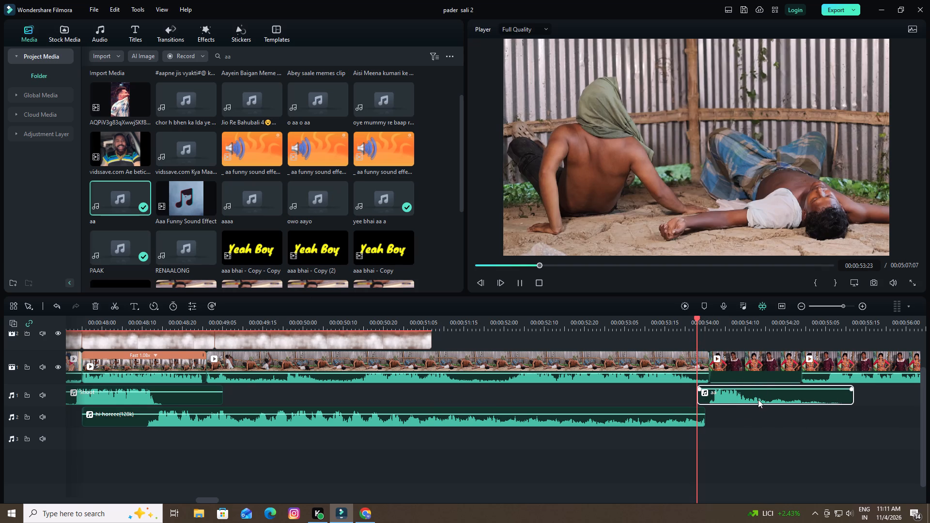
pyautogui.press('space')
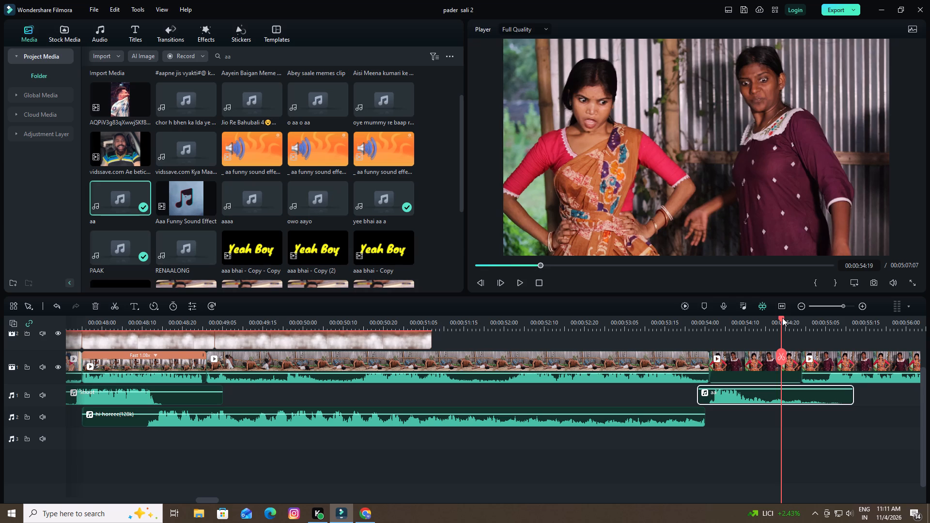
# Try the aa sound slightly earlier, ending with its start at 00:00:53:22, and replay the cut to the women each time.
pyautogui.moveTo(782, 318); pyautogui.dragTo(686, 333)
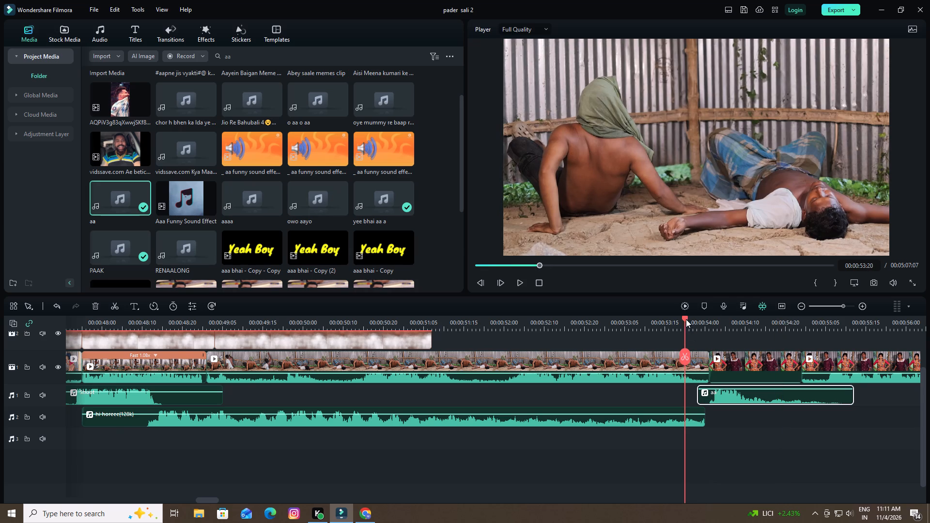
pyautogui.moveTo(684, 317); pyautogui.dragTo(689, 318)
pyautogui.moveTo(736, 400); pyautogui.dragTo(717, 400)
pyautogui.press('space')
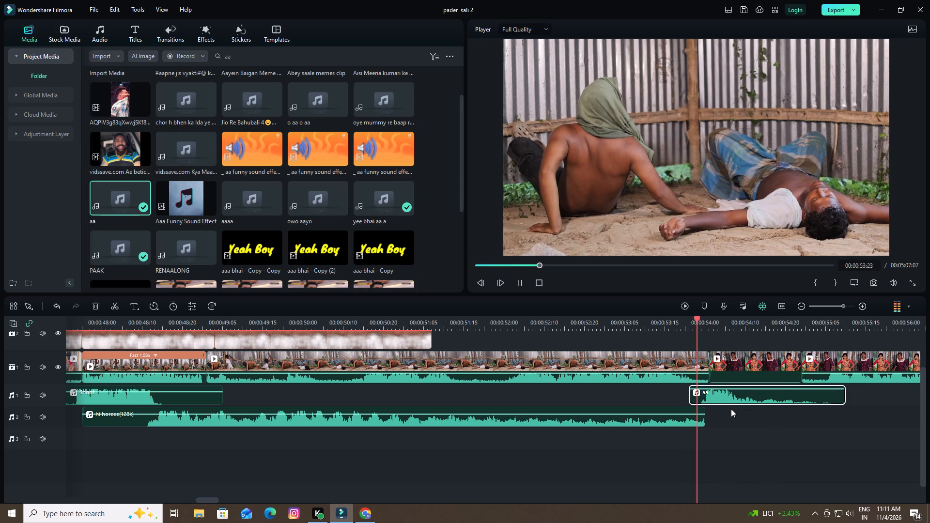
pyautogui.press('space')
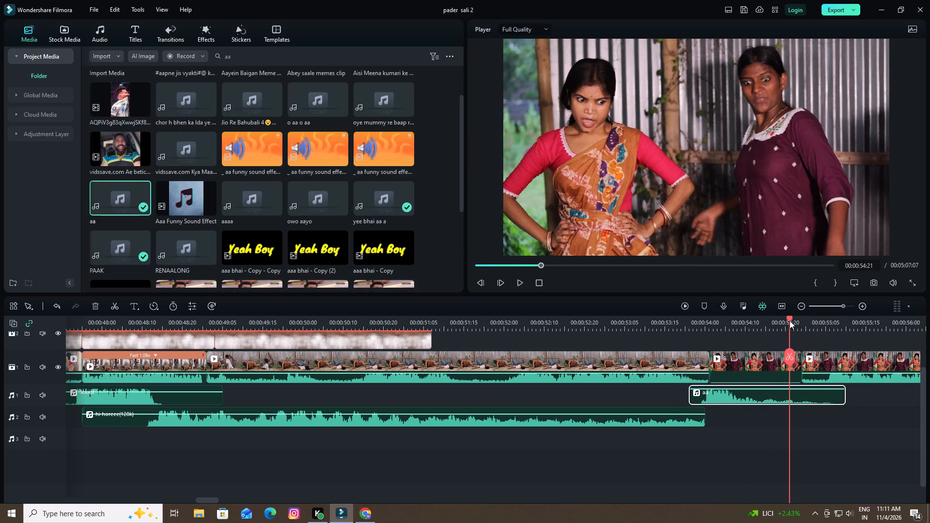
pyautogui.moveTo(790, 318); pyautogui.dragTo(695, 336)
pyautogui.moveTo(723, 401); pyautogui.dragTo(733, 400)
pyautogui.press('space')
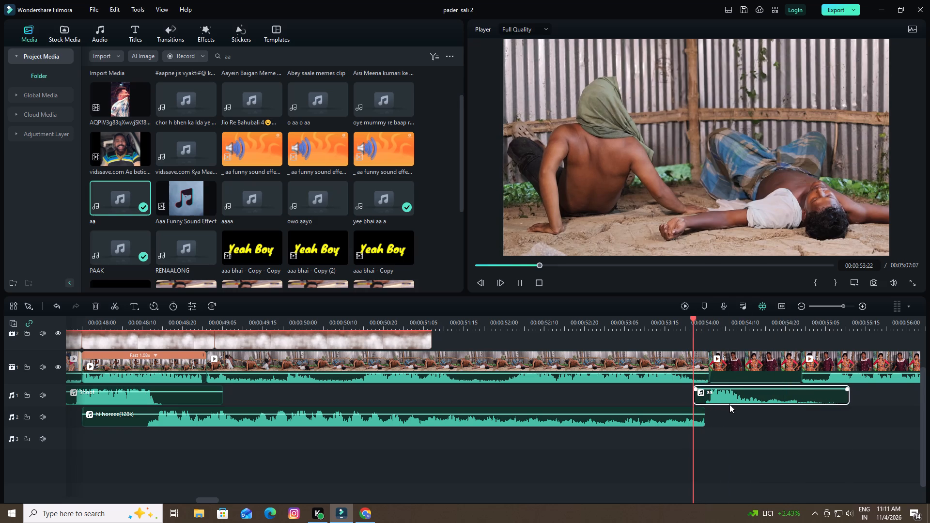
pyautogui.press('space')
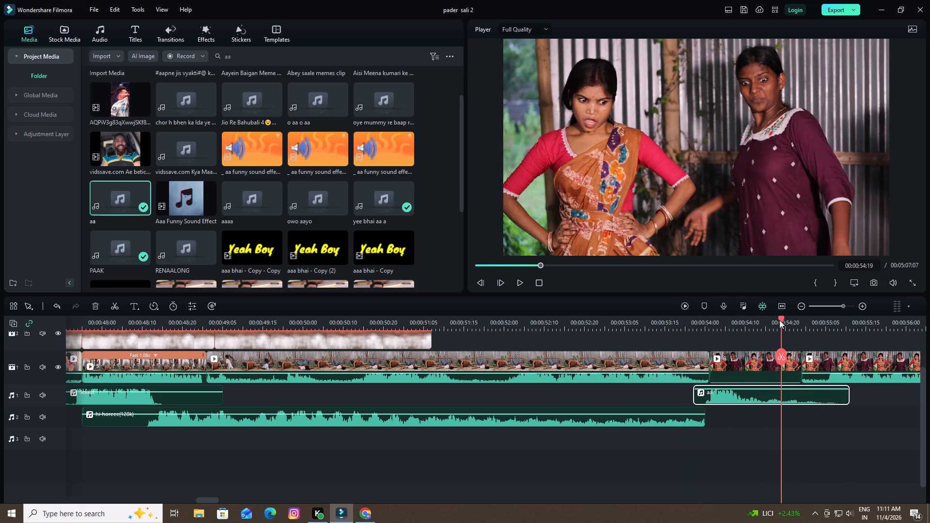
# Move the aa sound later so its loud part starts at 00:00:54:08, as the woman in maroon opens her mouth, and replay it.
pyautogui.moveTo(780, 318); pyautogui.dragTo(712, 336)
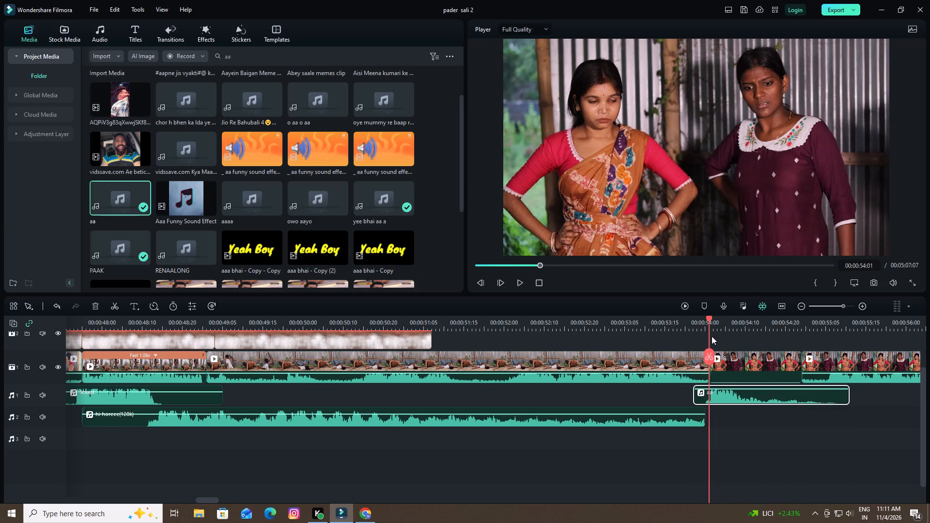
pyautogui.moveTo(712, 336); pyautogui.dragTo(718, 336)
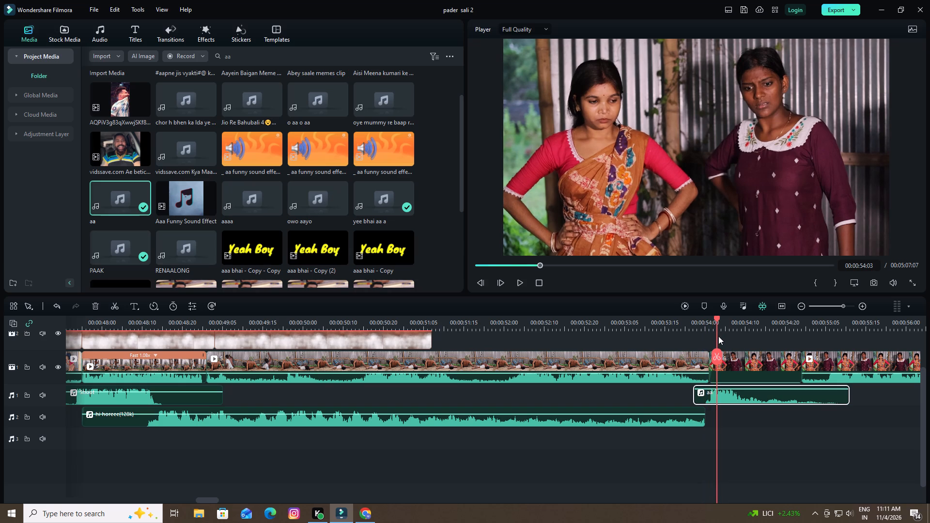
pyautogui.moveTo(718, 336); pyautogui.dragTo(736, 336)
pyautogui.moveTo(744, 400); pyautogui.dragTo(769, 400)
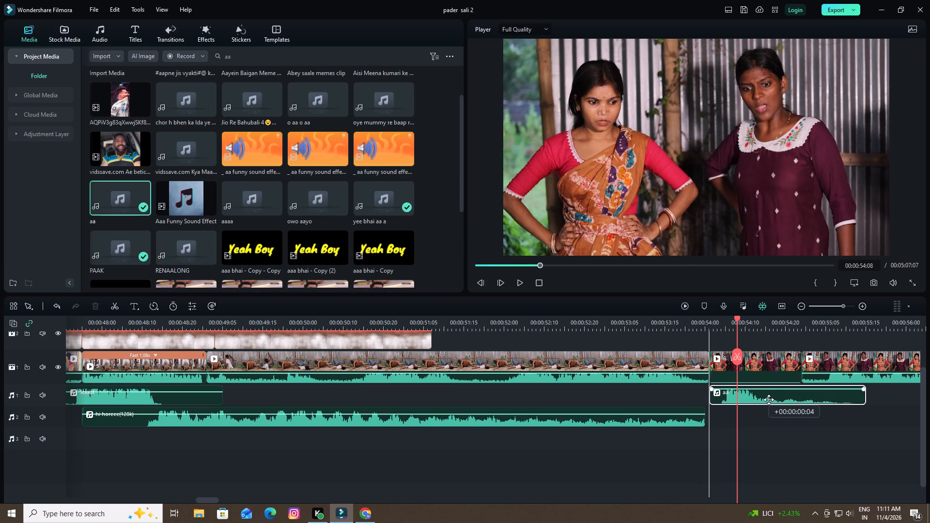
pyautogui.moveTo(769, 400); pyautogui.dragTo(777, 398)
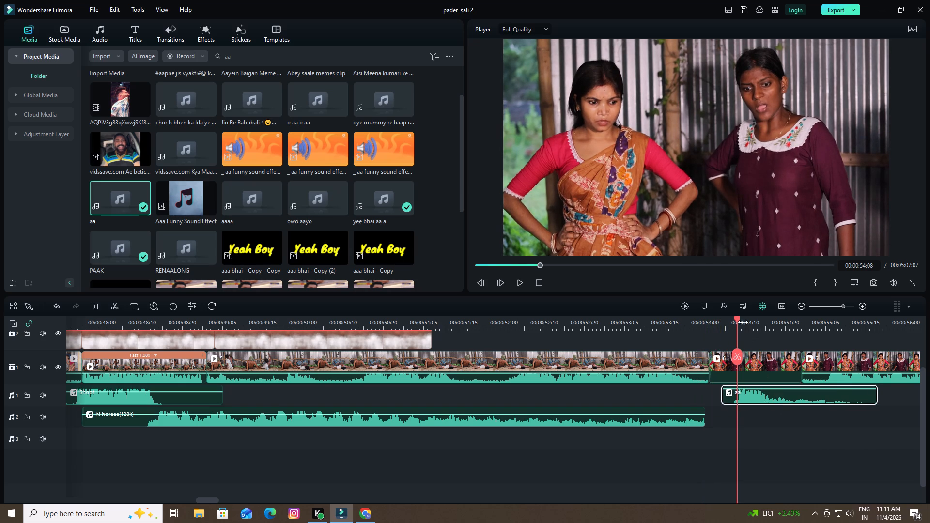
pyautogui.moveTo(736, 318); pyautogui.dragTo(700, 326)
pyautogui.press('space')
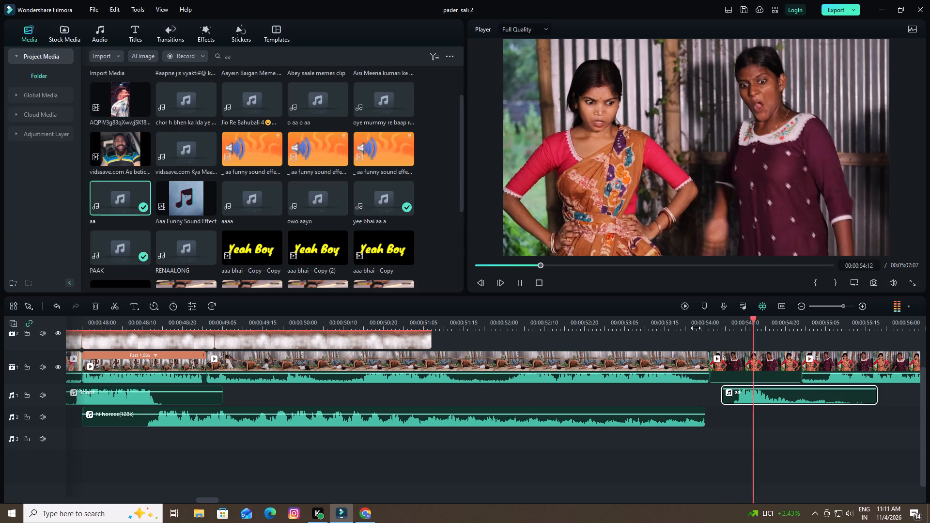
pyautogui.press('space')
pyautogui.moveTo(806, 317); pyautogui.dragTo(685, 336)
pyautogui.press('space')
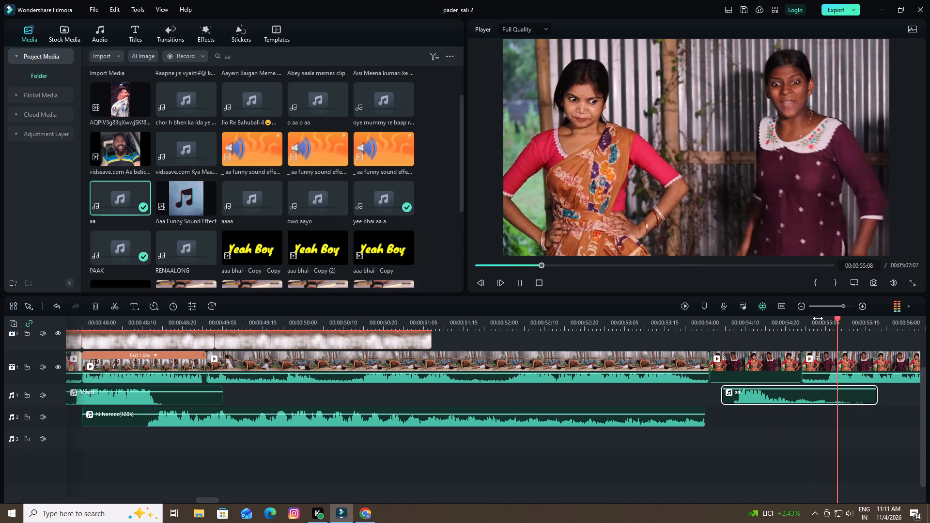
pyautogui.press('space')
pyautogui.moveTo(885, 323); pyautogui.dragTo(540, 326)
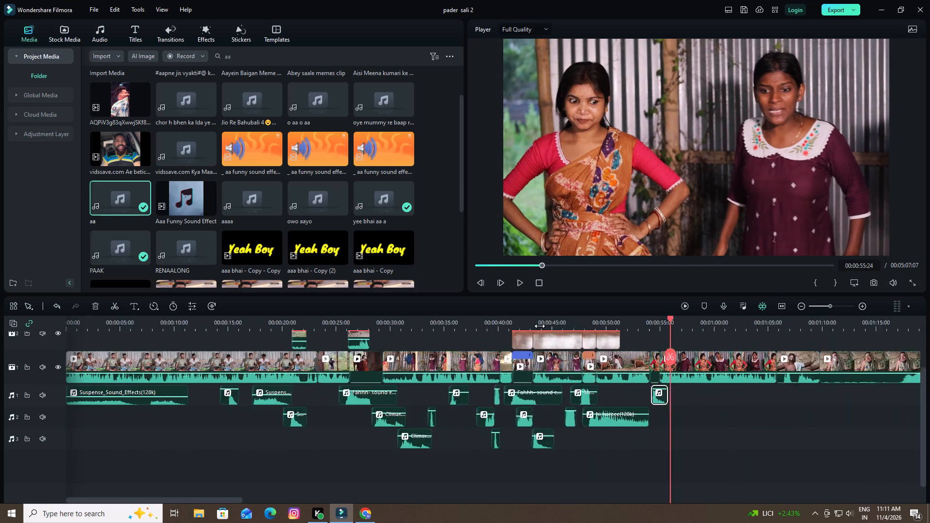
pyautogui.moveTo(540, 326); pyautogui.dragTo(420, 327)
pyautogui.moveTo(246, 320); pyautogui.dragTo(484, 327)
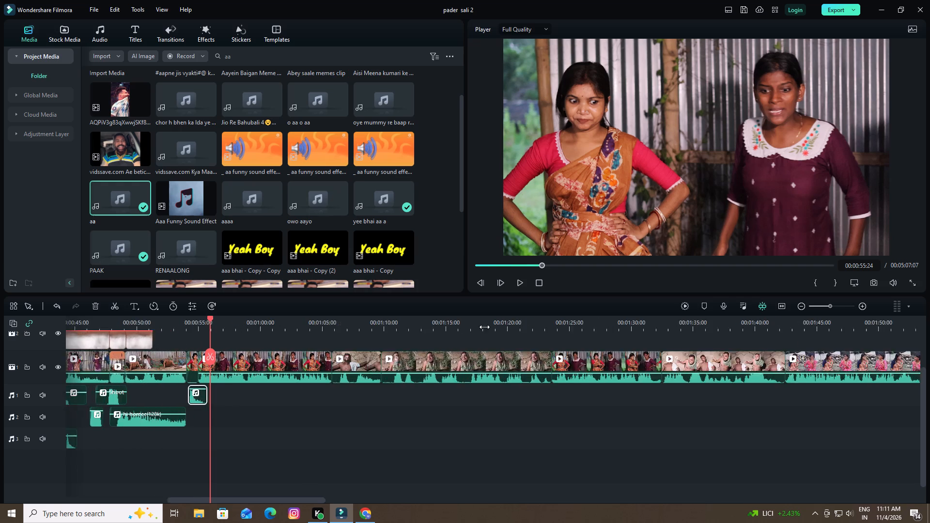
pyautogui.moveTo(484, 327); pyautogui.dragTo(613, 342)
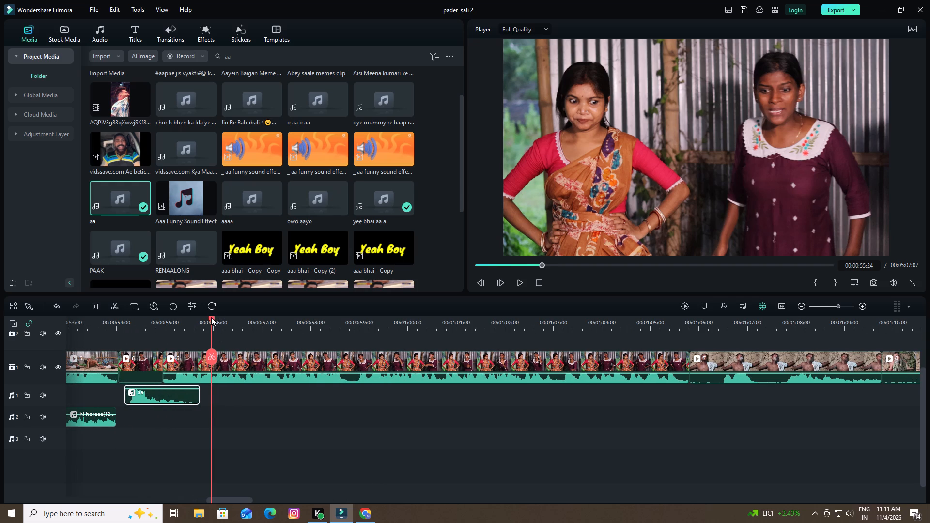
# Replay the cut to the women from 00:00:53:12 with the aa sound, and save the project.
pyautogui.moveTo(211, 318); pyautogui.dragTo(92, 330)
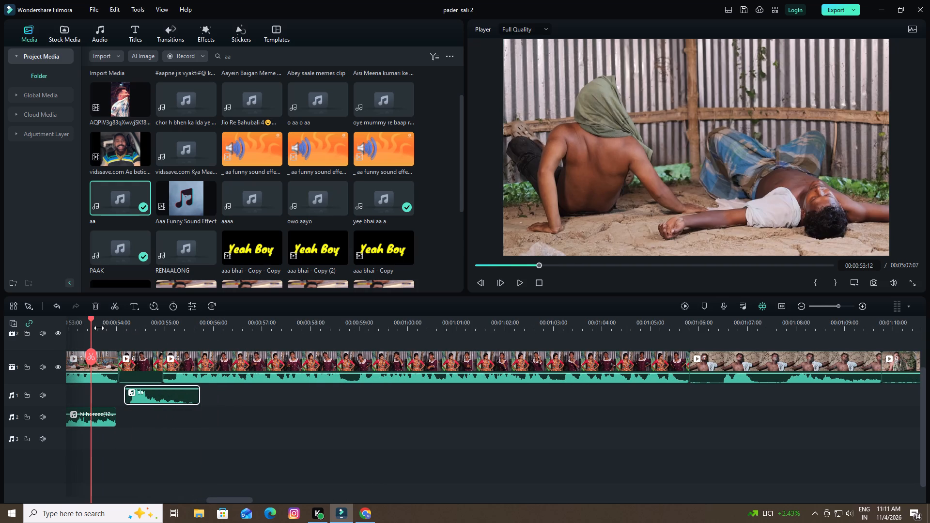
pyautogui.press('space')
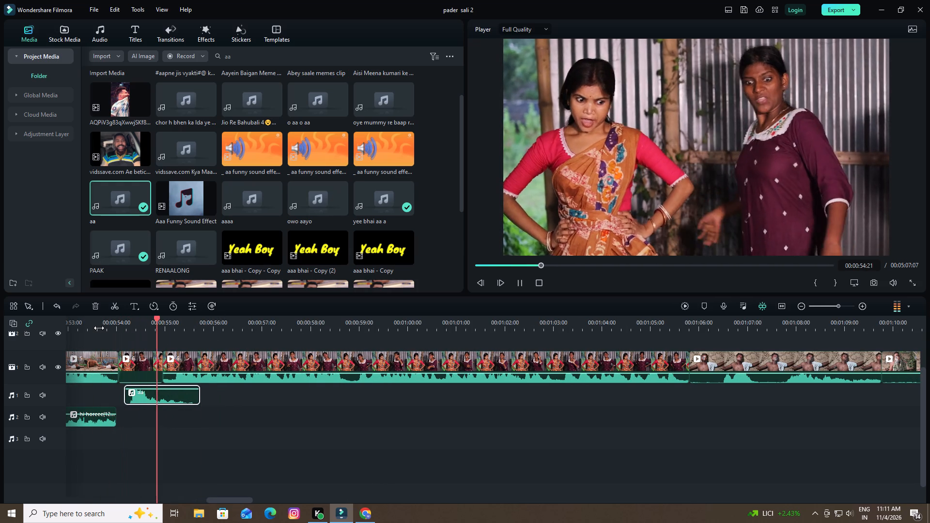
pyautogui.press('space')
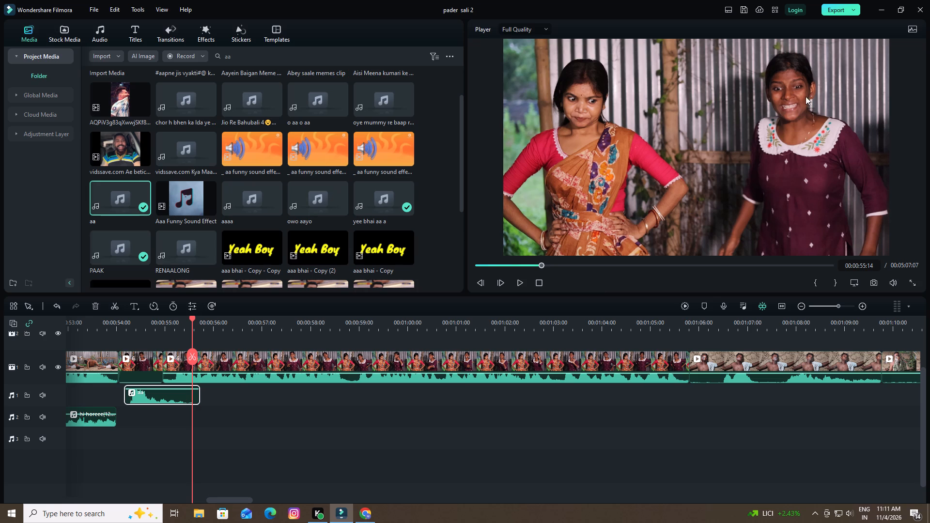
pyautogui.click(744, 11)
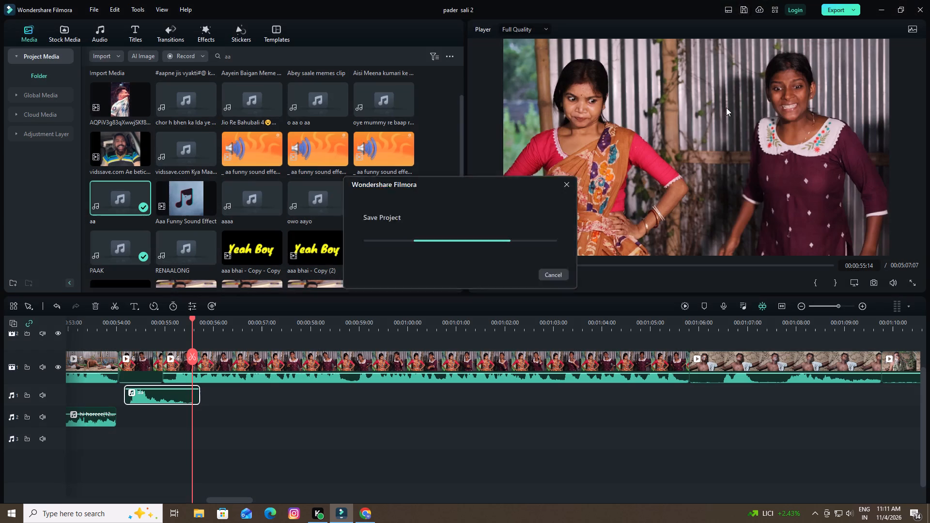
# Replay the hi horeee(128k) and aa sounds across the cut, continuing through the women's clip to about 00:00:58:23.
pyautogui.moveTo(191, 317); pyautogui.dragTo(169, 332)
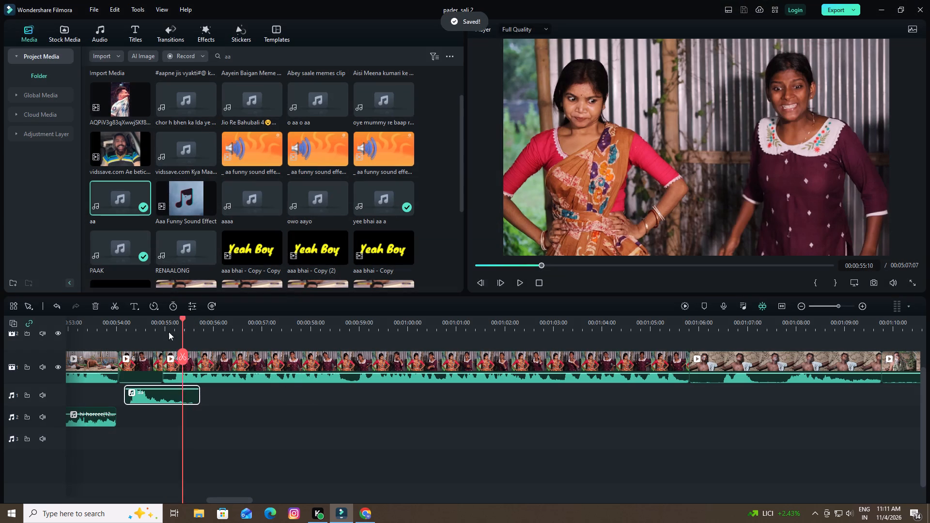
pyautogui.moveTo(169, 332); pyautogui.dragTo(91, 342)
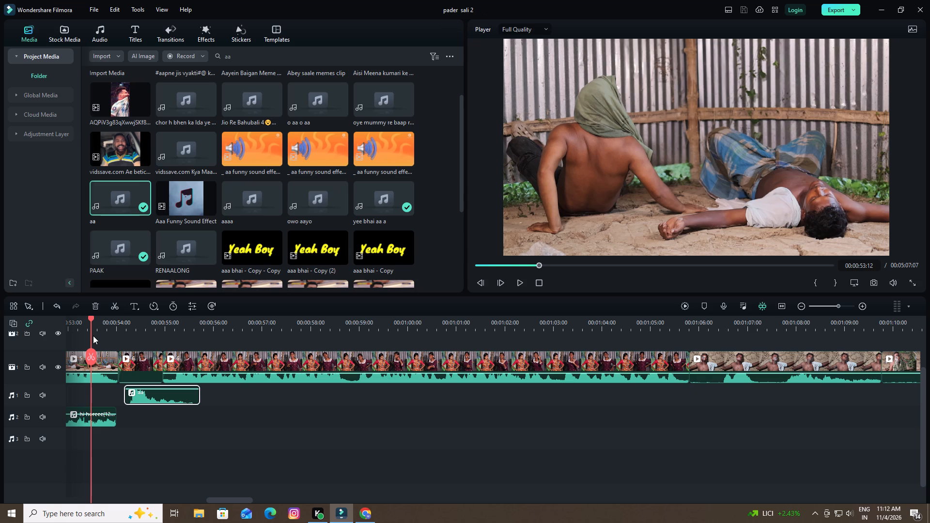
pyautogui.press('space')
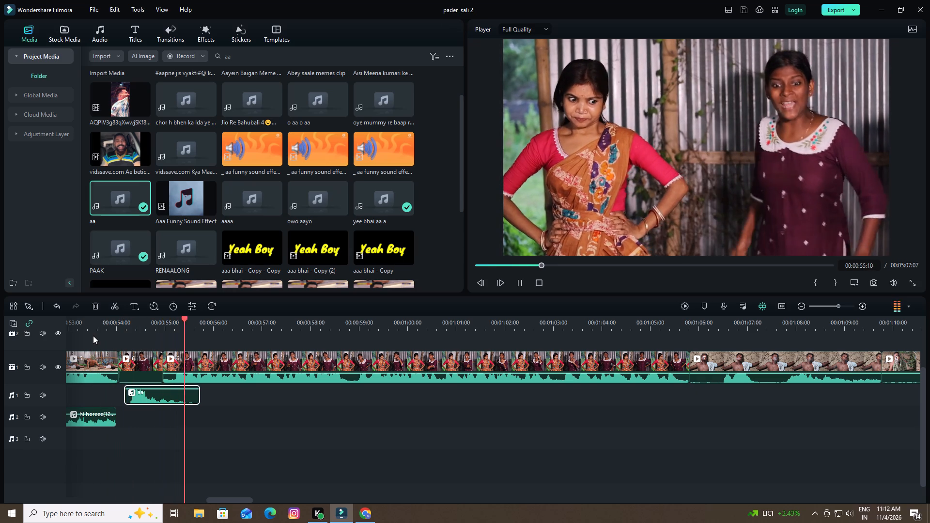
pyautogui.press('space')
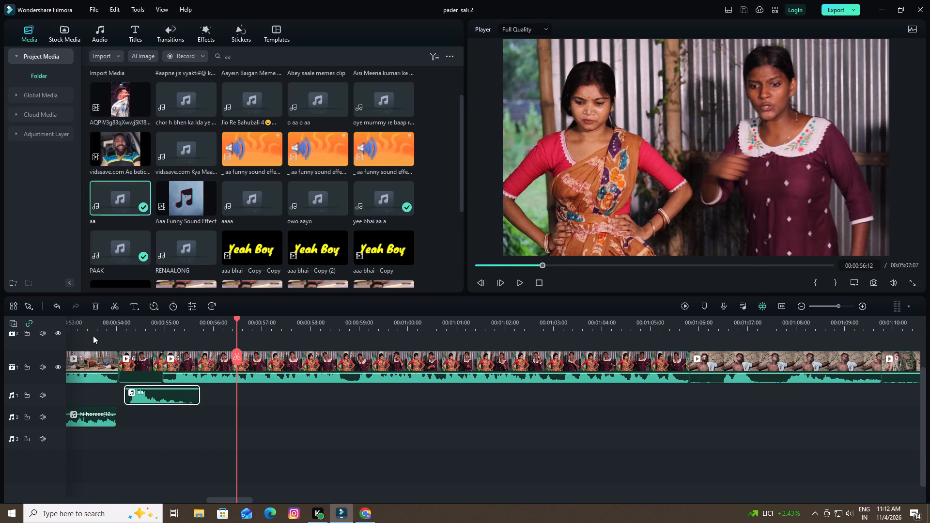
pyautogui.moveTo(237, 318); pyautogui.dragTo(44, 322)
pyautogui.press('space')
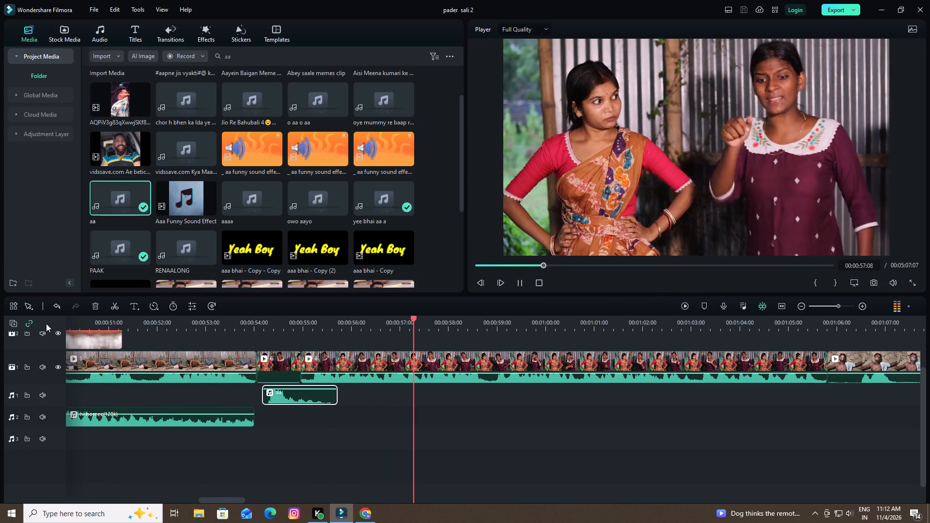
pyautogui.press('space')
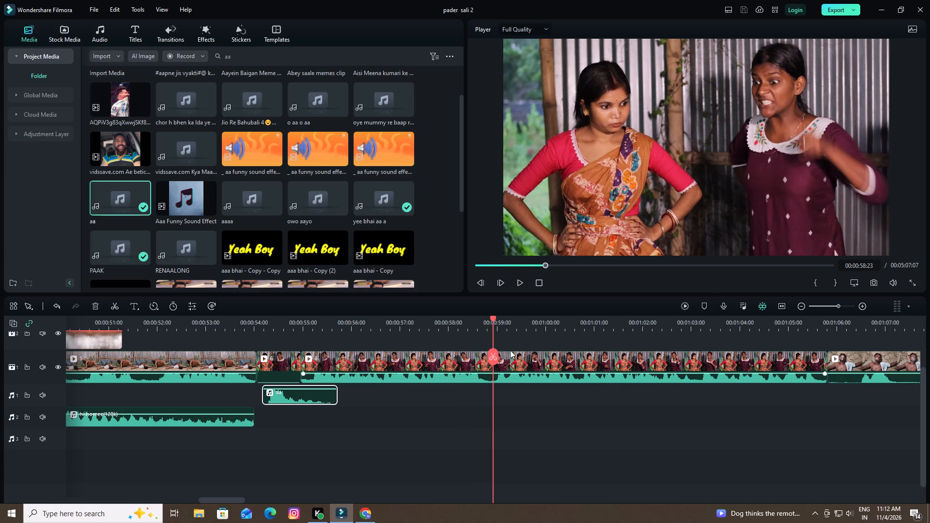
# Set the playhead to 00:00:58:16 in the women's clip and search the project media for "na".
pyautogui.moveTo(493, 318); pyautogui.dragTo(479, 322)
pyautogui.click(265, 54)
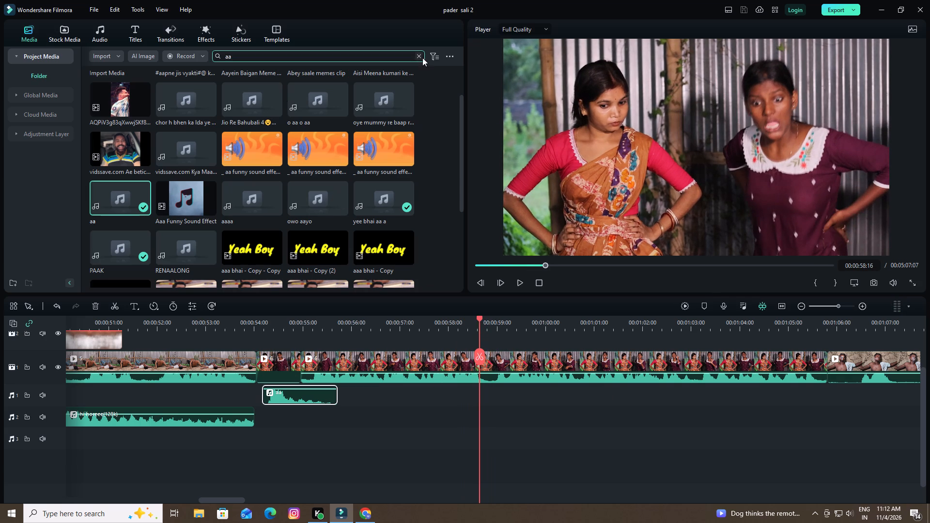
pyautogui.click(416, 54)
pyautogui.click(284, 60)
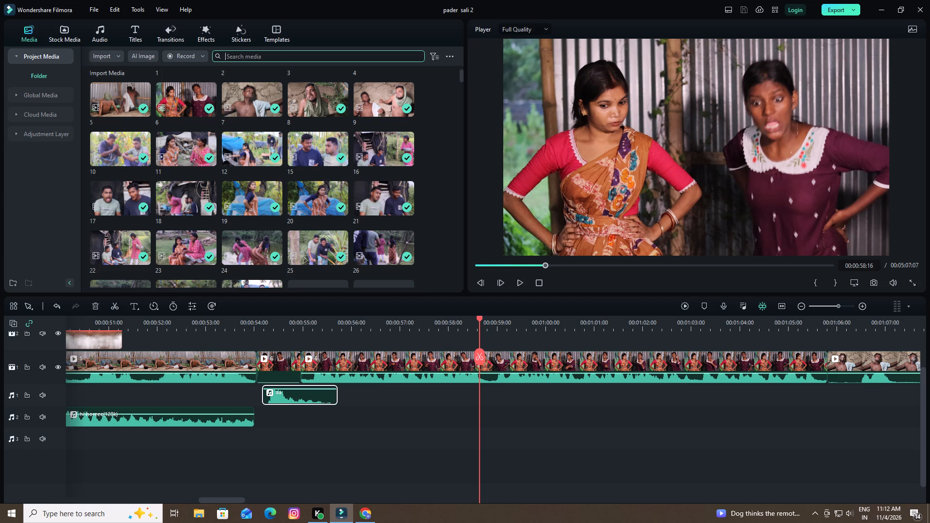
pyautogui.write('na')
pyautogui.press('Return')
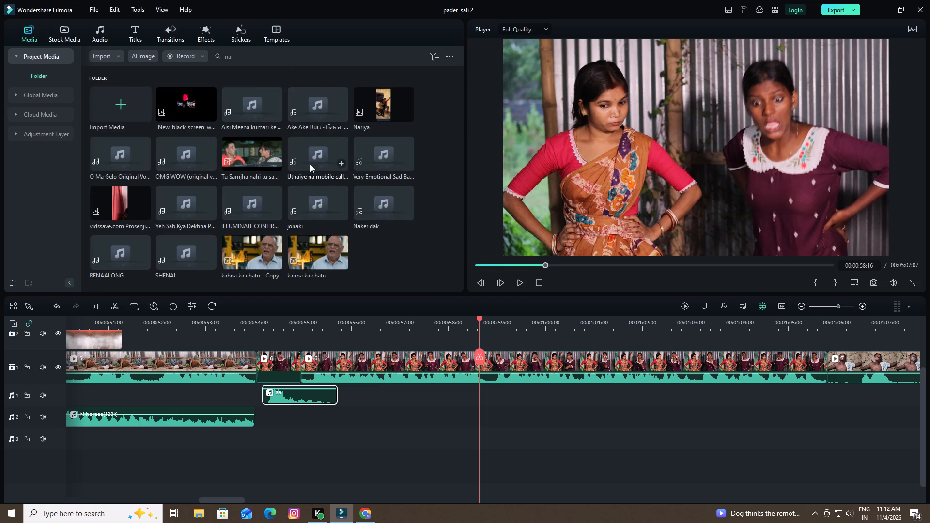
pyautogui.scroll(3, 298, 191)
# Search the project media for "no" and audition the No_no_no_no_funny_laugh and Oh_no_-_Meme sounds.
pyautogui.click(249, 57)
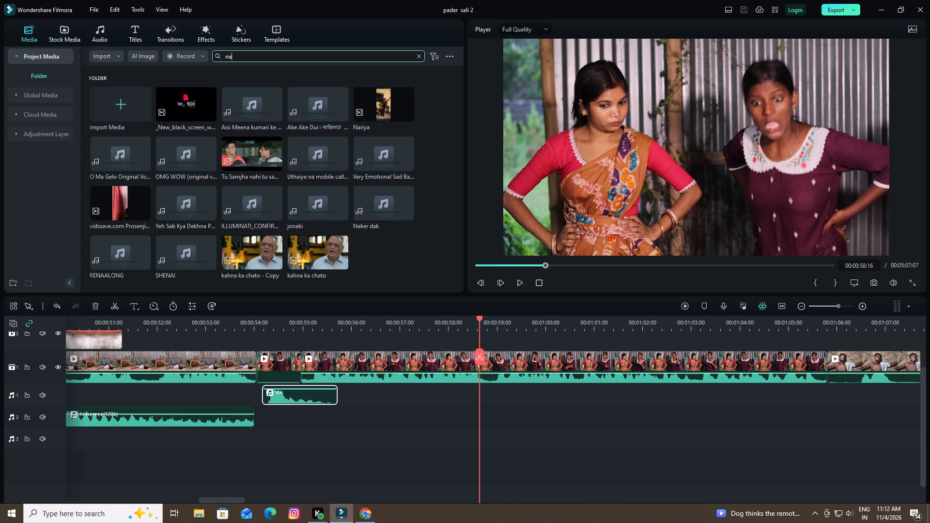
pyautogui.press('BackSpace')
pyautogui.press('o')
pyautogui.press('Return')
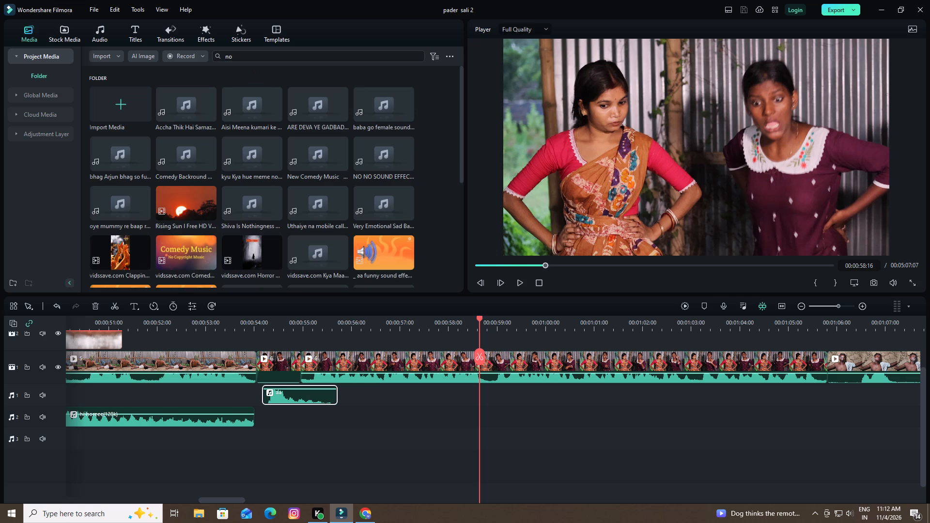
pyautogui.scroll(-4, 298, 129)
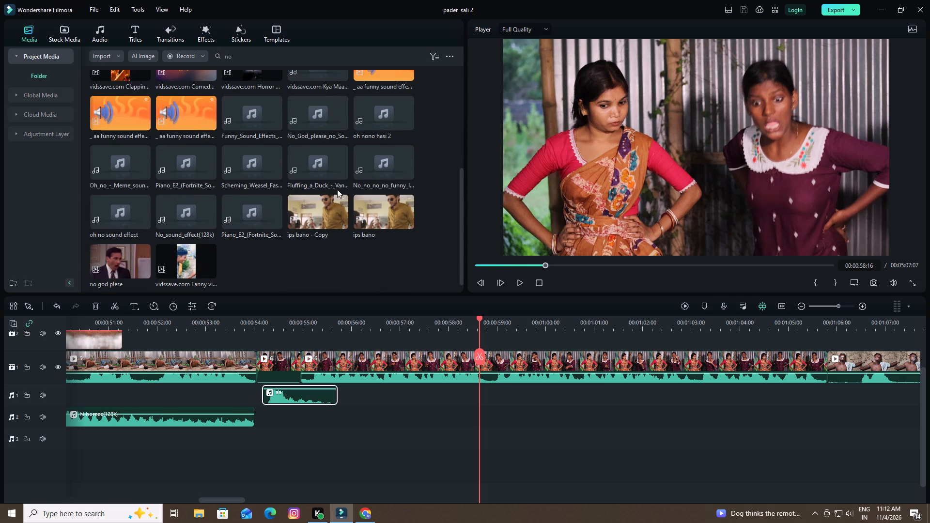
pyautogui.click(371, 166)
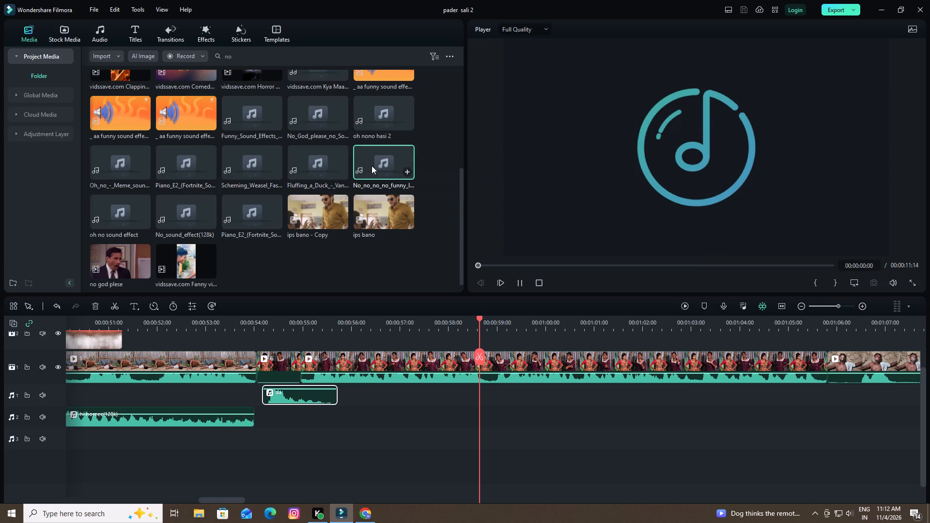
pyautogui.scroll(1, 368, 162)
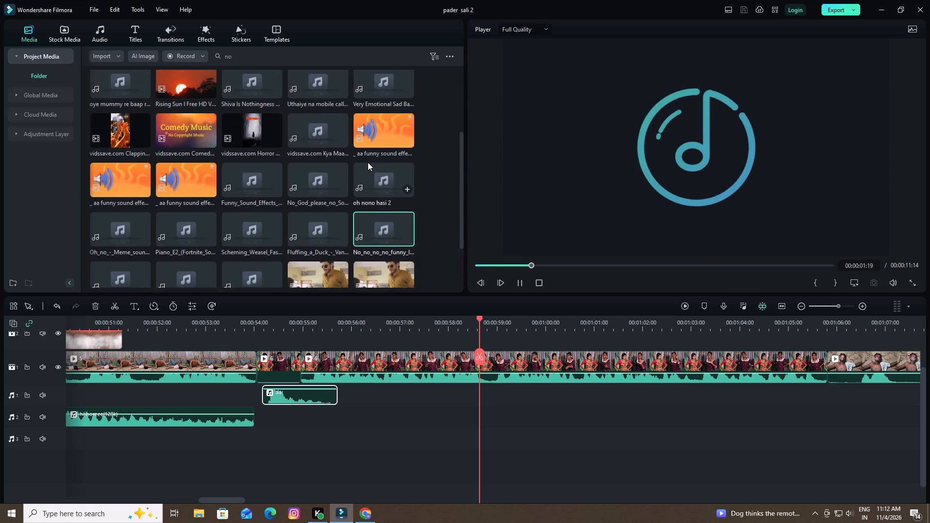
pyautogui.scroll(2, 368, 162)
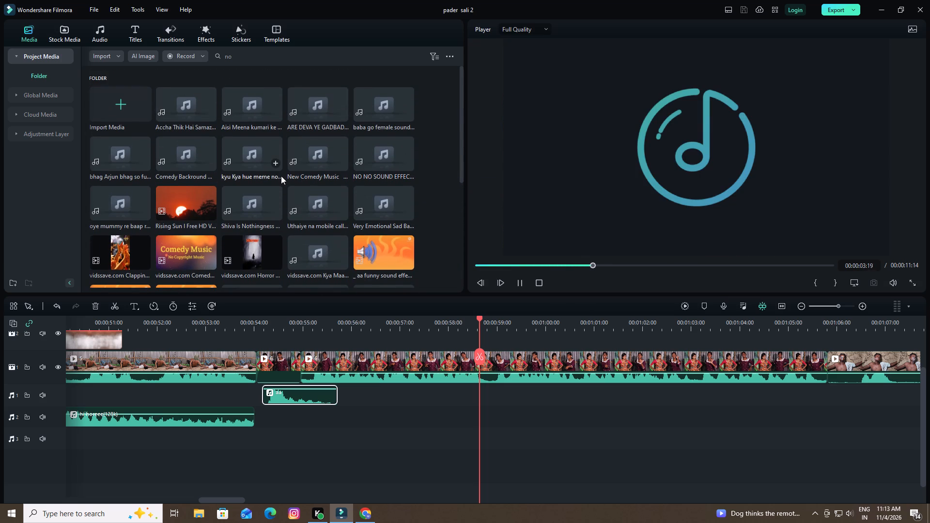
pyautogui.scroll(-3, 277, 171)
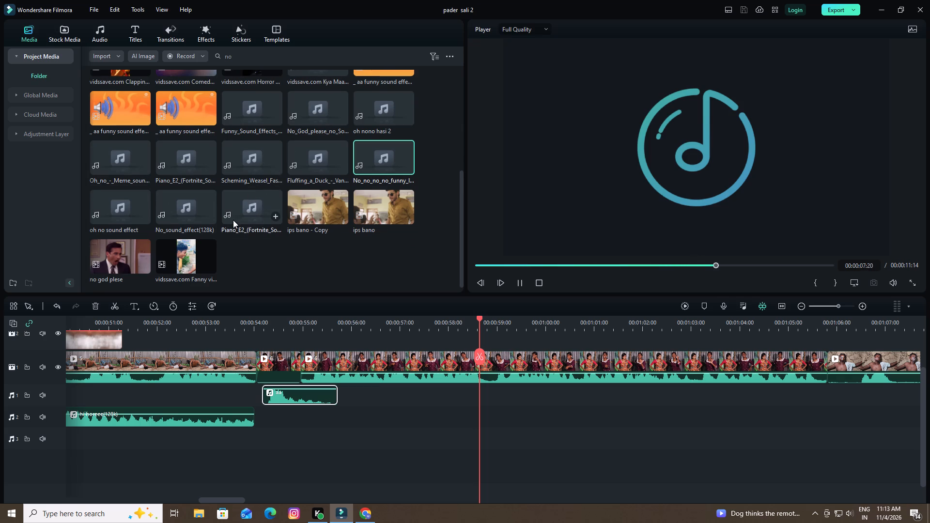
pyautogui.click(105, 157)
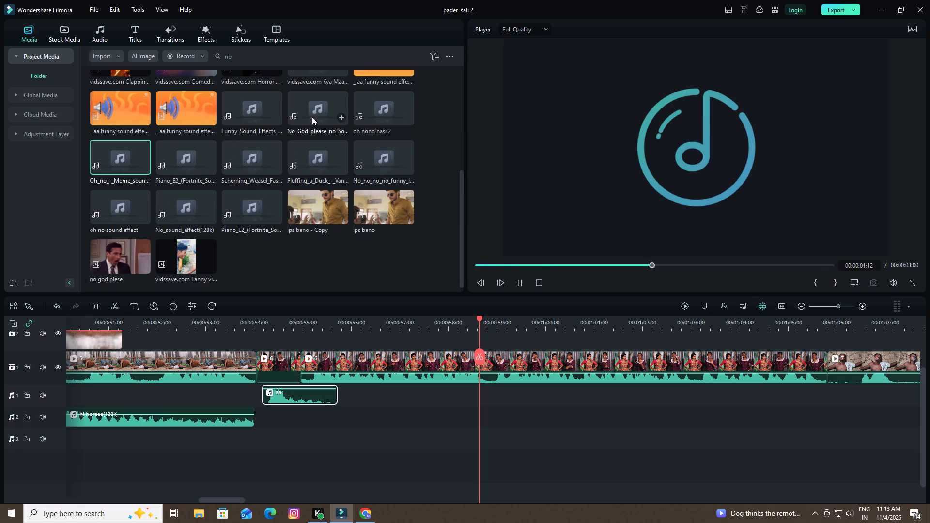
pyautogui.scroll(2, 277, 129)
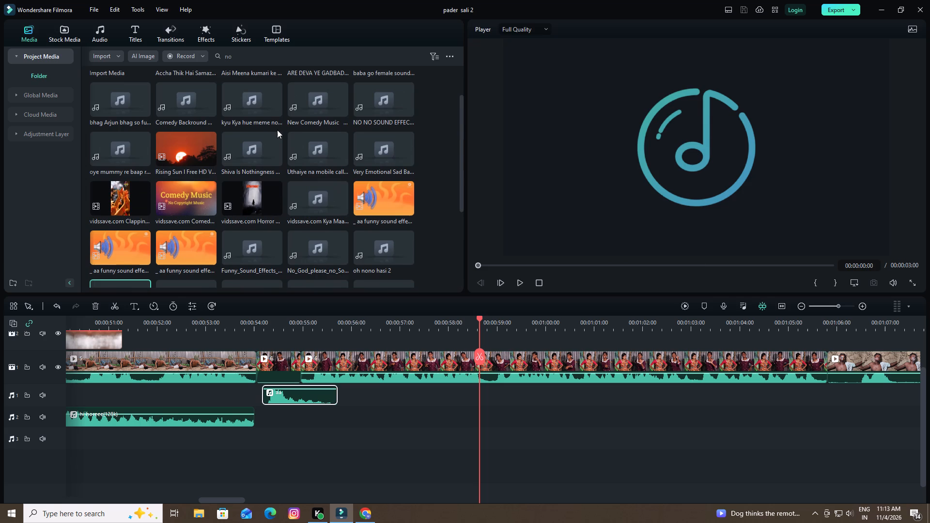
pyautogui.scroll(4, 277, 130)
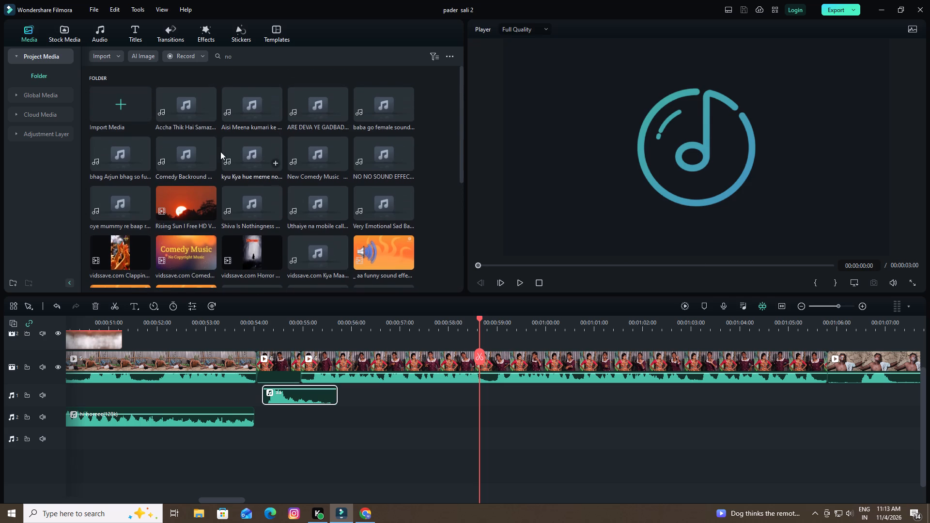
pyautogui.scroll(-5, 285, 142)
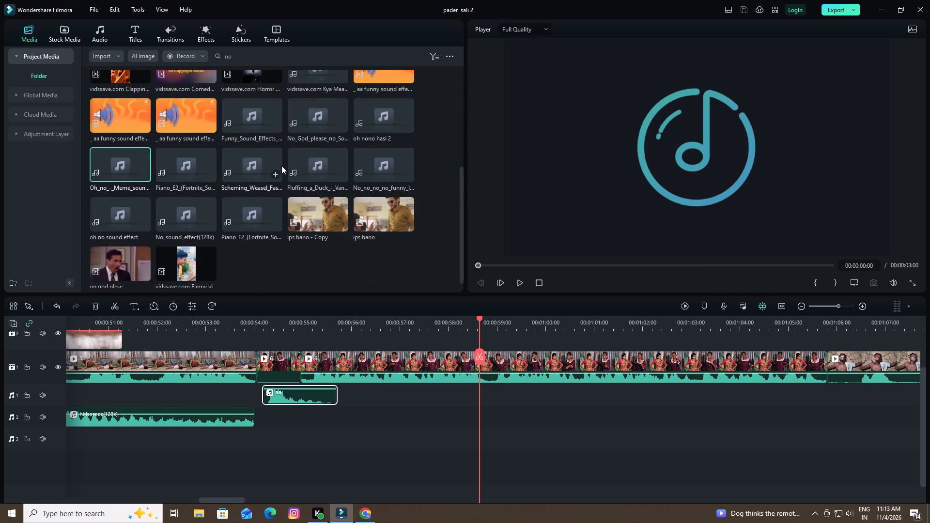
pyautogui.scroll(-1, 279, 171)
# Audition No_sound_effect(128k) and place it on the first audio track, starting at 00:00:58:16.
pyautogui.click(184, 216)
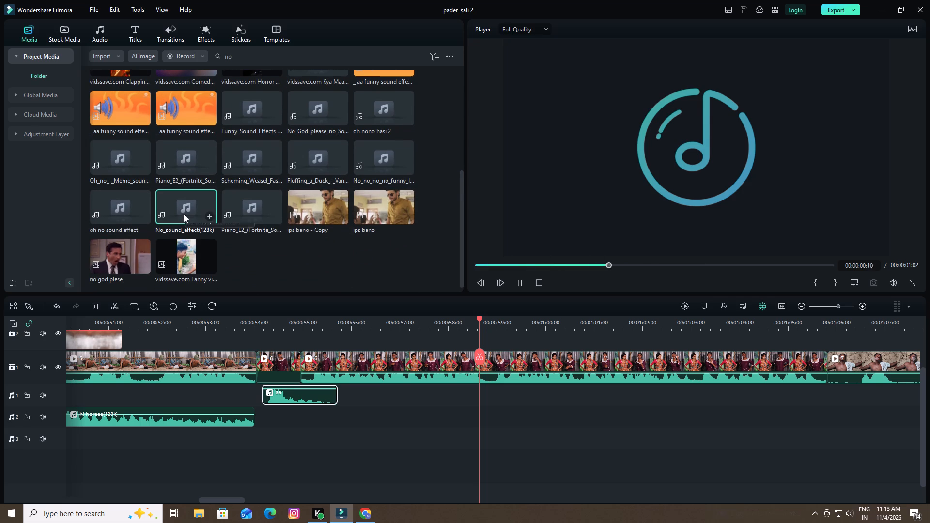
pyautogui.moveTo(184, 204); pyautogui.dragTo(467, 409)
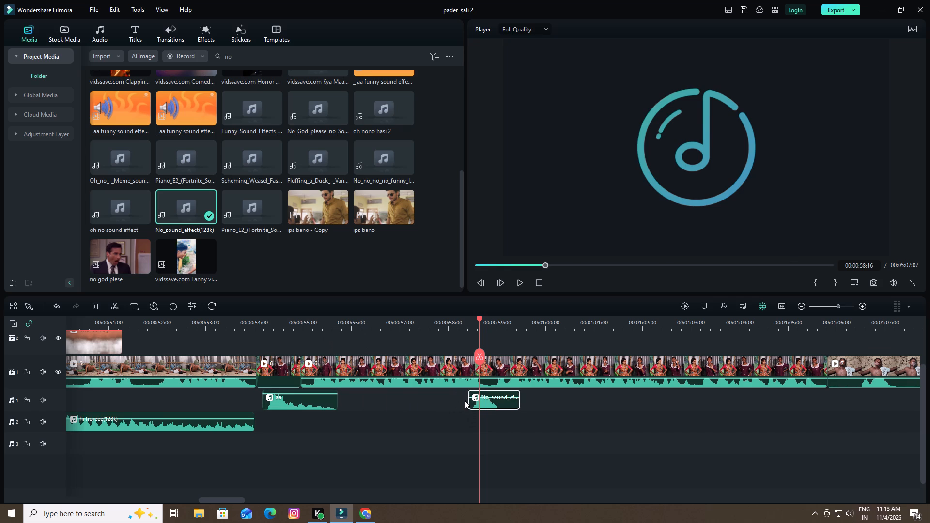
pyautogui.moveTo(493, 403); pyautogui.dragTo(505, 404)
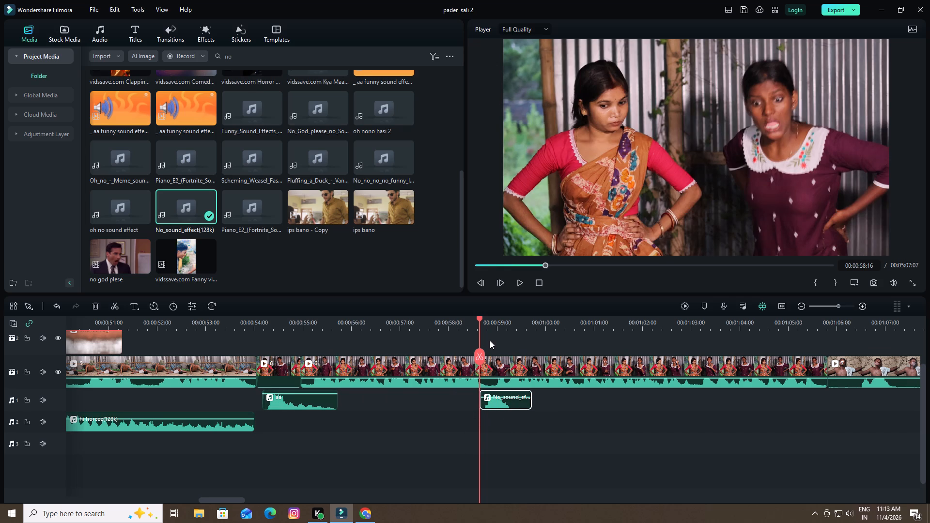
# Split No_sound_effect(128k) at 00:00:58:20, delete its opening piece, and move the rest to start at 00:00:58:16.
pyautogui.moveTo(478, 318); pyautogui.dragTo(486, 322)
pyautogui.click(493, 405)
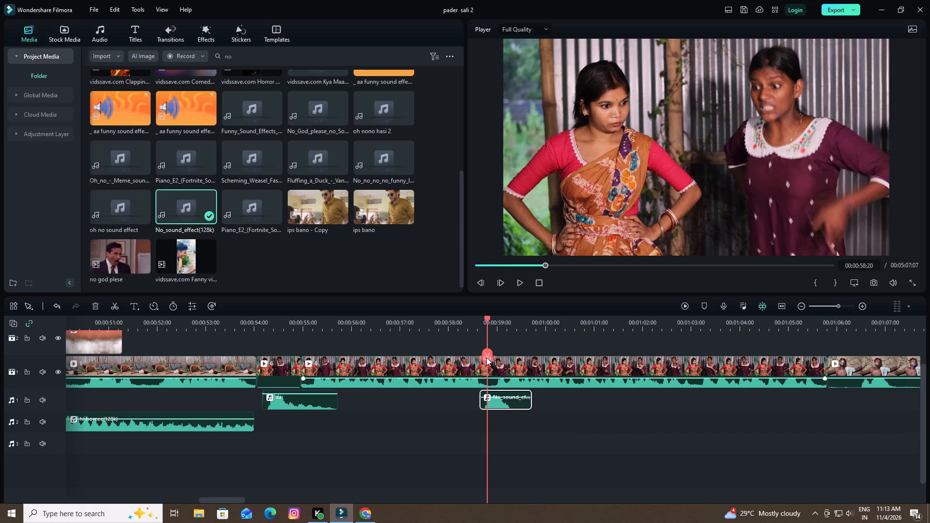
pyautogui.click(486, 357)
pyautogui.click(484, 403)
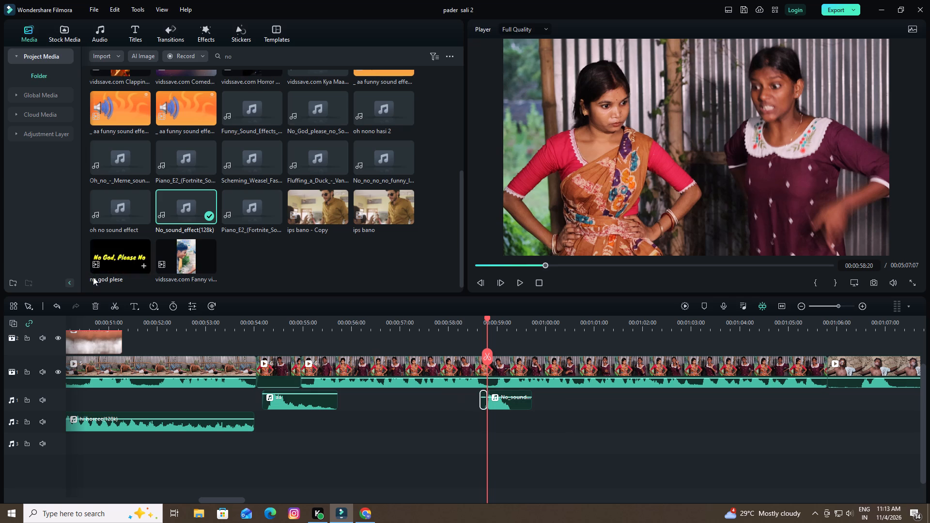
pyautogui.click(98, 305)
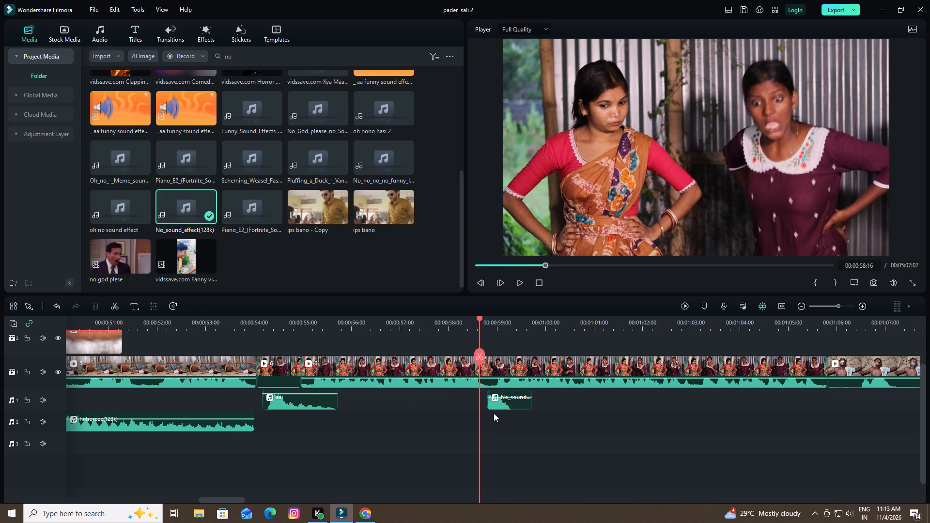
pyautogui.moveTo(495, 407); pyautogui.dragTo(481, 410)
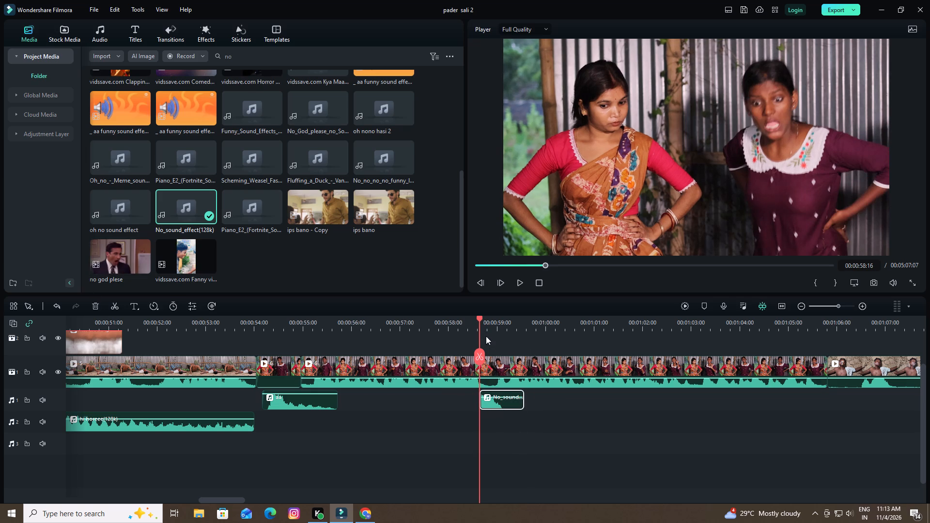
# Play the women's clip from 00:00:58:13 to review No_sound_effect(128k), stopping at 00:01:05:12 for the next sound effect.
pyautogui.click(480, 320)
pyautogui.moveTo(480, 317); pyautogui.dragTo(474, 324)
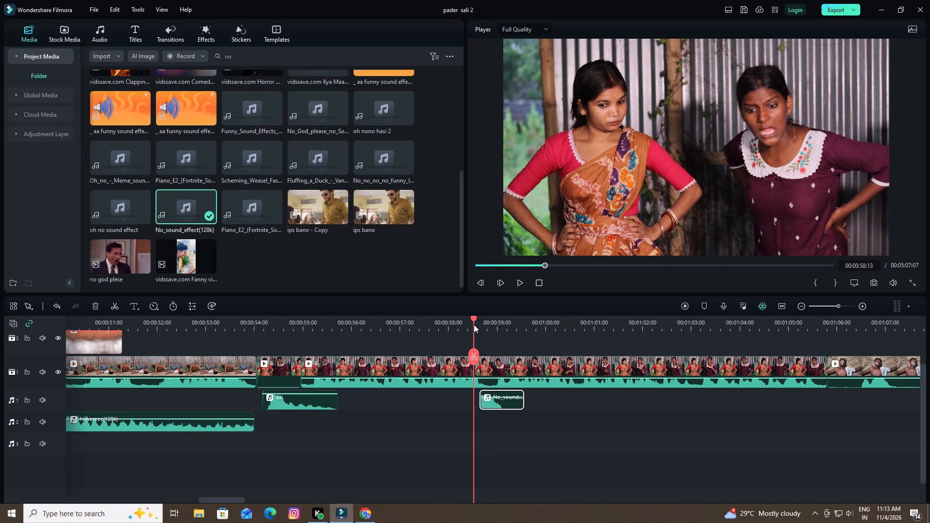
pyautogui.press('space')
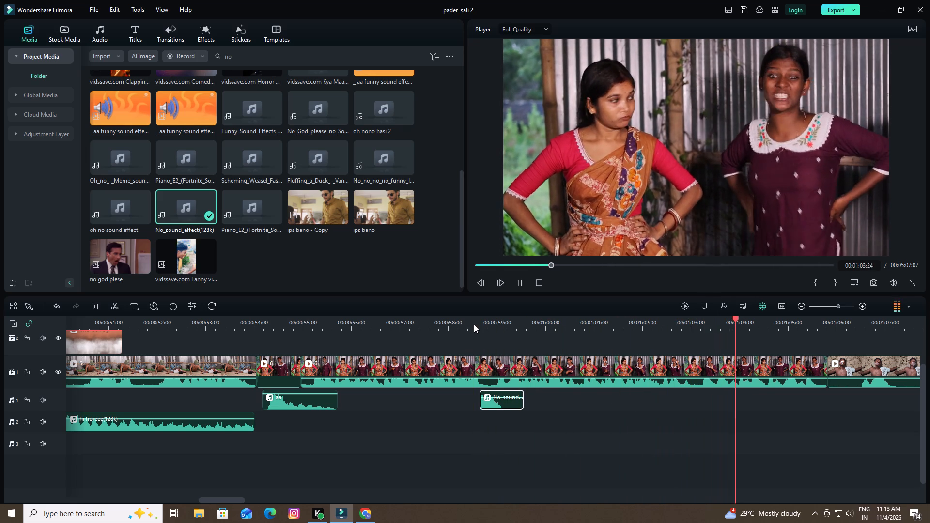
pyautogui.press('space')
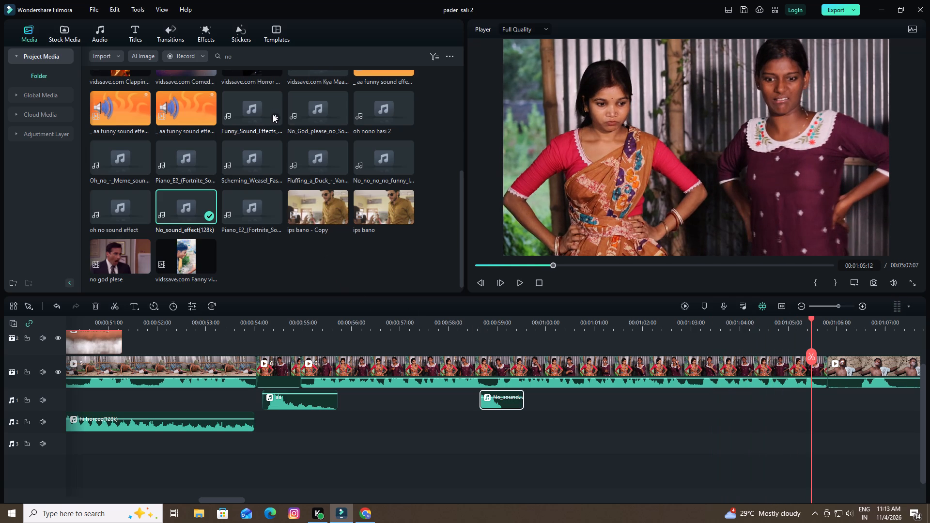
# Search the project media for "what" and place WHAT!_SOUND_EFFECT on the second audio track, starting at about 00:01:05:05, and preview it.
pyautogui.click(248, 59)
pyautogui.click(419, 55)
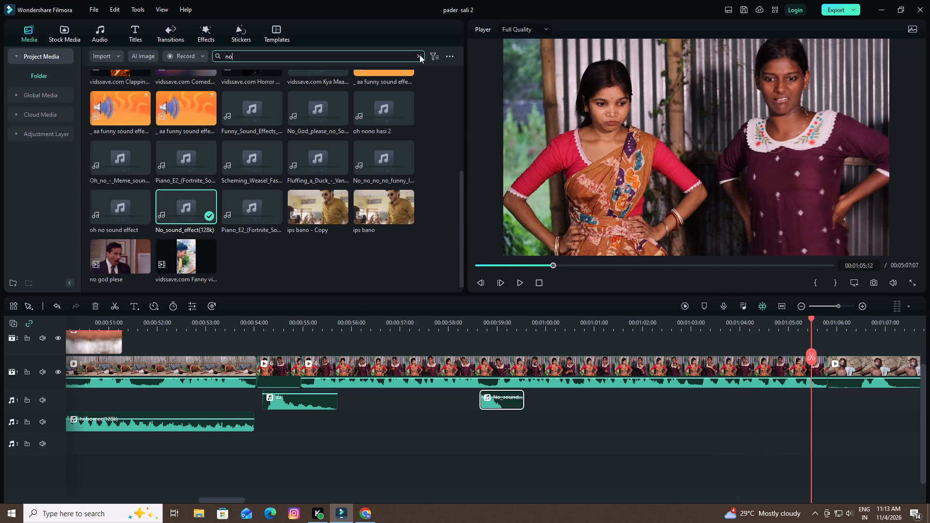
pyautogui.click(264, 57)
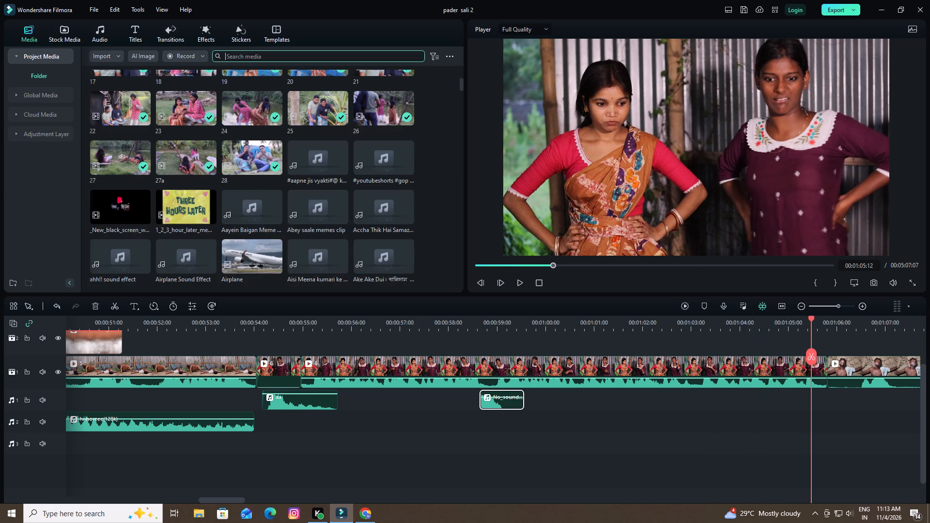
pyautogui.press('w')
pyautogui.write('ha')
pyautogui.press('t')
pyautogui.press('Return')
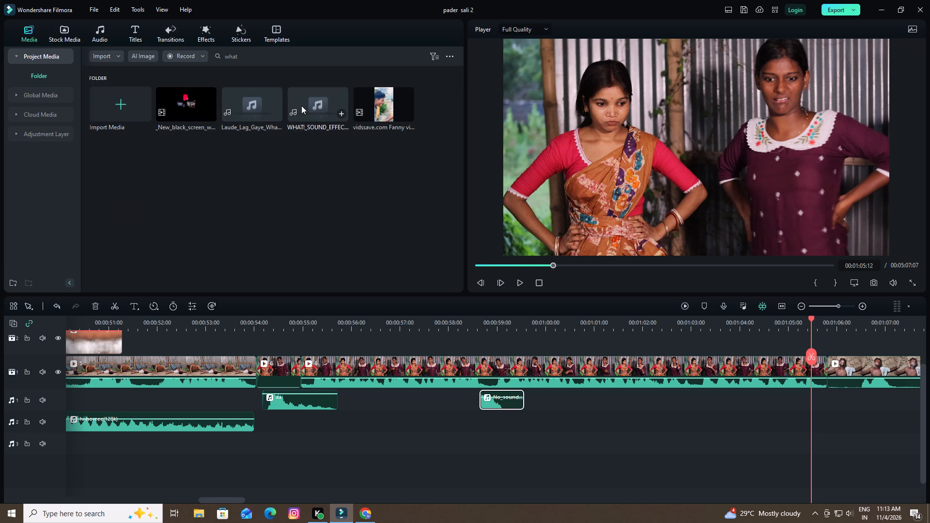
pyautogui.moveTo(301, 104); pyautogui.dragTo(806, 416)
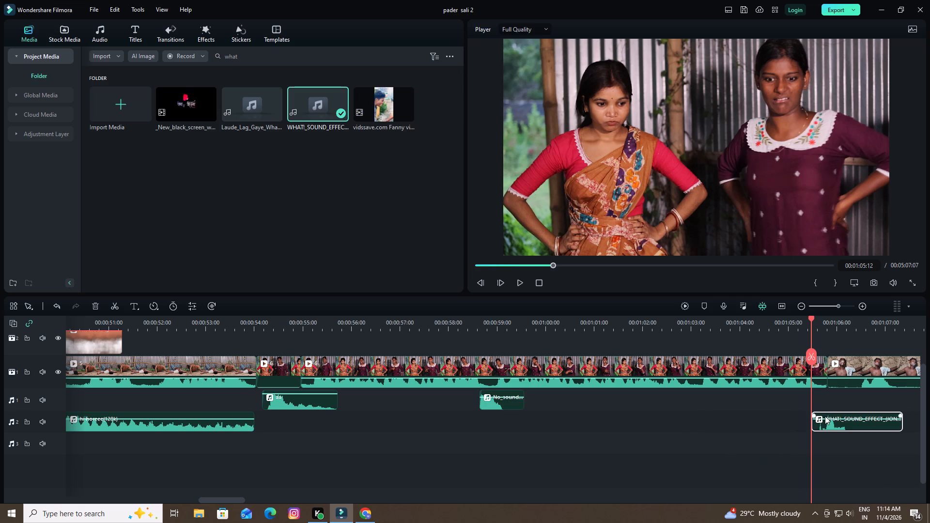
pyautogui.moveTo(832, 426); pyautogui.dragTo(816, 426)
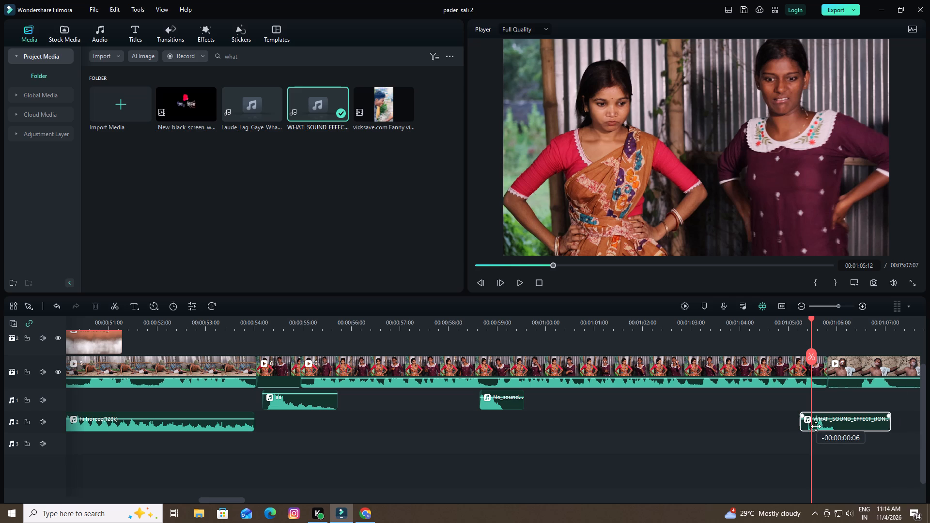
pyautogui.moveTo(816, 426); pyautogui.dragTo(813, 427)
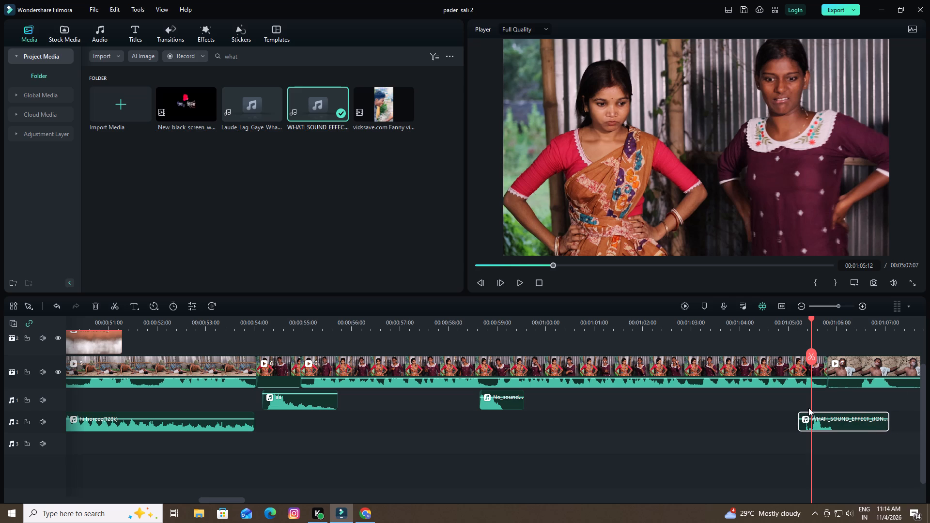
pyautogui.press('space')
pyautogui.press('space')
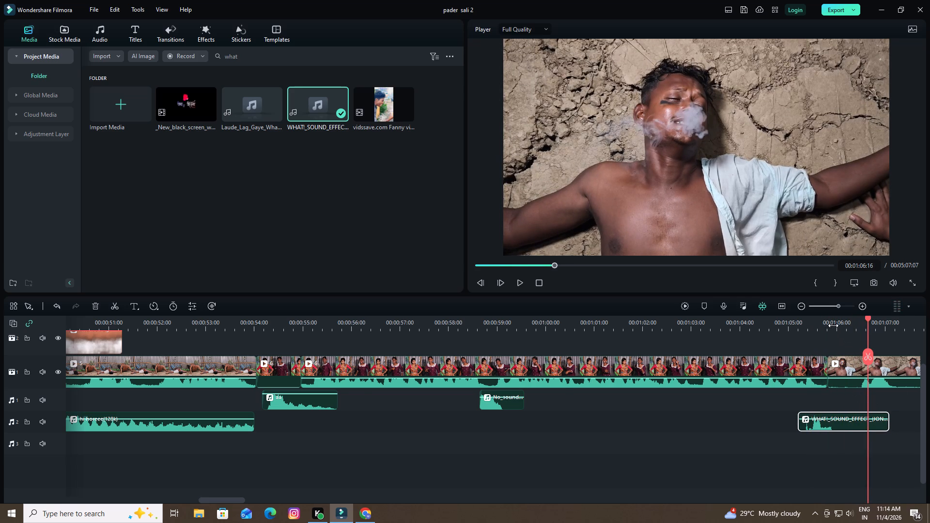
# Set the playhead to 00:01:05:20, clear the media search, and browse the project media for another sound effect for the smoking man's clip.
pyautogui.moveTo(833, 324); pyautogui.dragTo(511, 342)
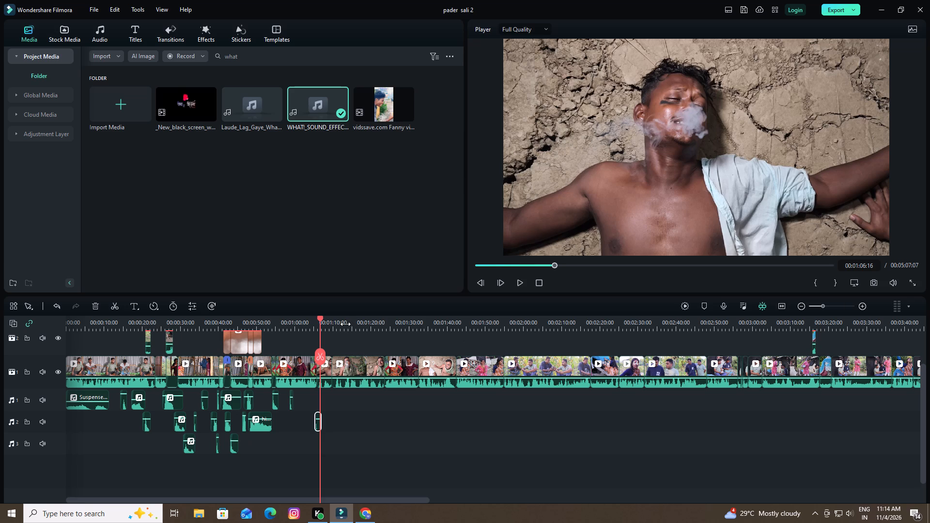
pyautogui.moveTo(345, 324); pyautogui.dragTo(676, 312)
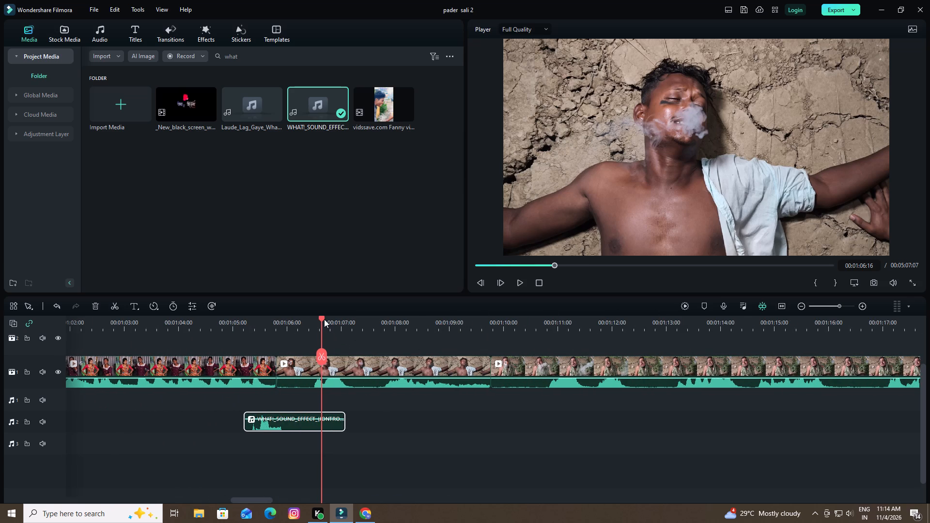
pyautogui.moveTo(323, 318); pyautogui.dragTo(277, 326)
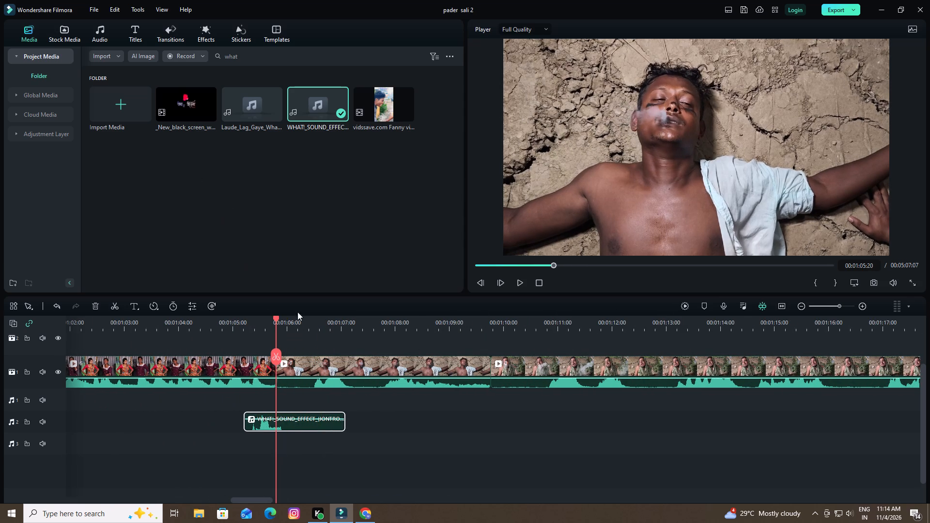
pyautogui.click(282, 57)
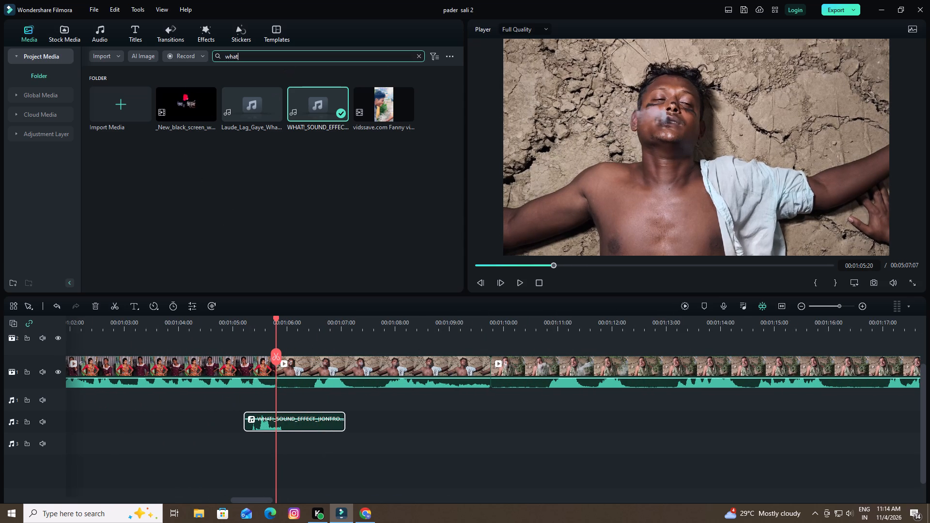
pyautogui.click(418, 55)
pyautogui.scroll(-5, 184, 168)
pyautogui.scroll(-4, 203, 203)
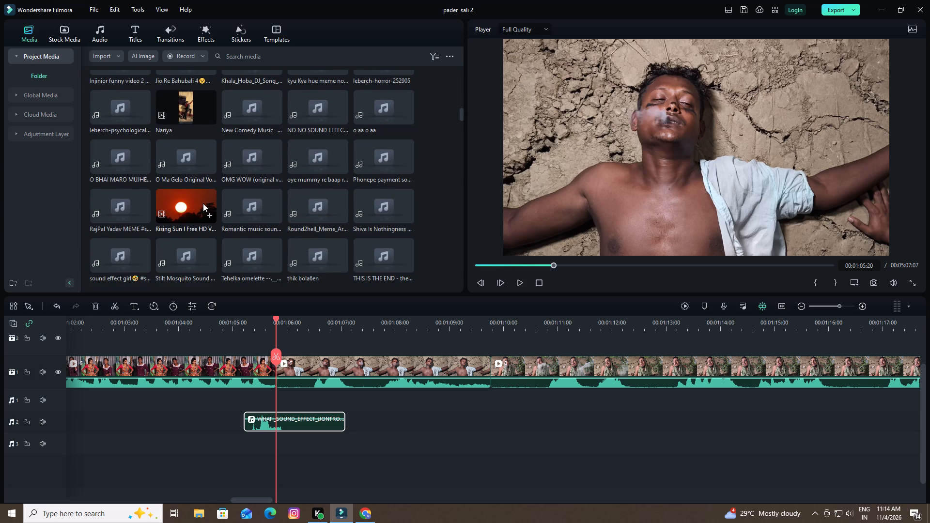
pyautogui.scroll(2, 203, 203)
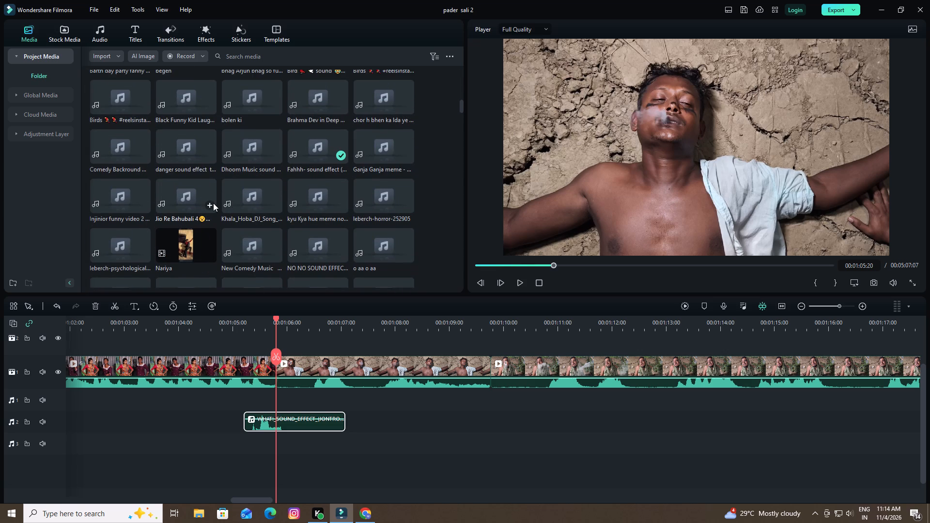
pyautogui.scroll(-4, 211, 203)
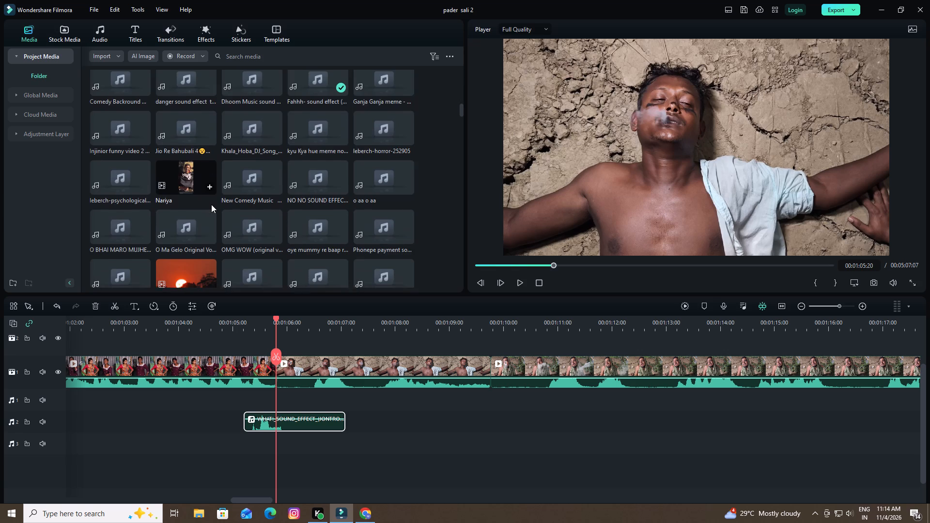
pyautogui.scroll(-5, 211, 204)
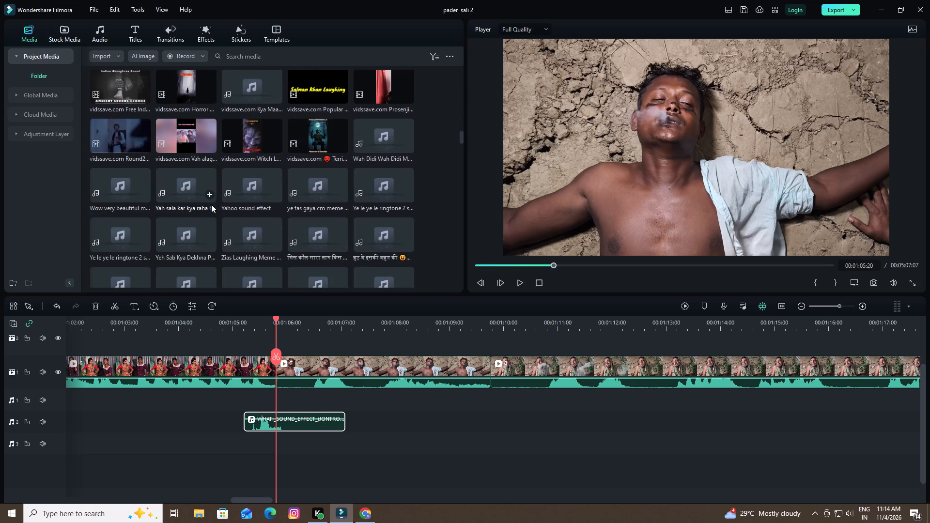
pyautogui.scroll(-1, 211, 204)
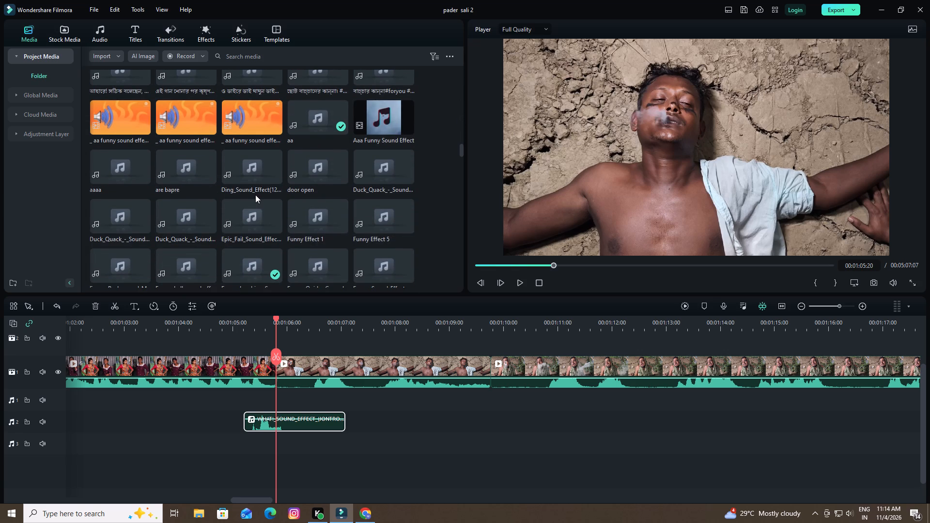
pyautogui.scroll(-1, 255, 195)
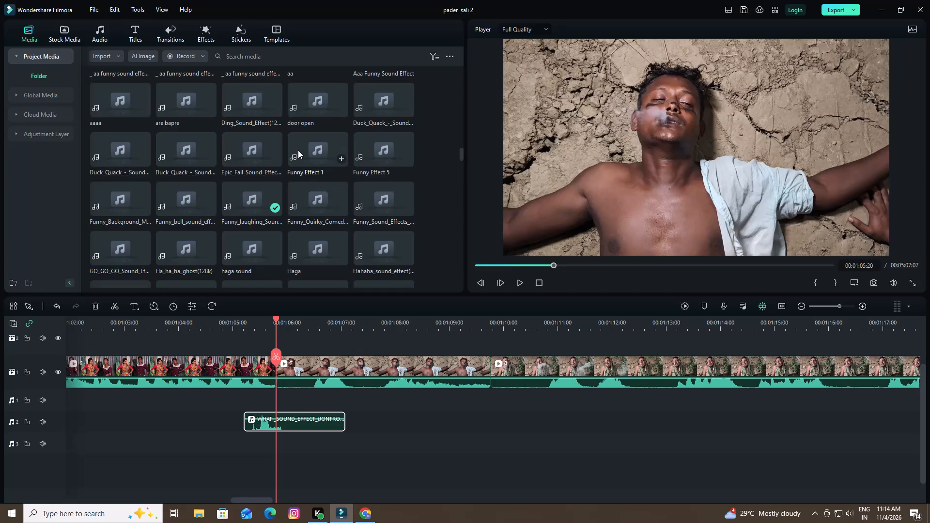
# Play the timeline from 00:01:05:01 to review WHAT!_SOUND_EFFECT across the cut from the women to the smoking man.
pyautogui.moveTo(276, 318); pyautogui.dragTo(232, 324)
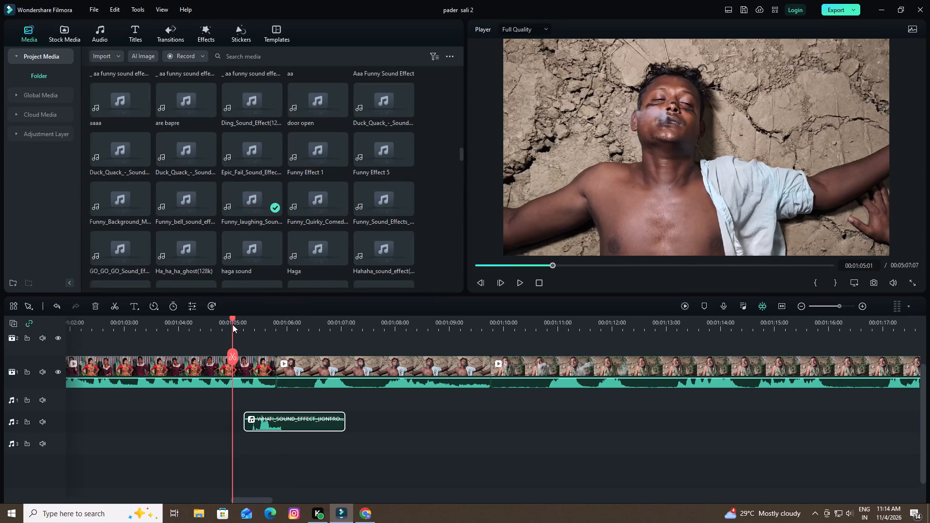
pyautogui.press('space')
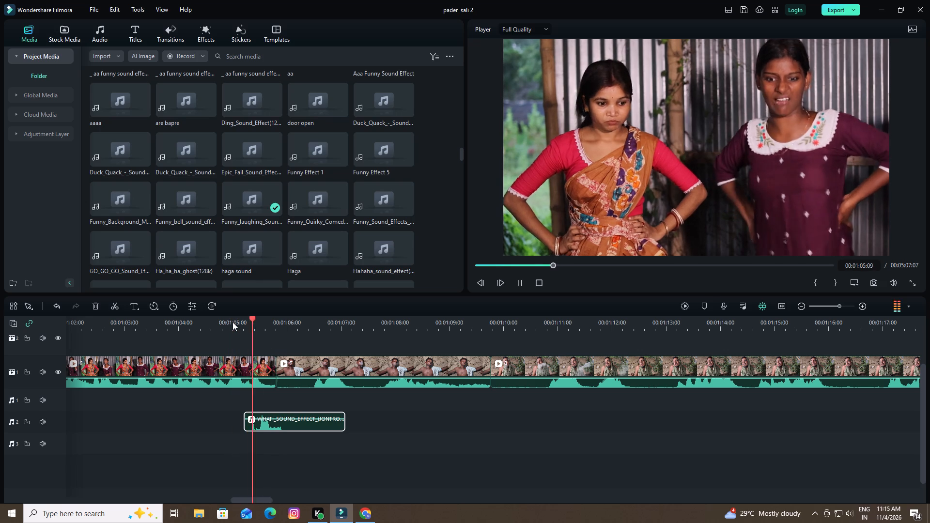
pyautogui.press('space')
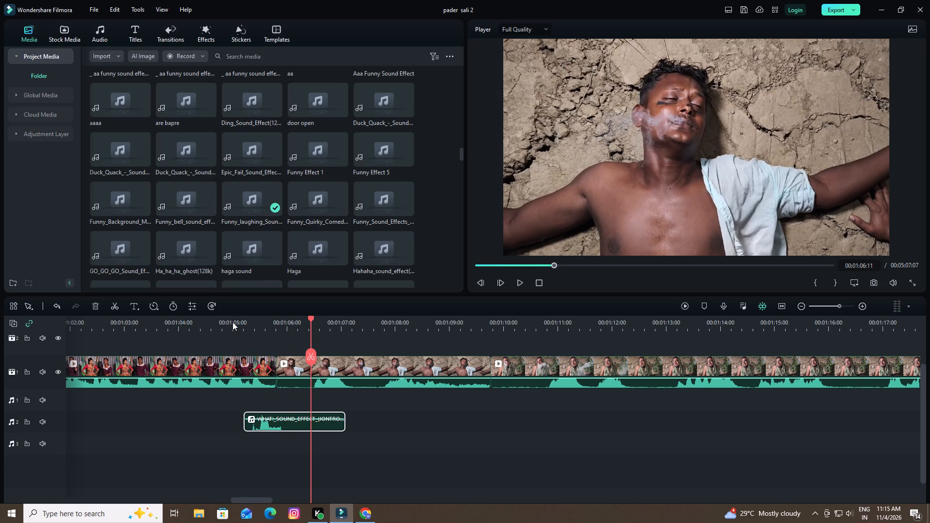
# Save the project.
pyautogui.click(738, 7)
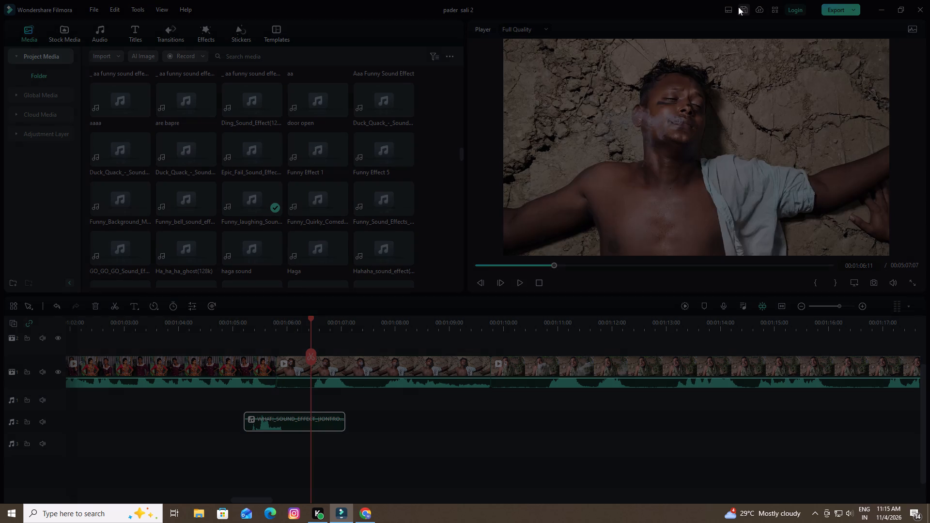